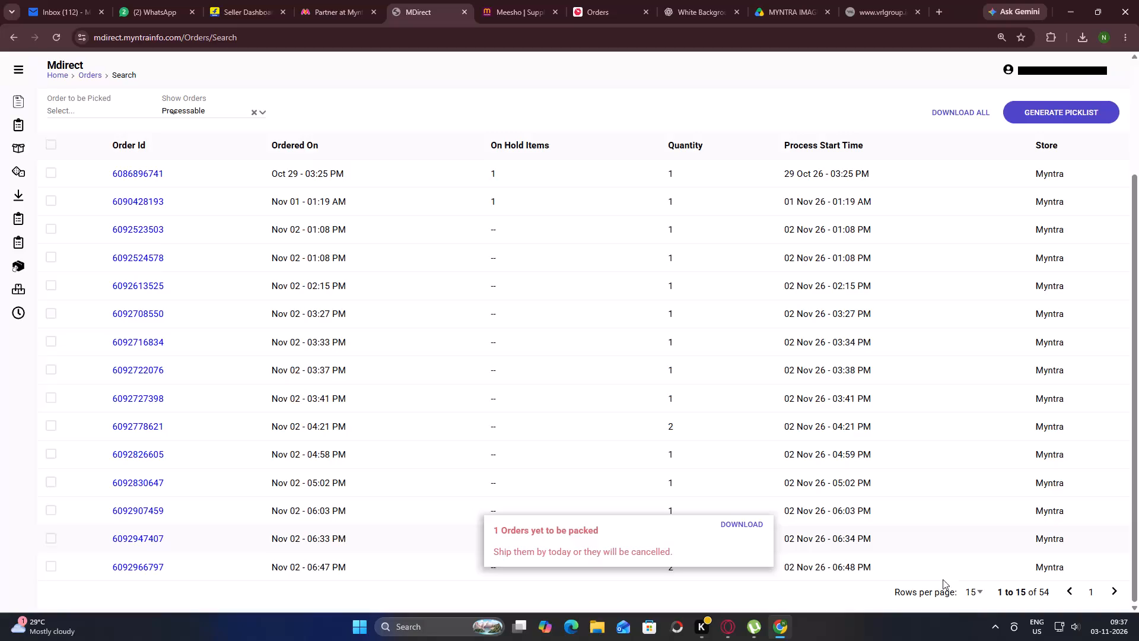
Show 50 rows per page in the open orders list, select all processable orders, and generate their picklist.
{"action": "left_click", "coordinate": [978, 594]}
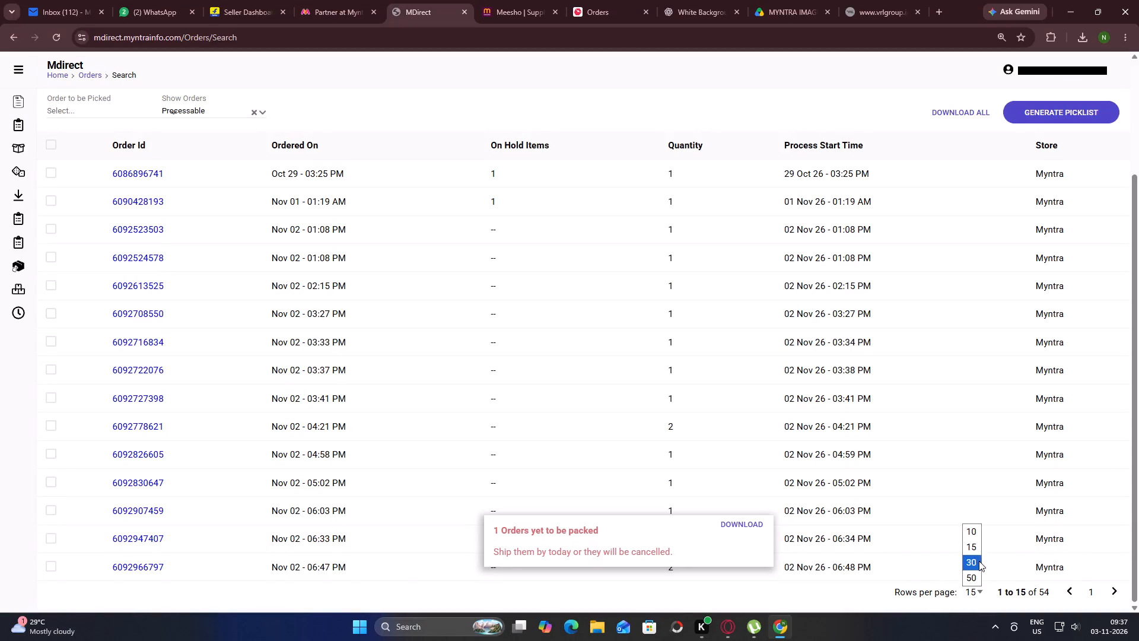
{"action": "left_click", "coordinate": [977, 572]}
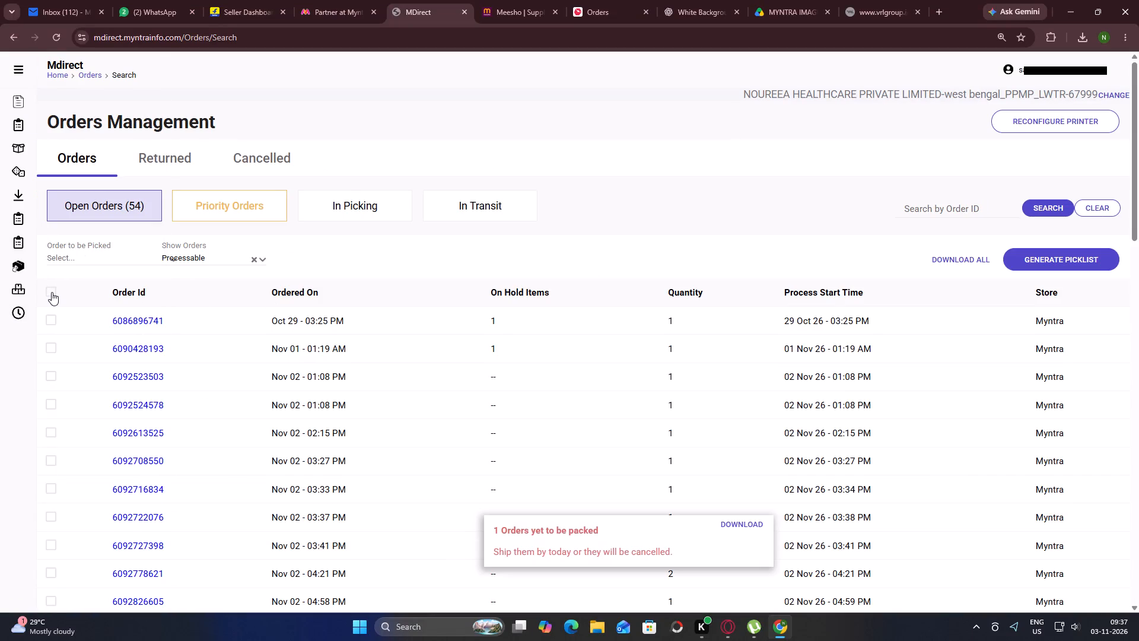
{"action": "left_click", "coordinate": [52, 292]}
{"action": "left_click", "coordinate": [1046, 262]}
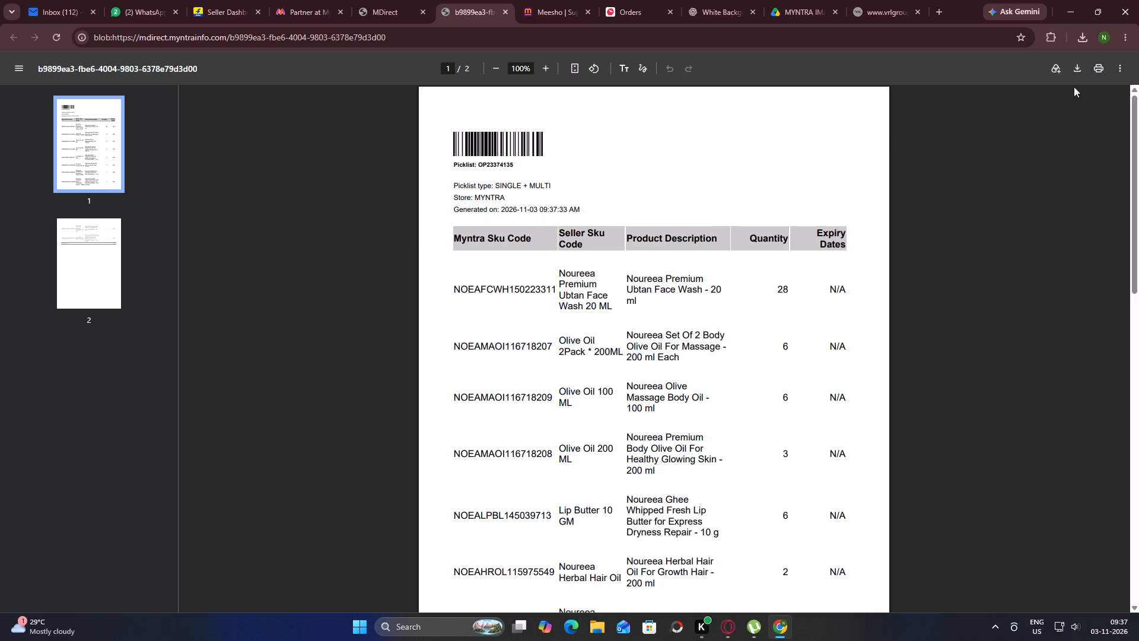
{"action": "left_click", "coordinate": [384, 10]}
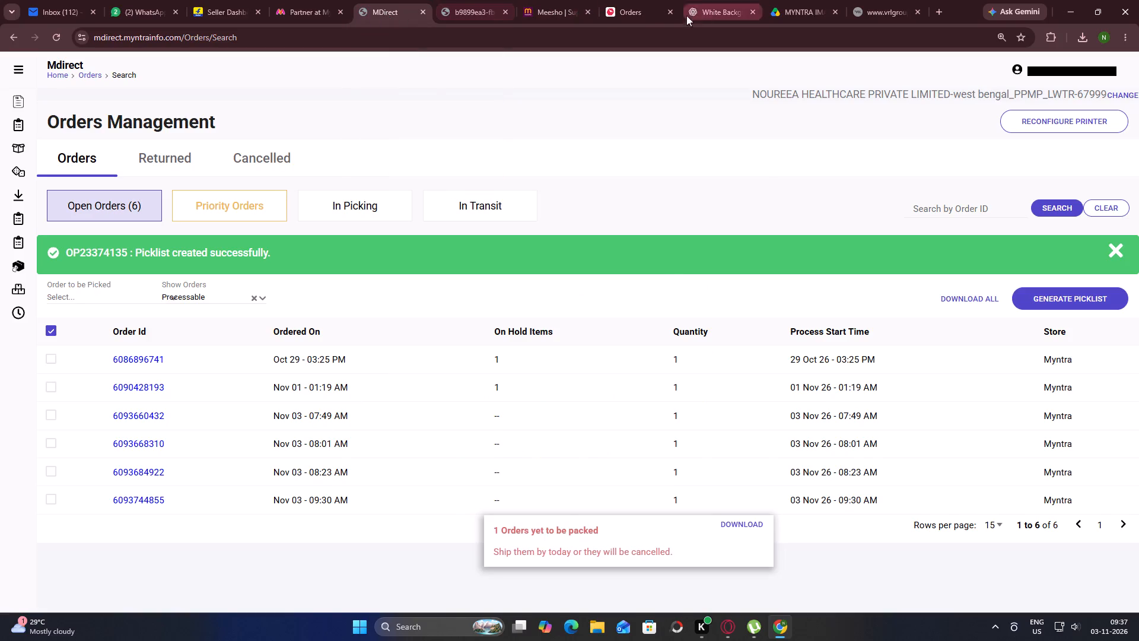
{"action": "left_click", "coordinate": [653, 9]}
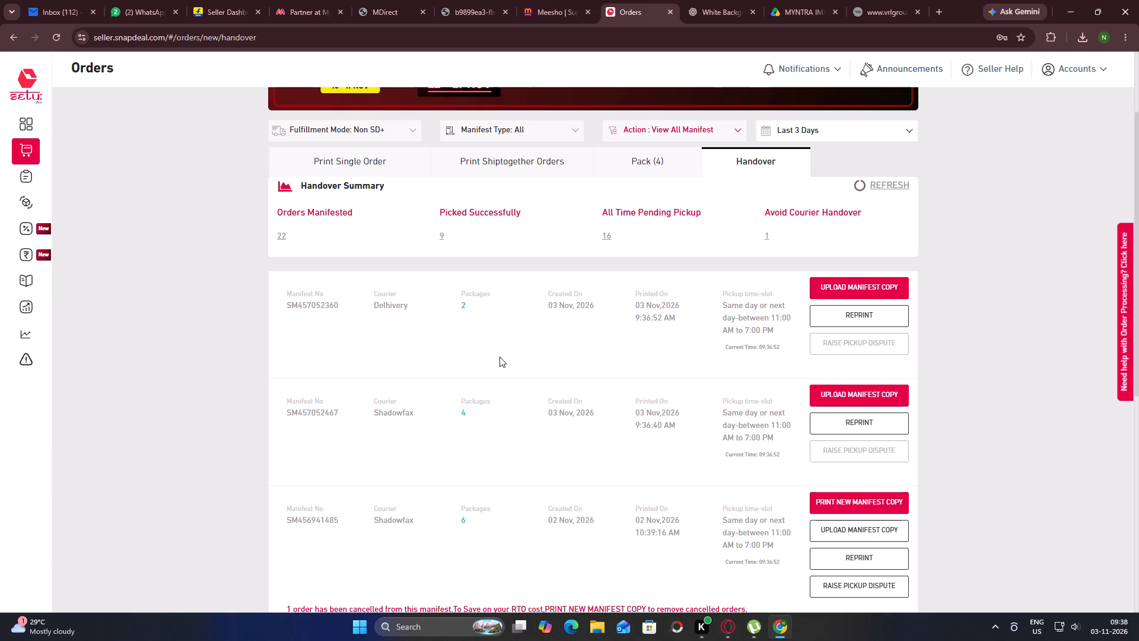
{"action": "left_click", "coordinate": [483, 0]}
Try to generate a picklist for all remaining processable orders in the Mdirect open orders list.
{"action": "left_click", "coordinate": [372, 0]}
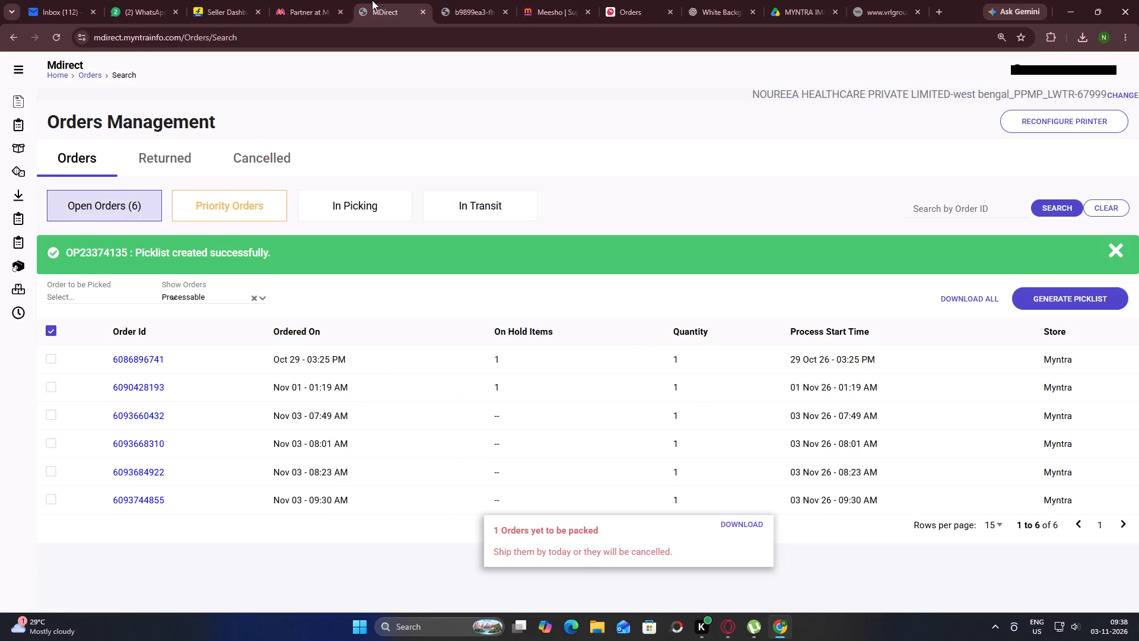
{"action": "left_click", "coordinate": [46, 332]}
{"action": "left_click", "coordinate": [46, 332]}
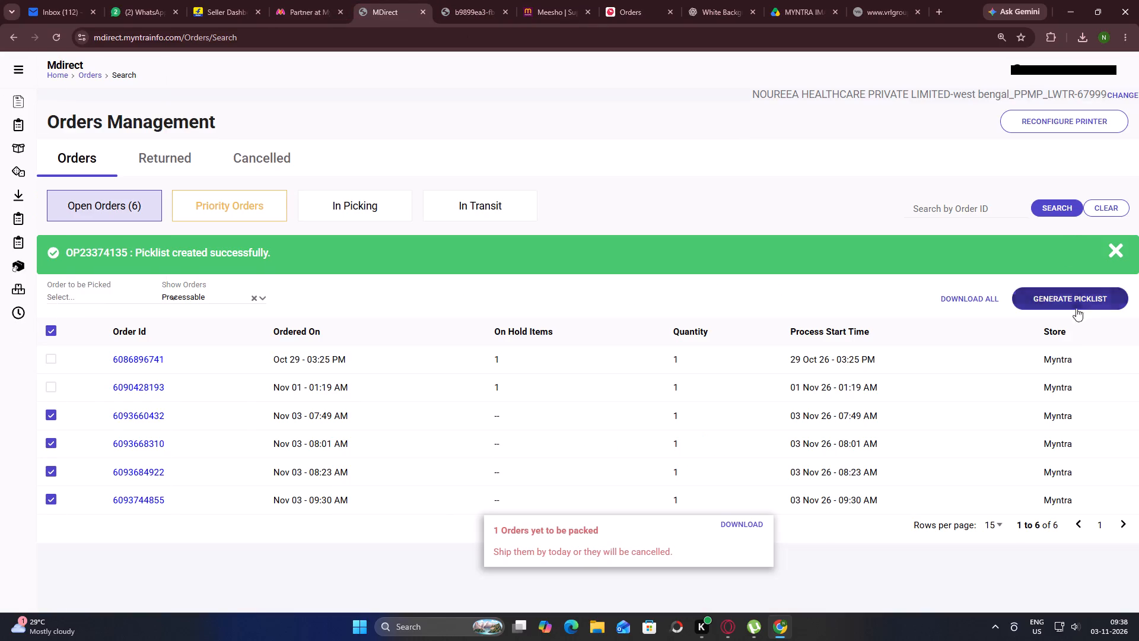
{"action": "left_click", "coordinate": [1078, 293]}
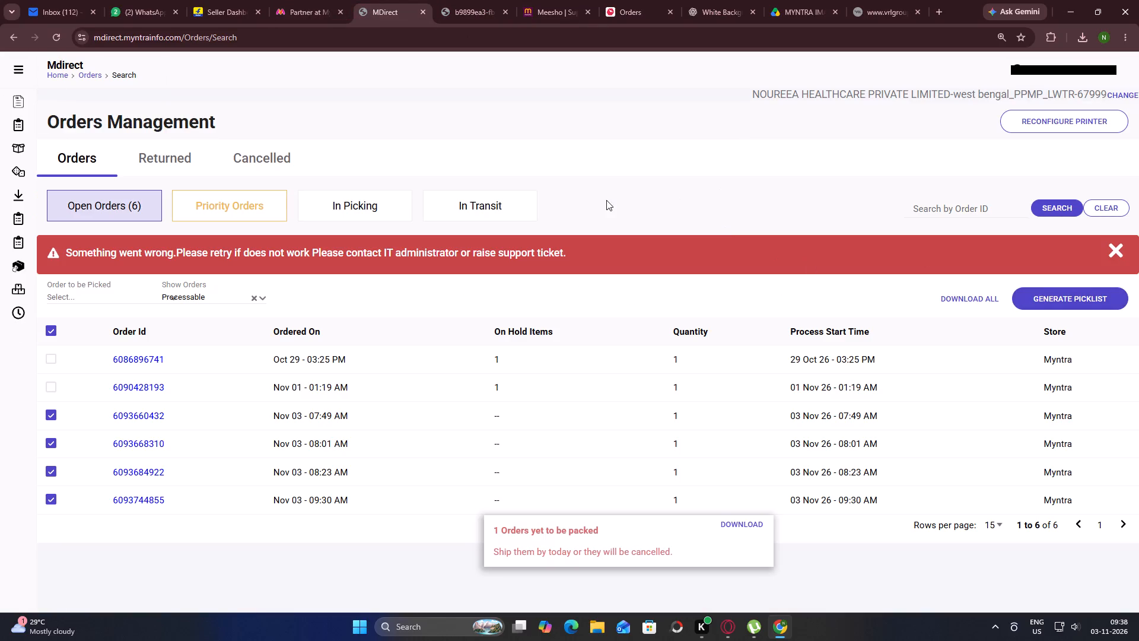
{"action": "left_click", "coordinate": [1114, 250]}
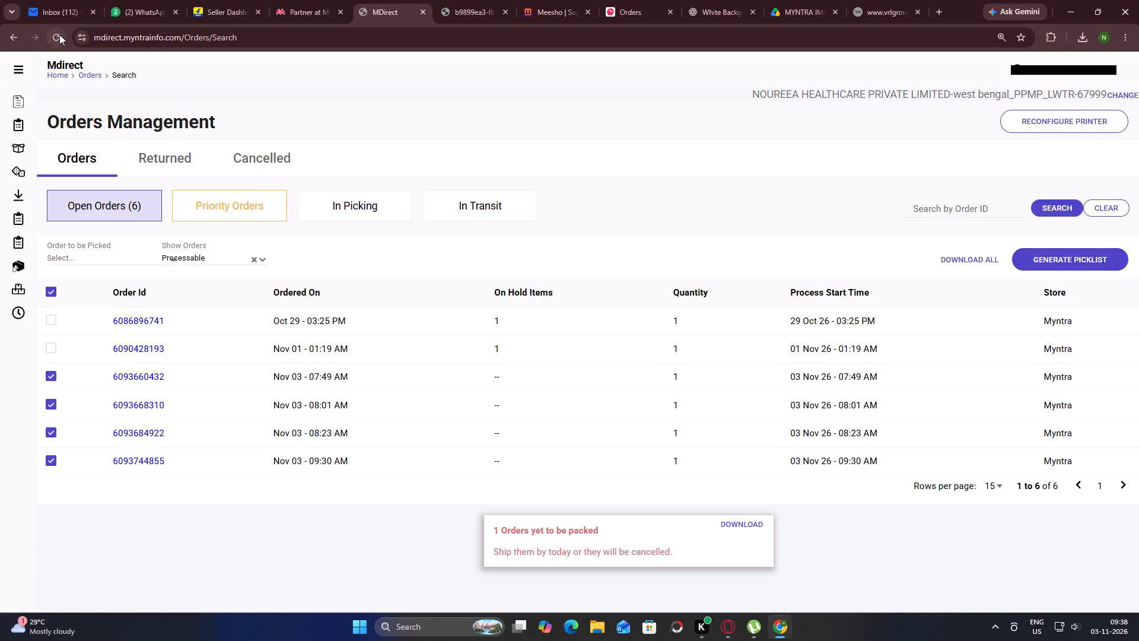
Reload the orders page, generate a picklist for all remaining processable orders, and return to the orders list.
{"action": "left_click", "coordinate": [59, 34]}
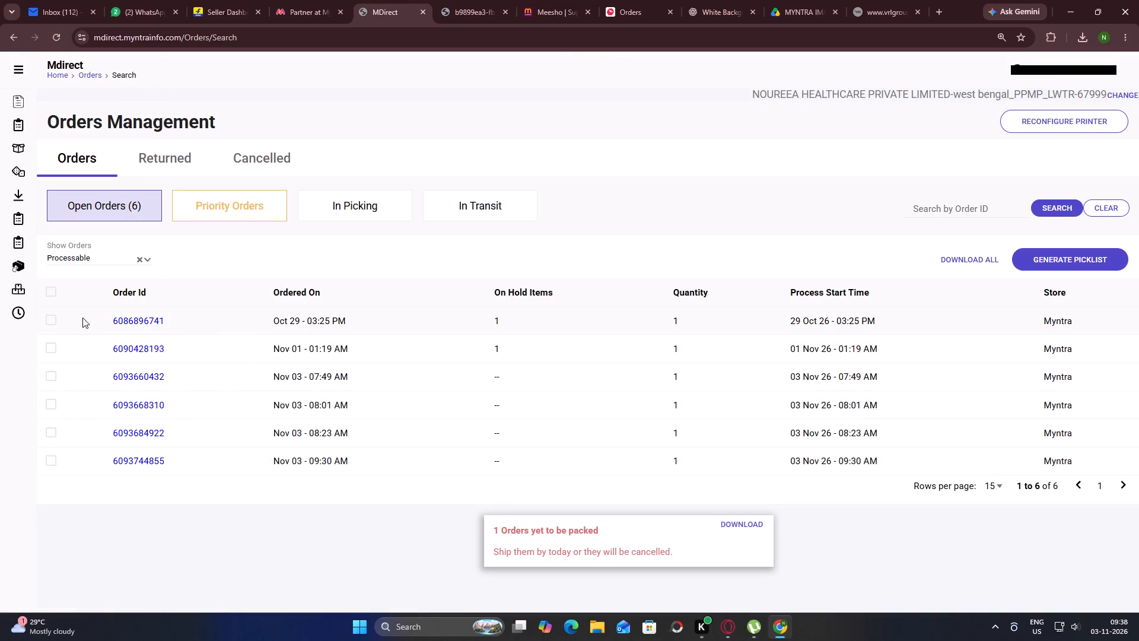
{"action": "left_click", "coordinate": [53, 293]}
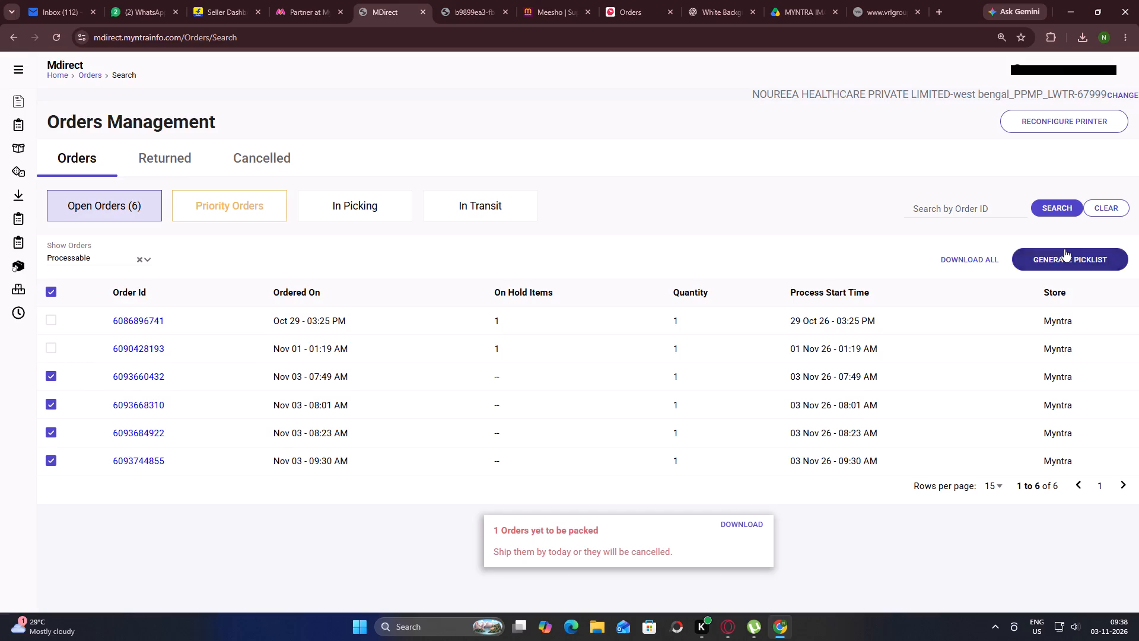
{"action": "left_click", "coordinate": [1064, 249]}
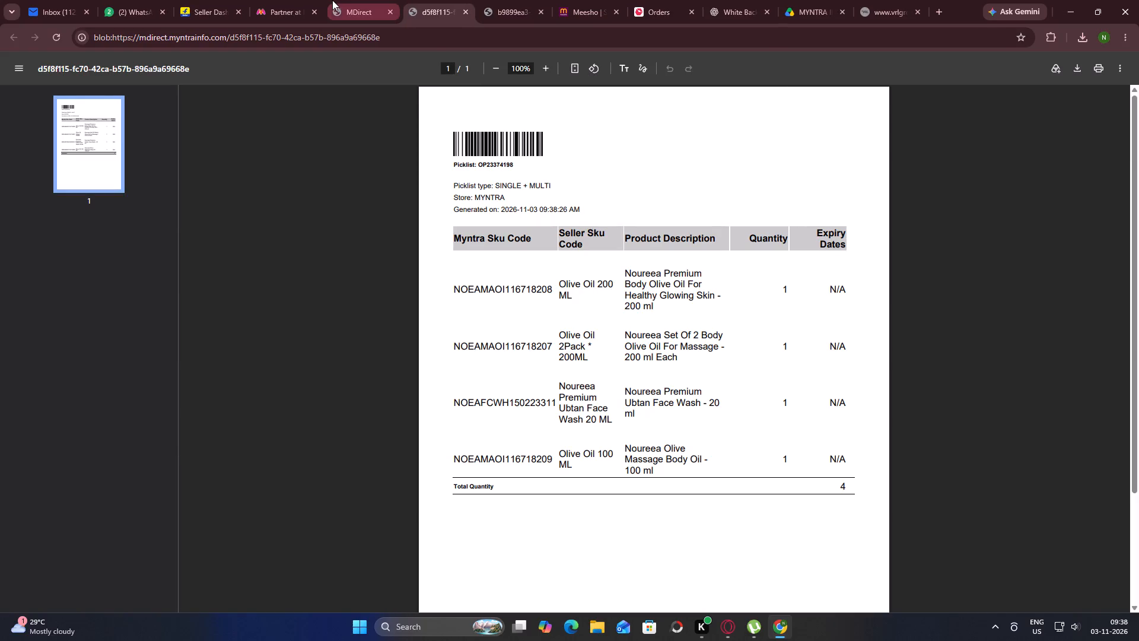
{"action": "left_click", "coordinate": [351, 0]}
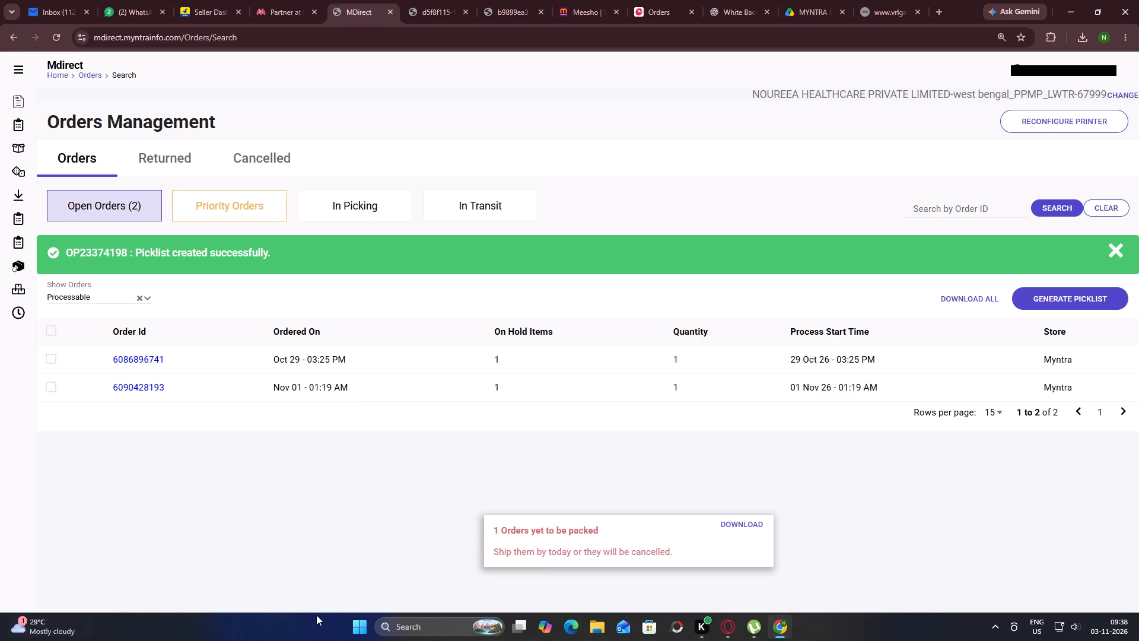
In File Explorer, open the MYNTRA ORDER REPORT folder on drive D, under Noureea Healthcare, Noureea-2026, Flipkart & Amazon & Myntra, Myntra 2025-26.
{"action": "left_click", "coordinate": [596, 624]}
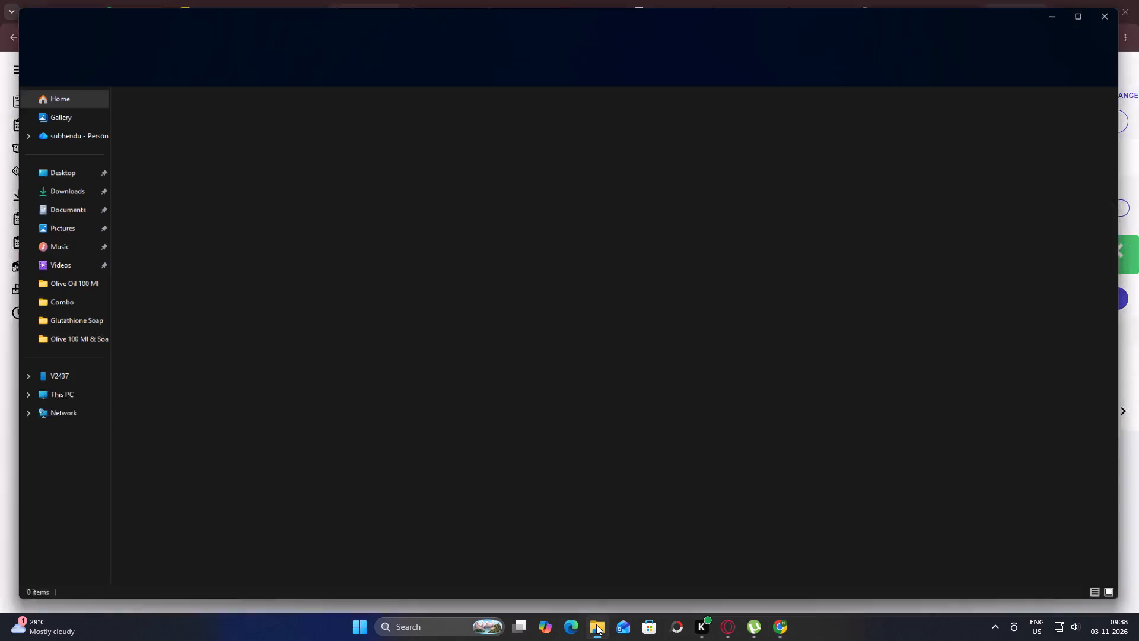
{"action": "left_click", "coordinate": [61, 400]}
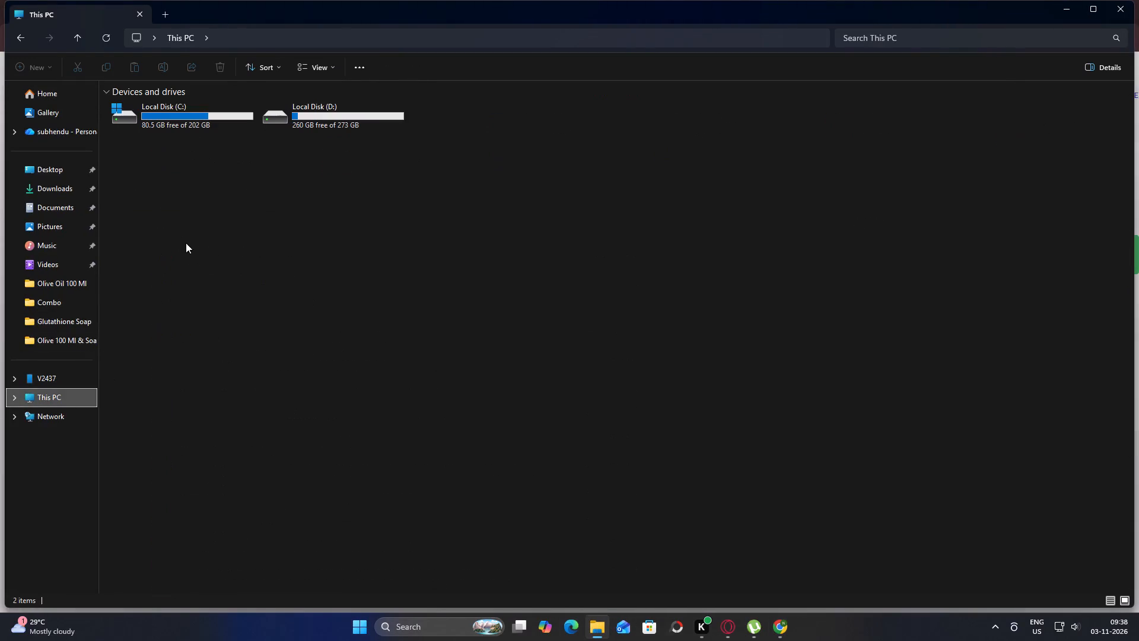
{"action": "double_click", "coordinate": [306, 119]}
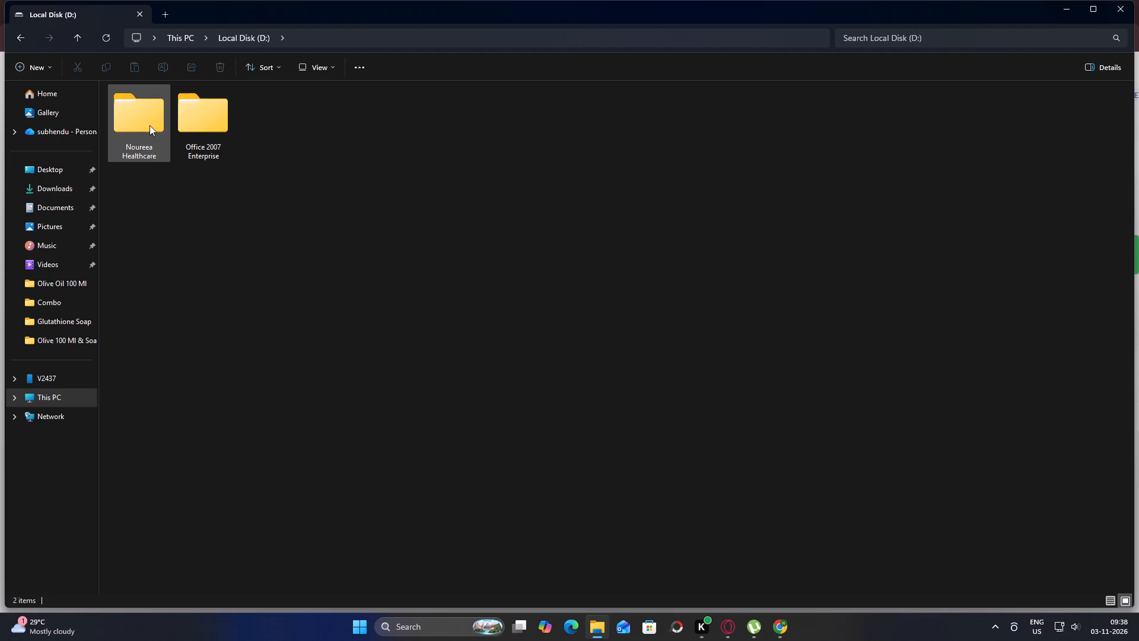
{"action": "double_click", "coordinate": [149, 125]}
{"action": "double_click", "coordinate": [175, 210]}
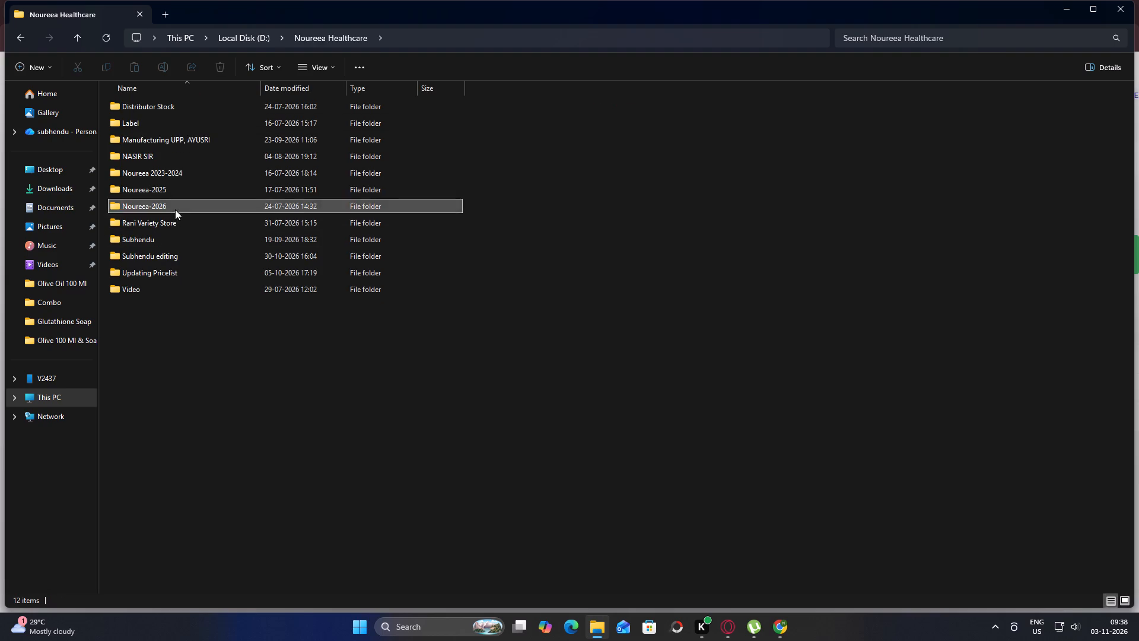
{"action": "double_click", "coordinate": [197, 192]}
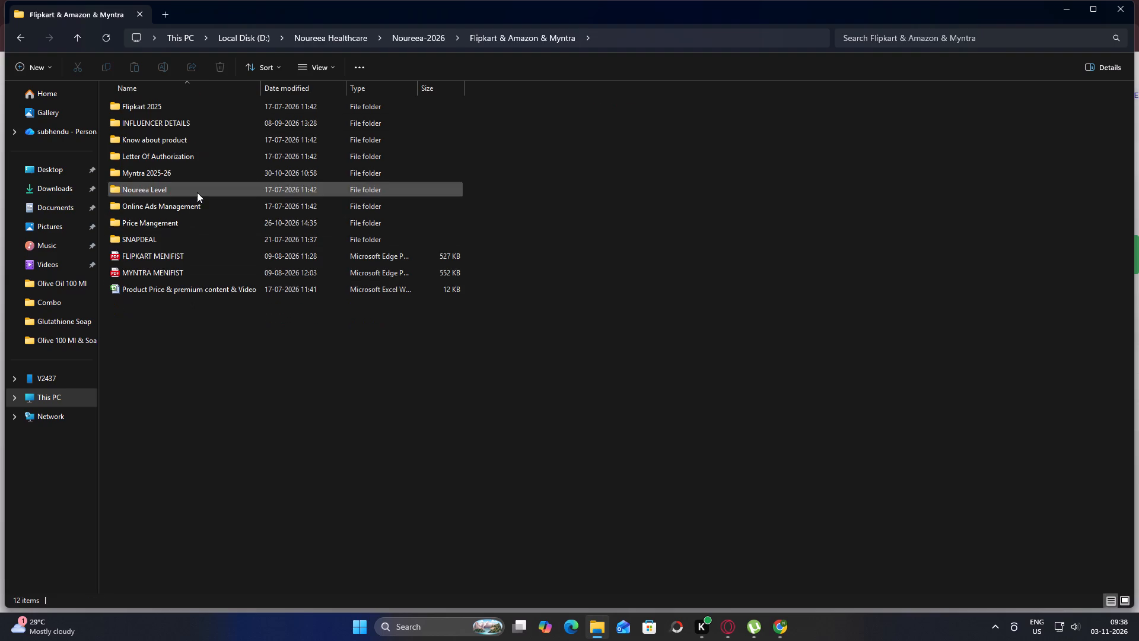
{"action": "double_click", "coordinate": [153, 174]}
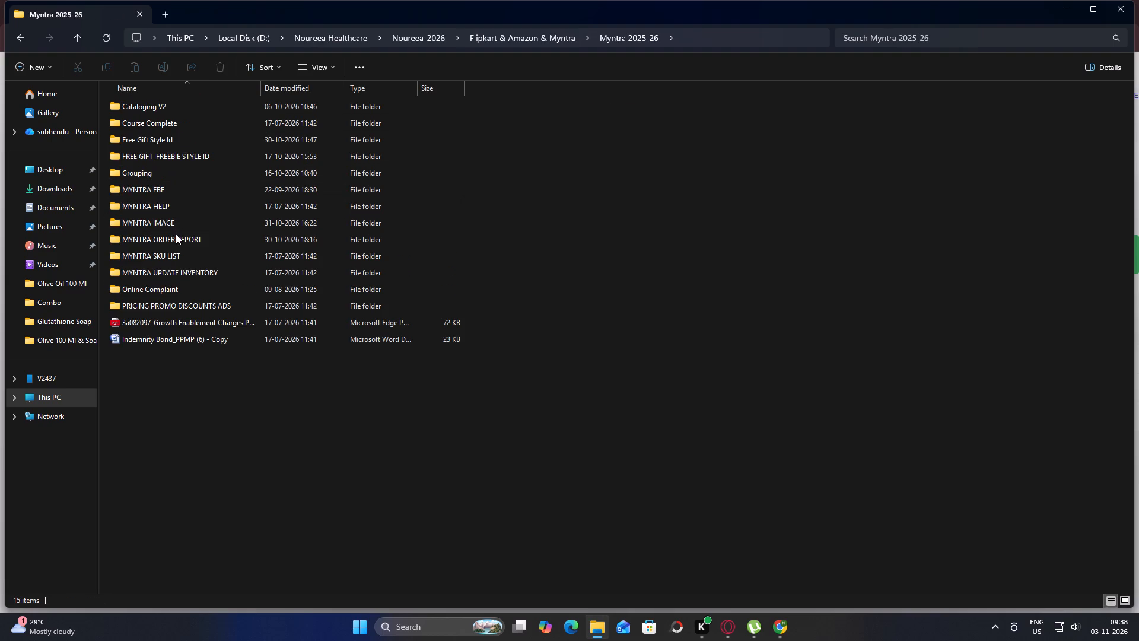
{"action": "double_click", "coordinate": [176, 234]}
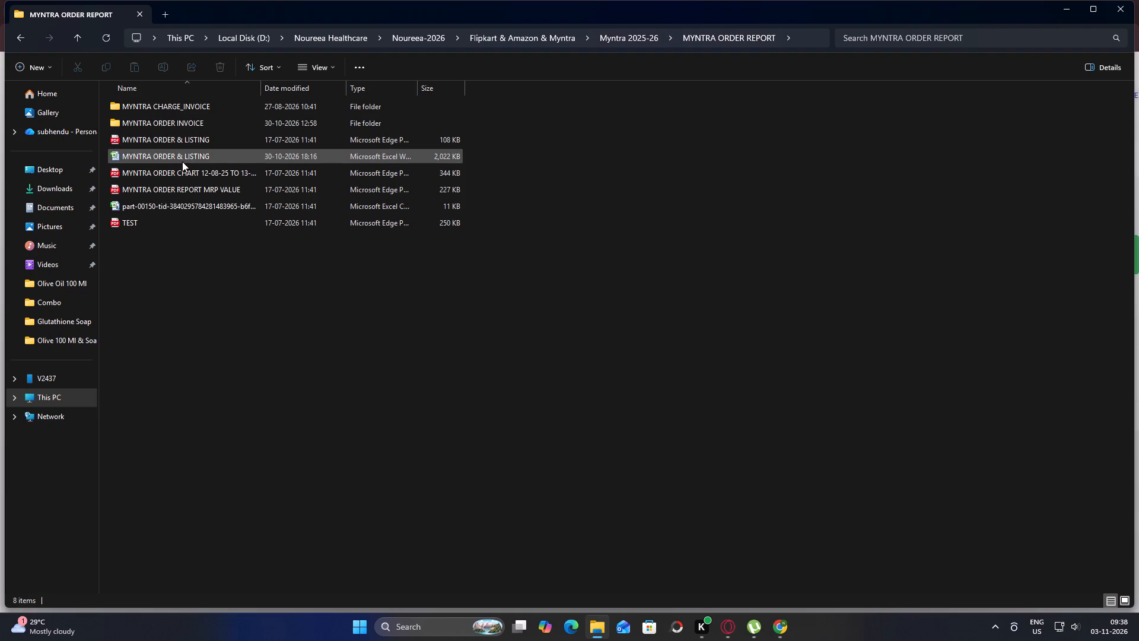
Open the MYNTRA ORDER & LISTING Excel workbook in a maximized window and display its MYNTRA ORDER sheet.
{"action": "double_click", "coordinate": [188, 152]}
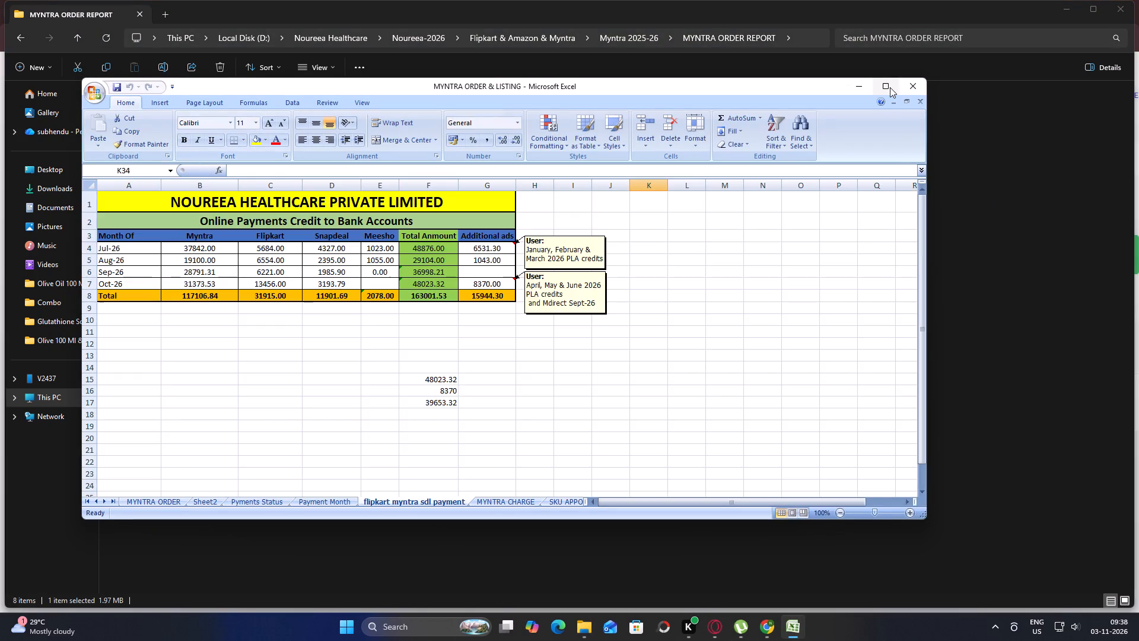
{"action": "left_click", "coordinate": [890, 87]}
{"action": "left_click", "coordinate": [75, 598]}
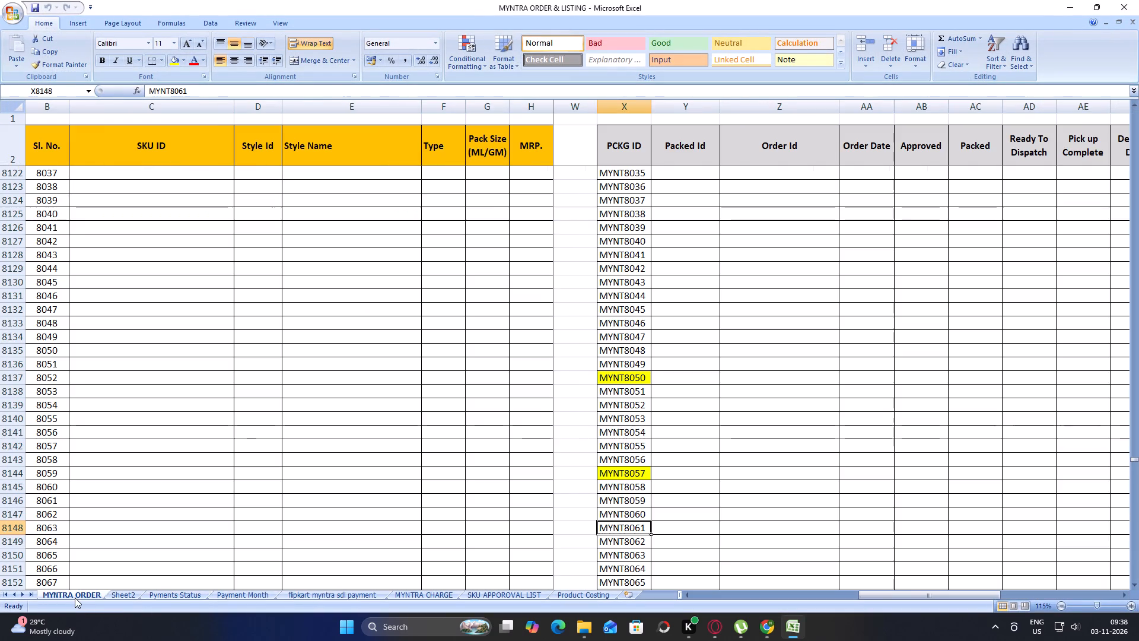
Switch back to the Mdirect Orders Management page in Chrome.
{"action": "left_click", "coordinate": [762, 633]}
{"action": "left_click", "coordinate": [762, 633]}
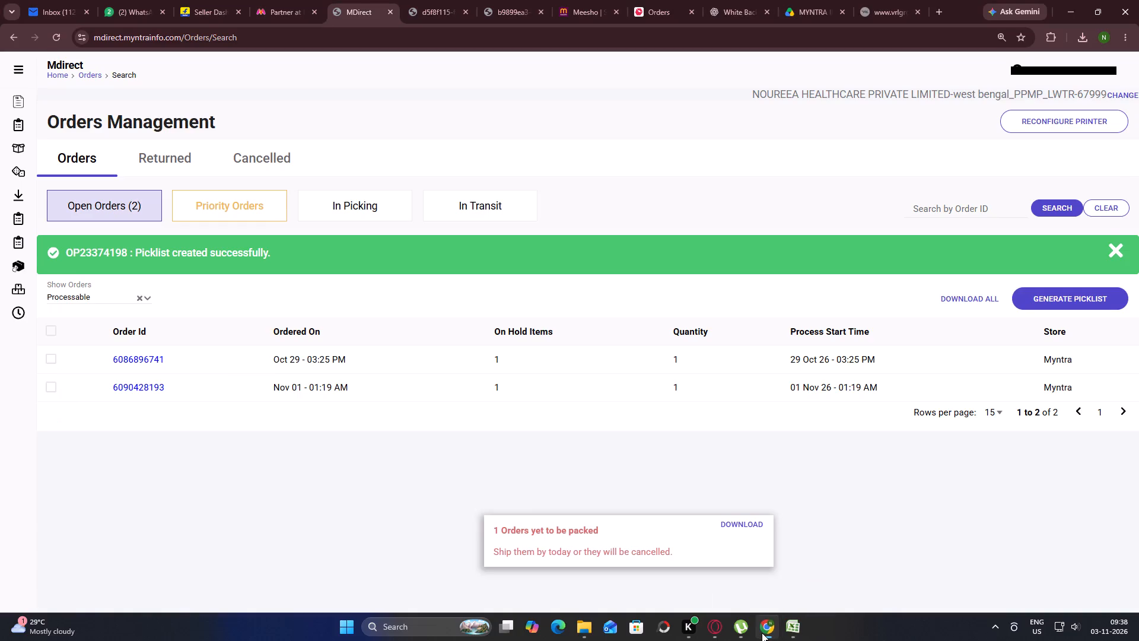
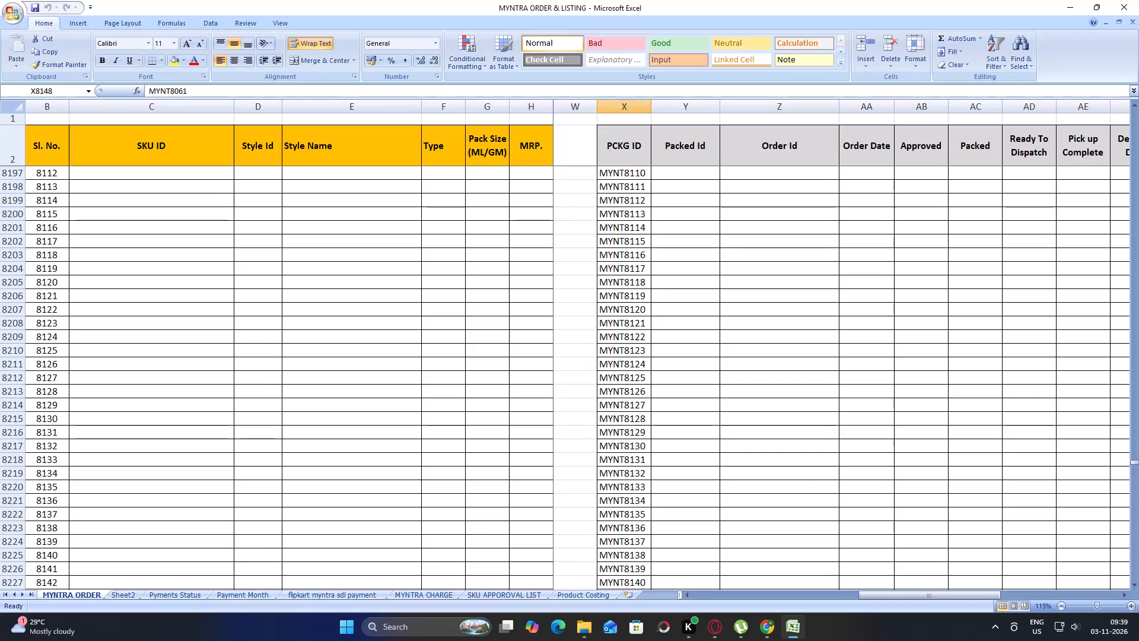
{"action": "scroll", "coordinate": [641, 506], "scroll_direction": "down", "scroll_amount": 7}
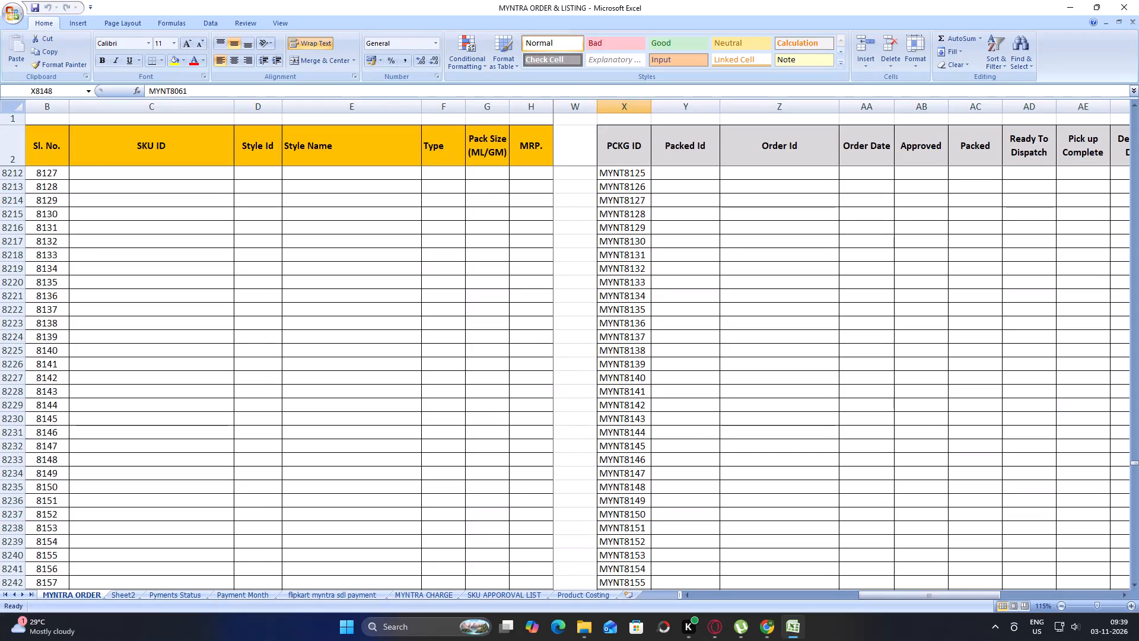
{"action": "scroll", "coordinate": [653, 516], "scroll_direction": "down", "scroll_amount": 16}
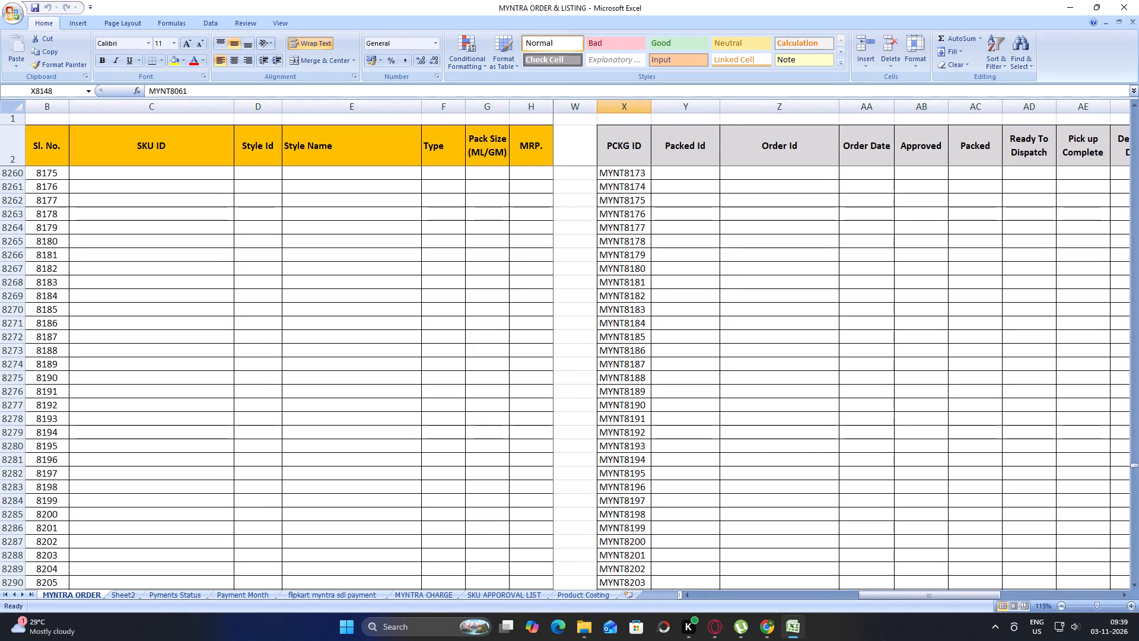
{"action": "scroll", "coordinate": [653, 516], "scroll_direction": "down", "scroll_amount": 9}
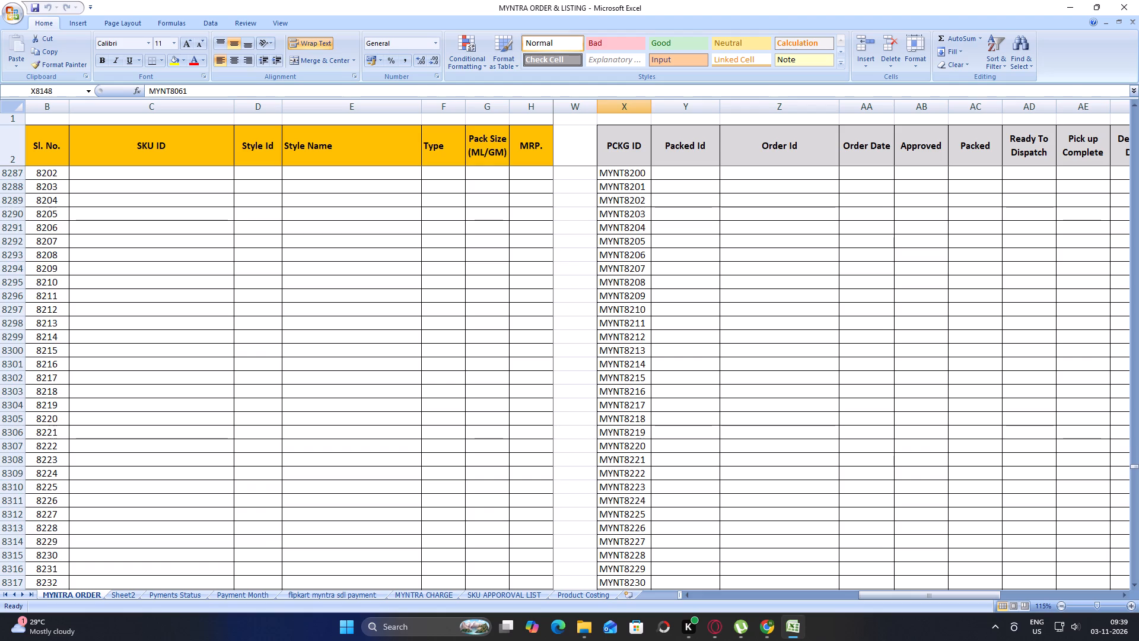
{"action": "scroll", "coordinate": [653, 516], "scroll_direction": "down", "scroll_amount": 20}
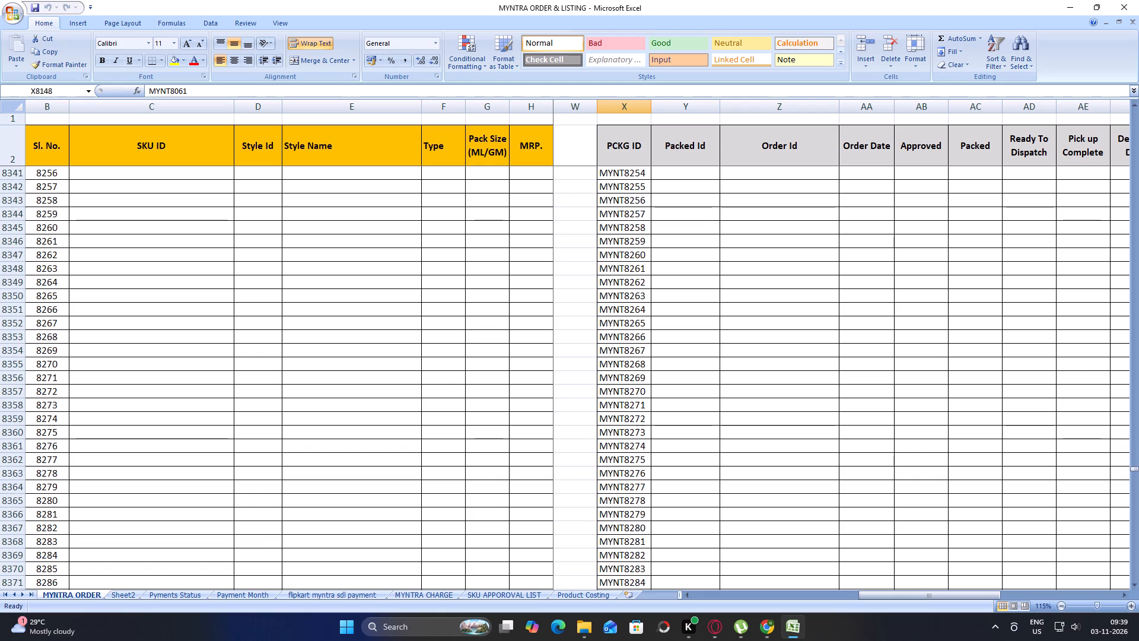
{"action": "scroll", "coordinate": [653, 516], "scroll_direction": "down", "scroll_amount": 2}
{"action": "scroll", "coordinate": [628, 442], "scroll_direction": "up", "scroll_amount": 2}
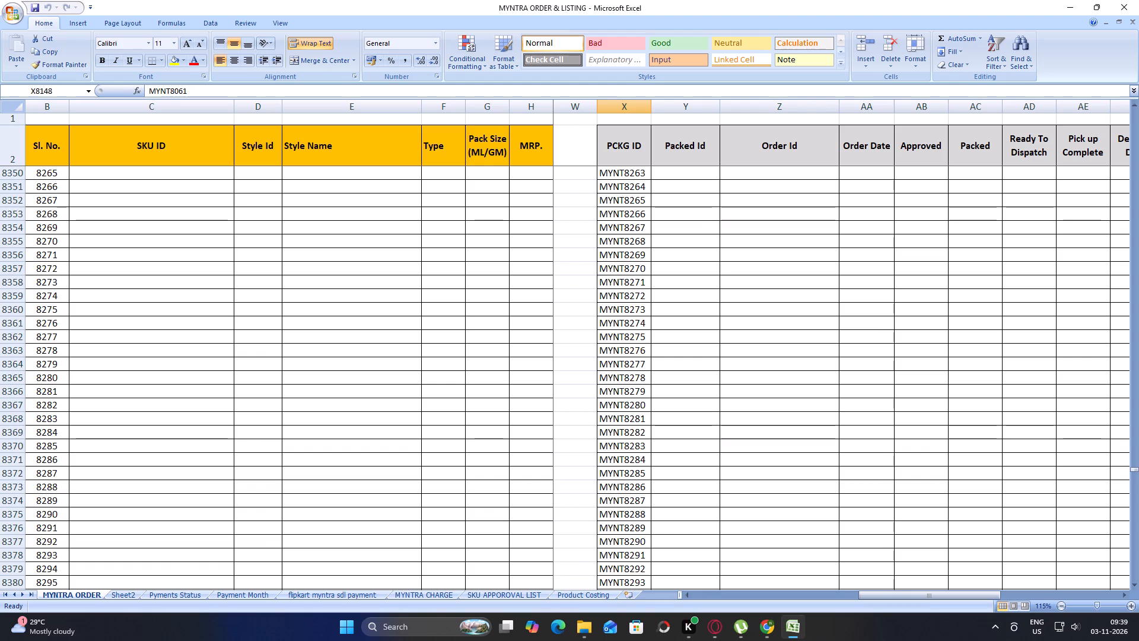
{"action": "left_click", "coordinate": [634, 461]}
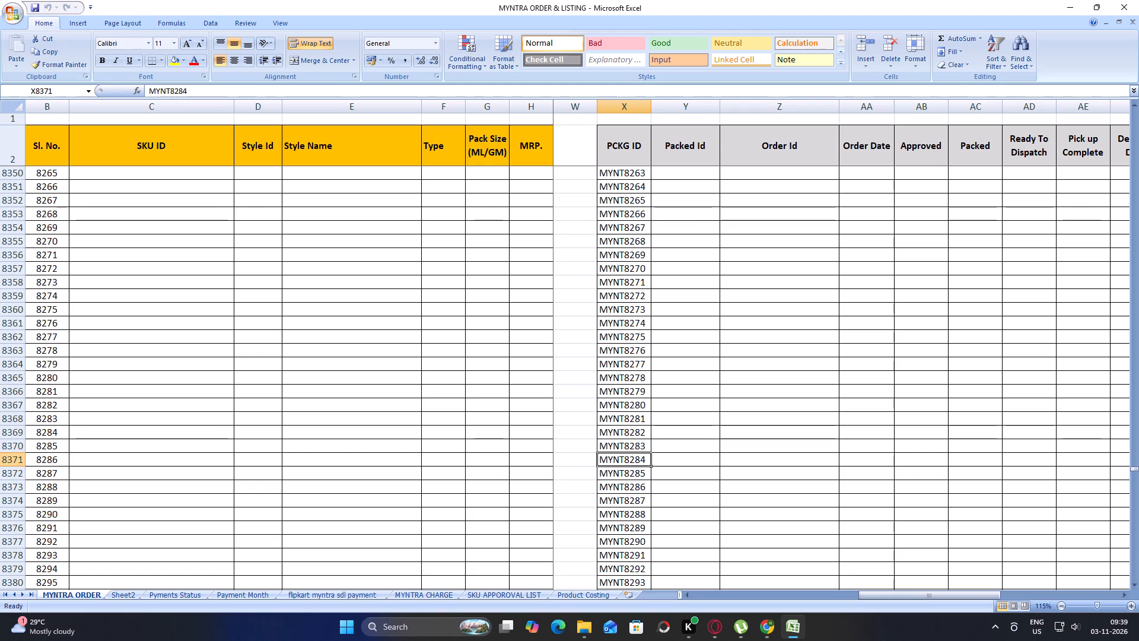
{"action": "left_click", "coordinate": [171, 53]}
{"action": "left_click", "coordinate": [171, 60]}
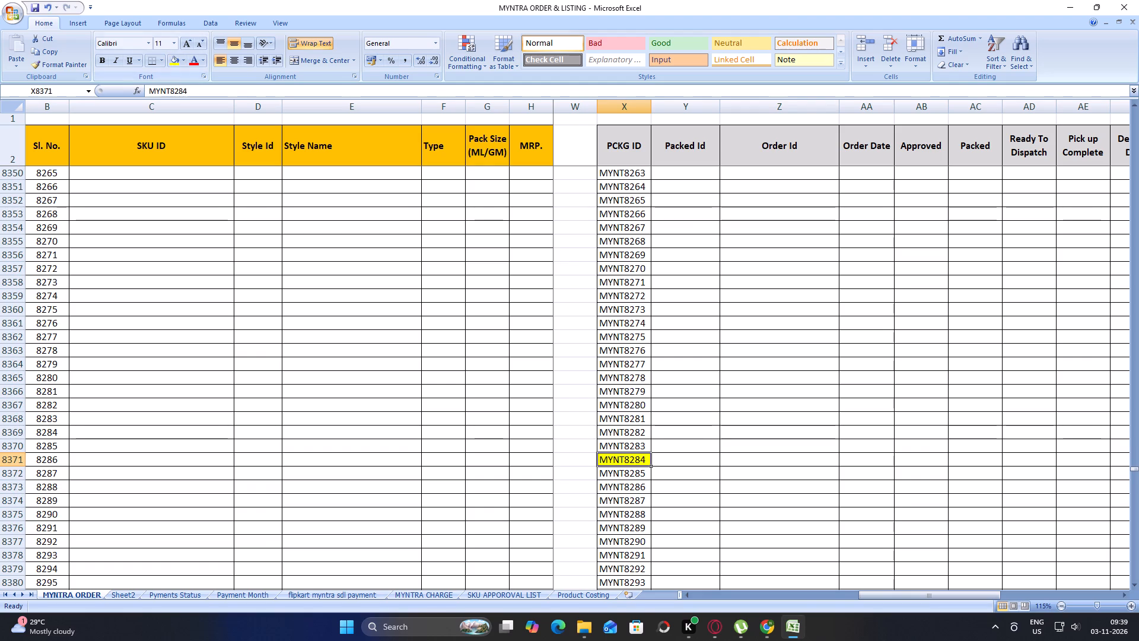
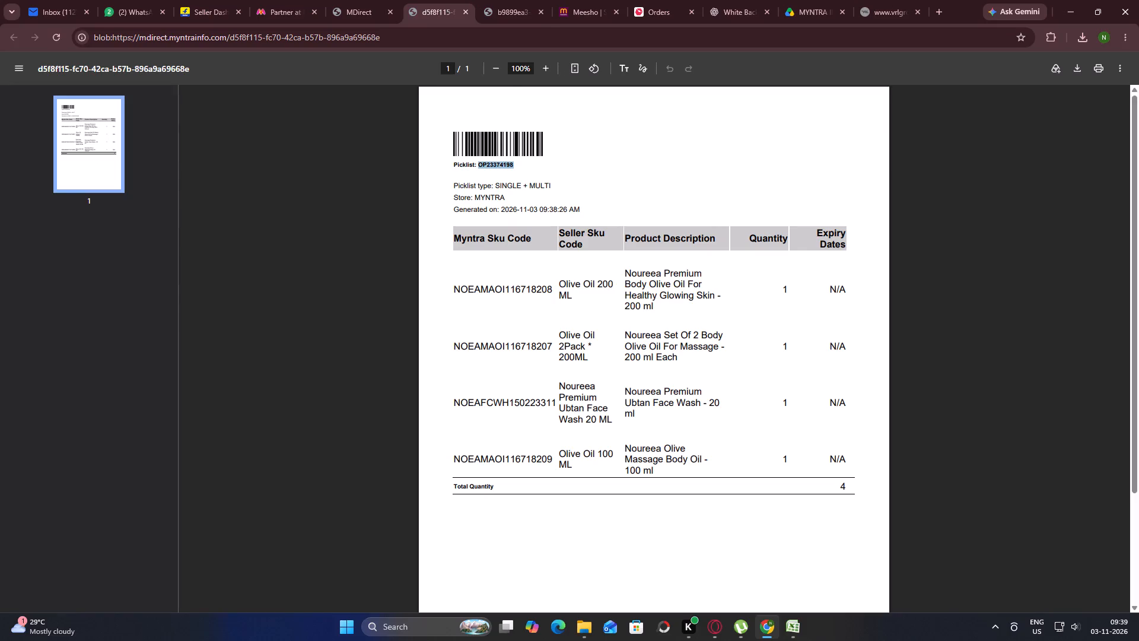
Load picklist OP23374198 on the Mdirect Pack Orders page.
{"action": "left_click", "coordinate": [350, 6]}
{"action": "key", "text": "ctrl+v"}
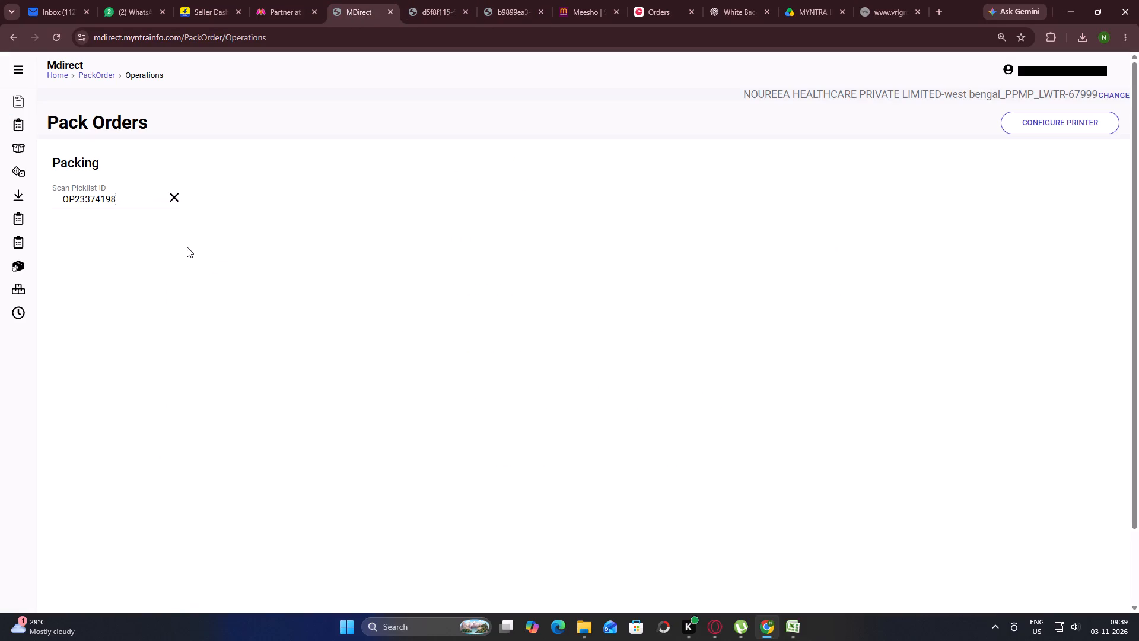
{"action": "key", "text": "Return"}
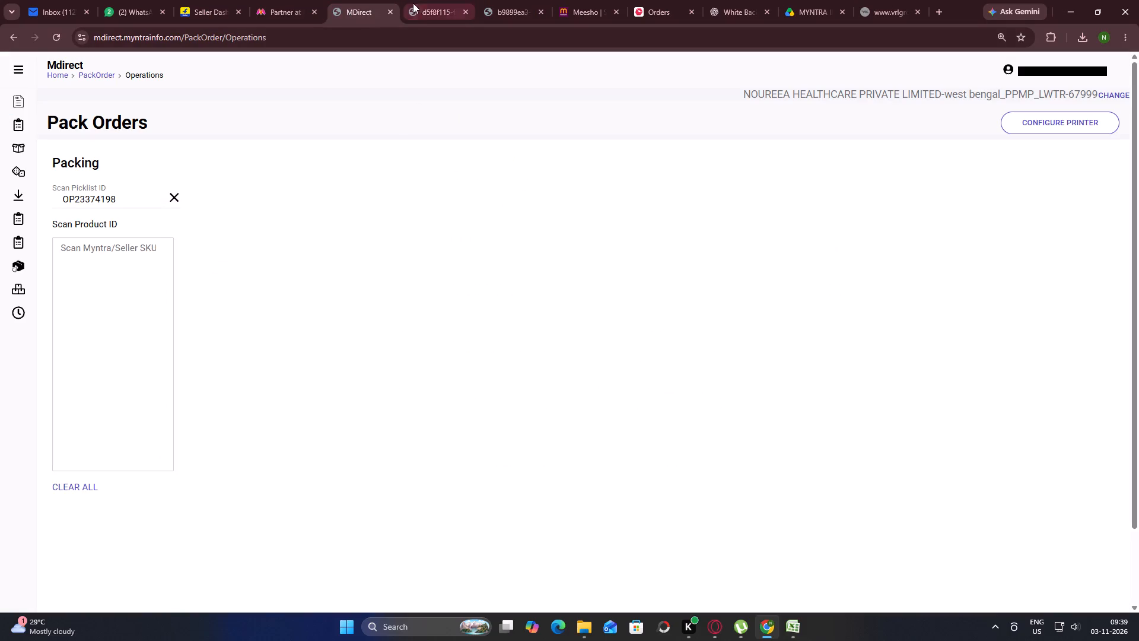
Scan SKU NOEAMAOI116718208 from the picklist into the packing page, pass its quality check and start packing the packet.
{"action": "left_click", "coordinate": [413, 2]}
{"action": "double_click", "coordinate": [522, 291]}
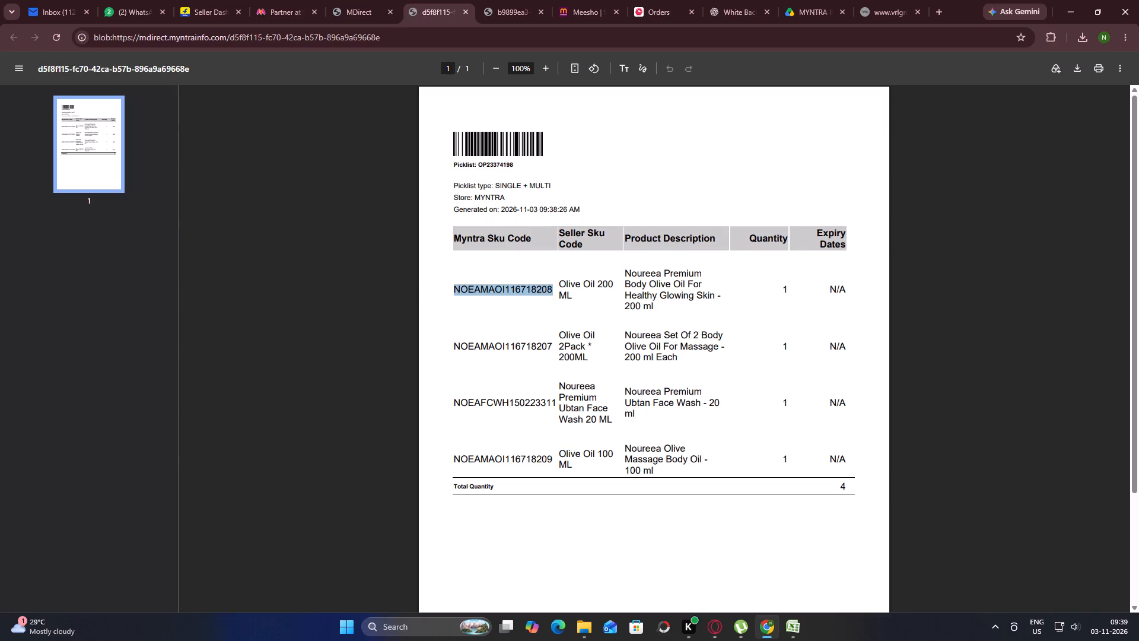
{"action": "key", "text": "ctrl+c"}
{"action": "left_click", "coordinate": [370, 1]}
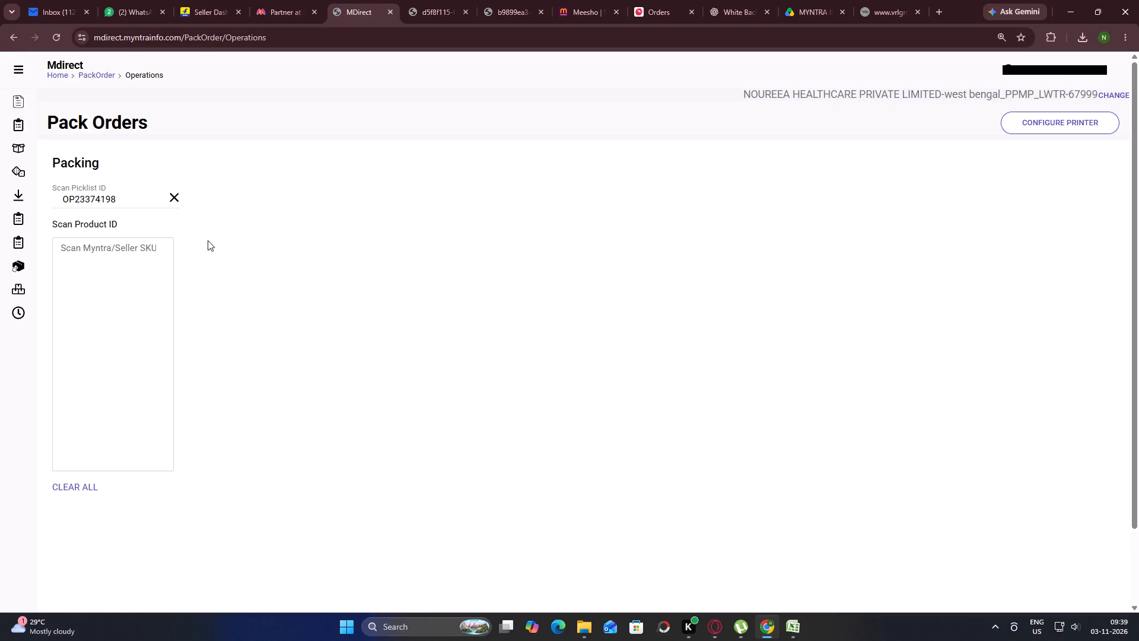
{"action": "key", "text": "ctrl+v"}
{"action": "key", "text": "Return"}
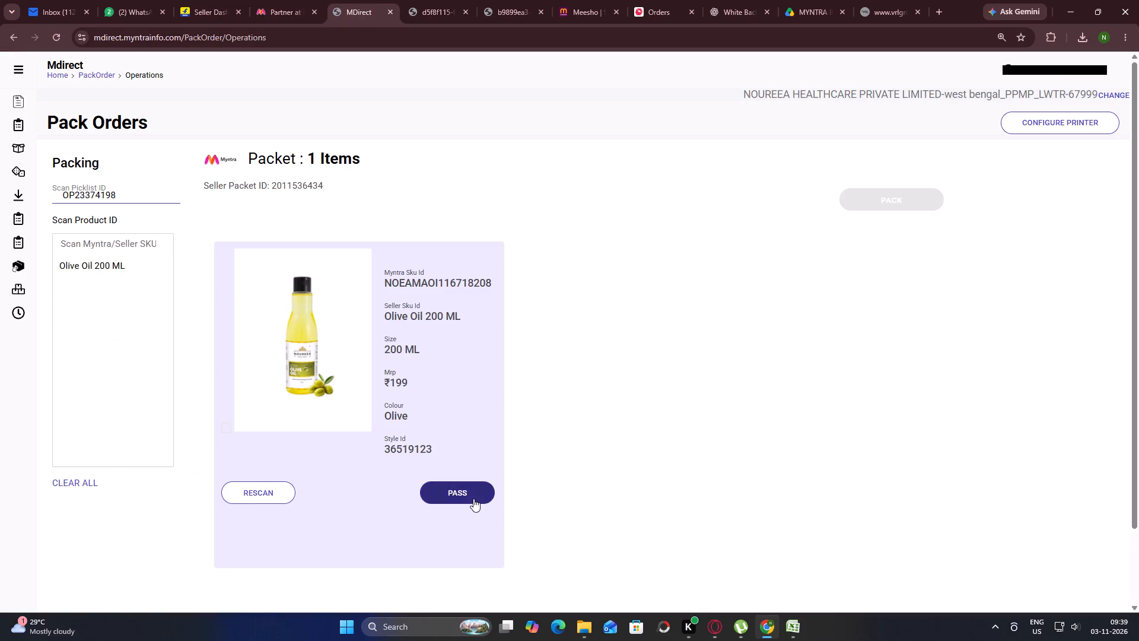
{"action": "left_click", "coordinate": [473, 499]}
{"action": "left_click", "coordinate": [891, 205]}
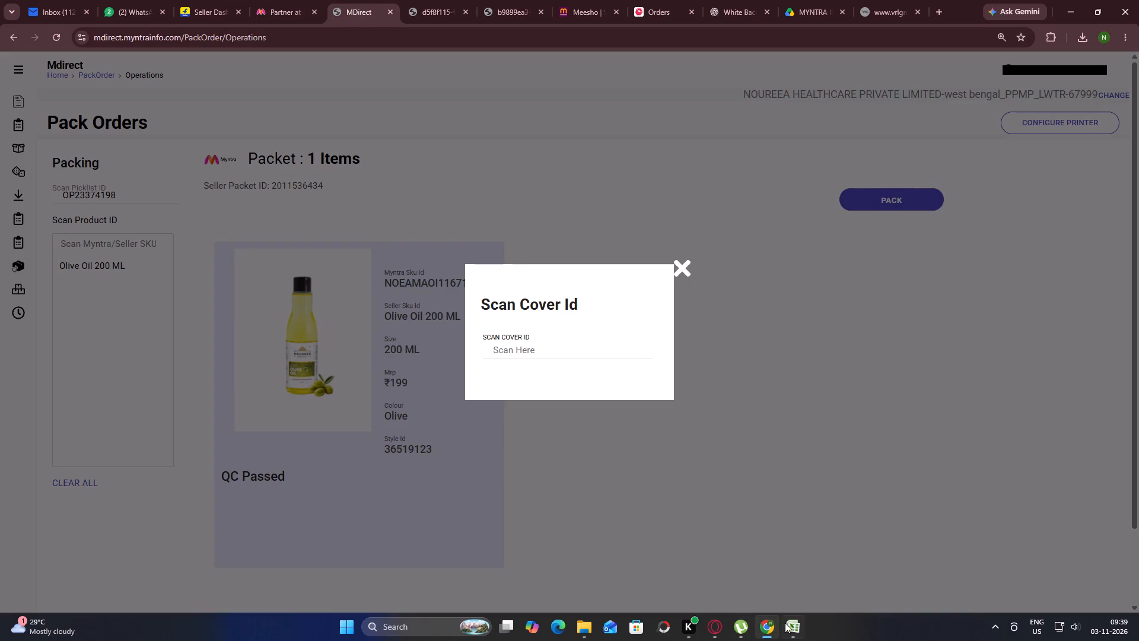
{"action": "left_click", "coordinate": [785, 623]}
{"action": "left_click", "coordinate": [621, 480]}
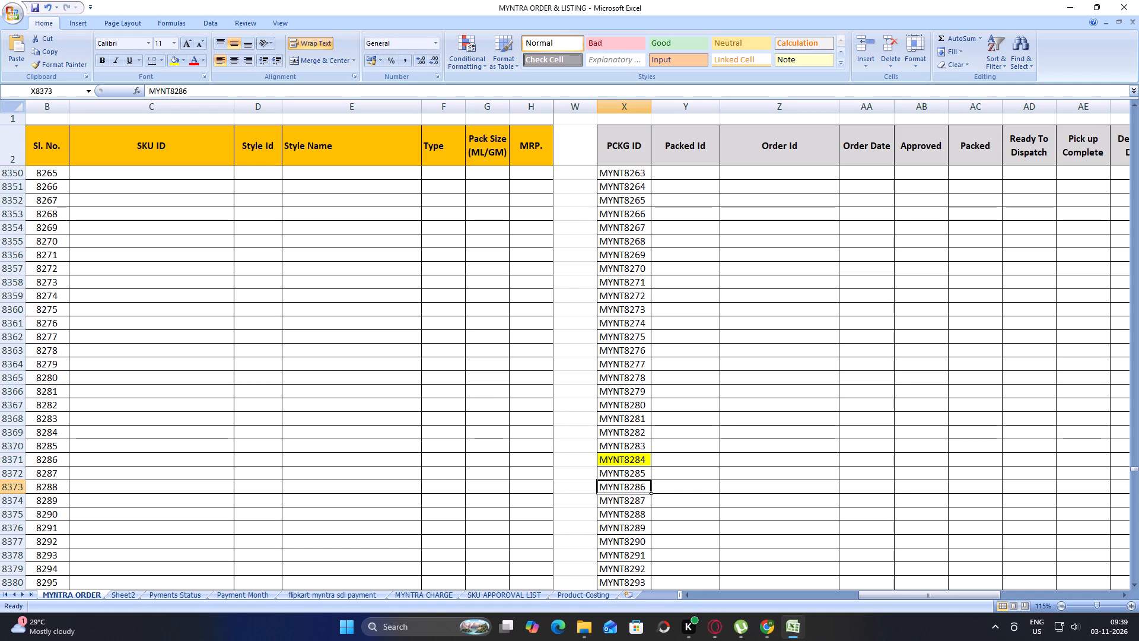
{"action": "left_click", "coordinate": [644, 474]}
{"action": "key", "text": "ctrl+c"}
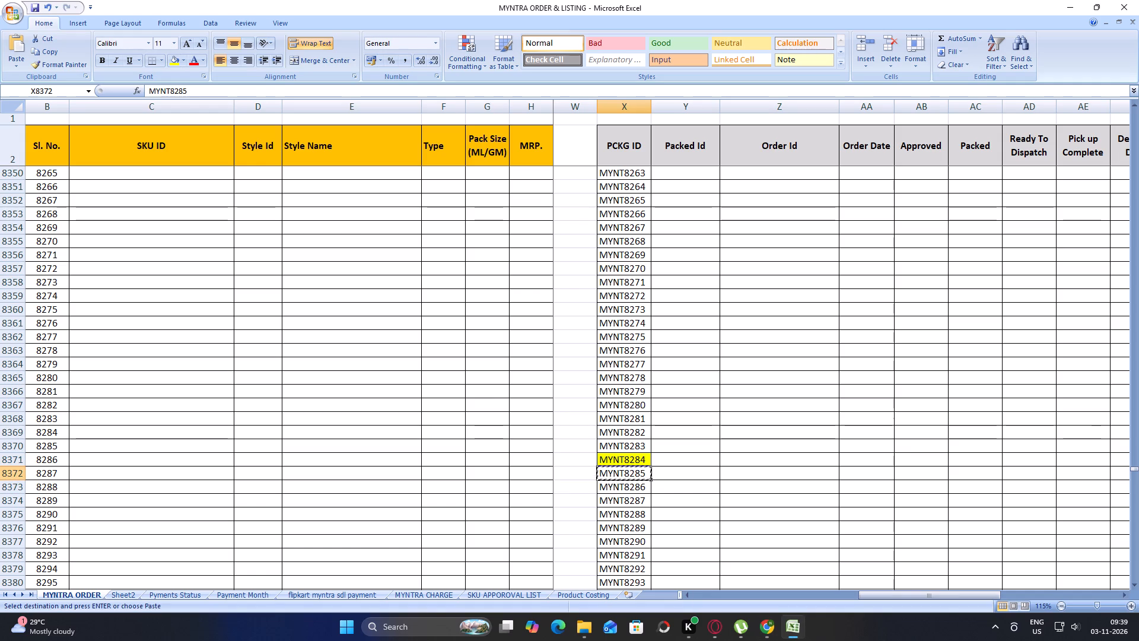
{"action": "key", "text": "alt+Tab"}
{"action": "left_click", "coordinate": [520, 351]}
{"action": "key", "text": "ctrl+v"}
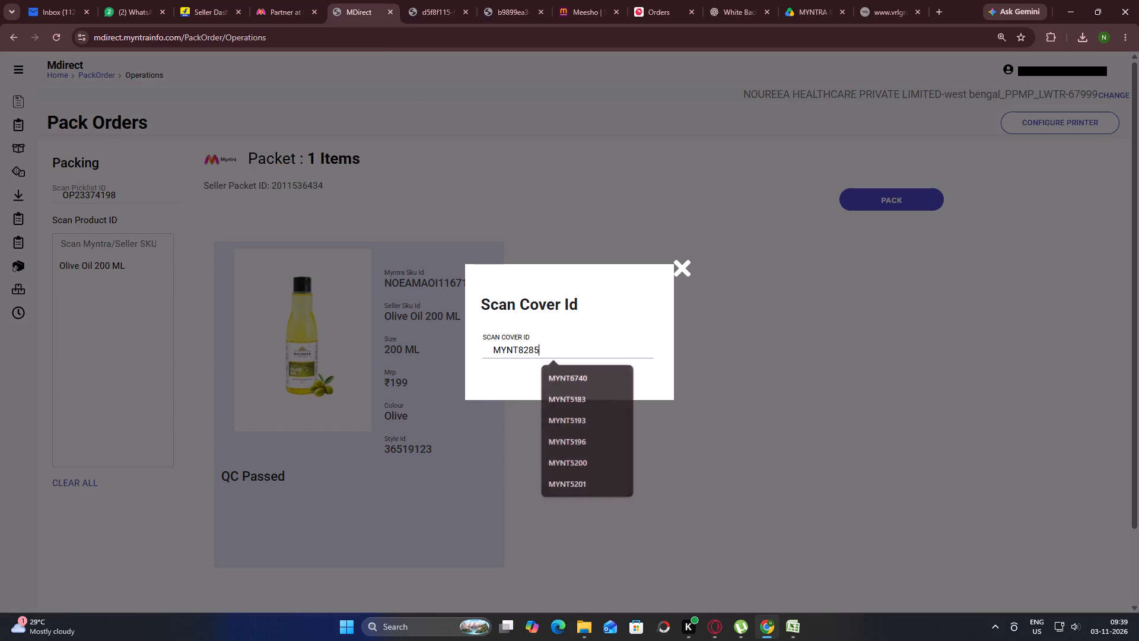
{"action": "key", "text": "Return"}
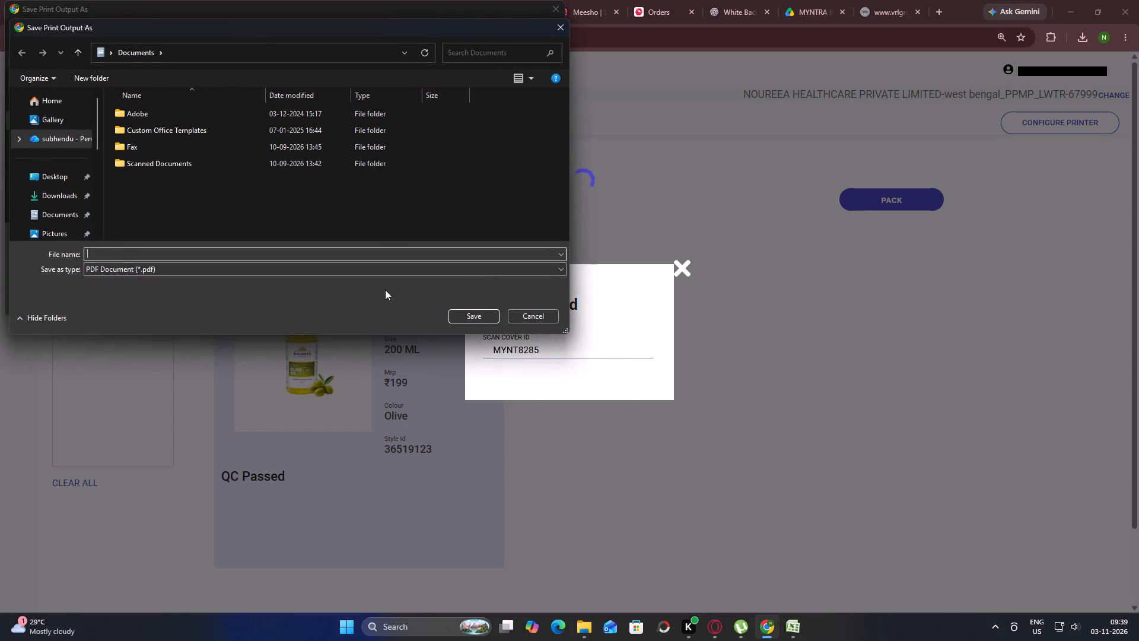
Save the packet's two print outputs as PDFs named MYNT8285 and MYNT08285 in Documents.
{"action": "key", "text": "ctrl+v"}
{"action": "key", "text": "Return"}
{"action": "key", "text": "ctrl+v"}
{"action": "key", "text": "Left"}
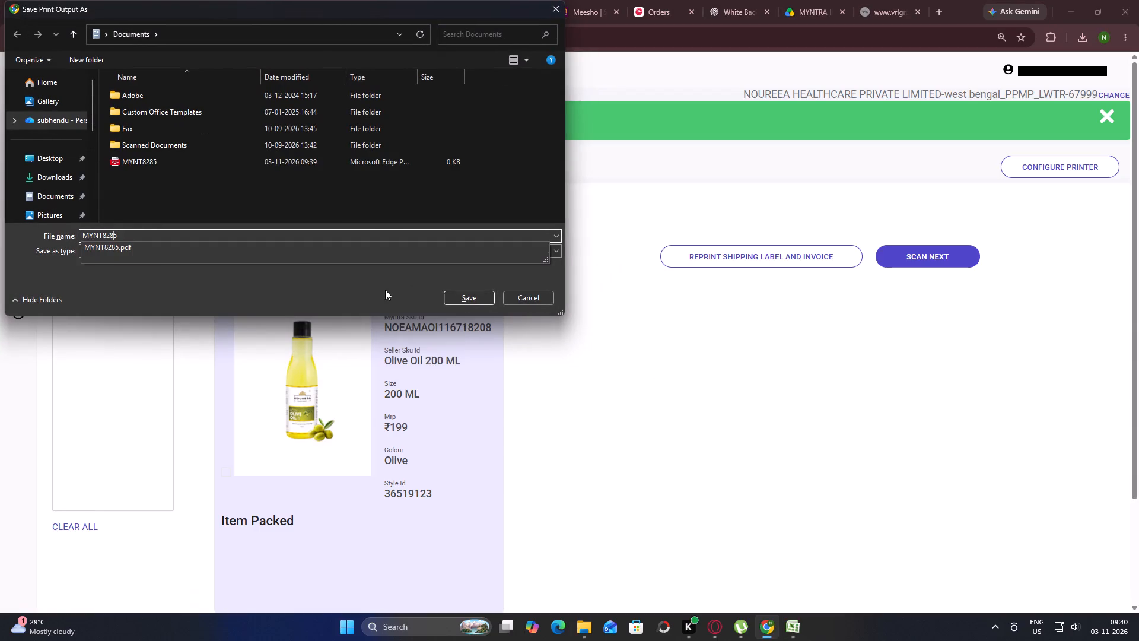
{"action": "key", "text": "Left"}
{"action": "key", "text": "Left"}
{"action": "key", "text": "Left"}
{"action": "key", "text": "0"}
{"action": "key", "text": "Return"}
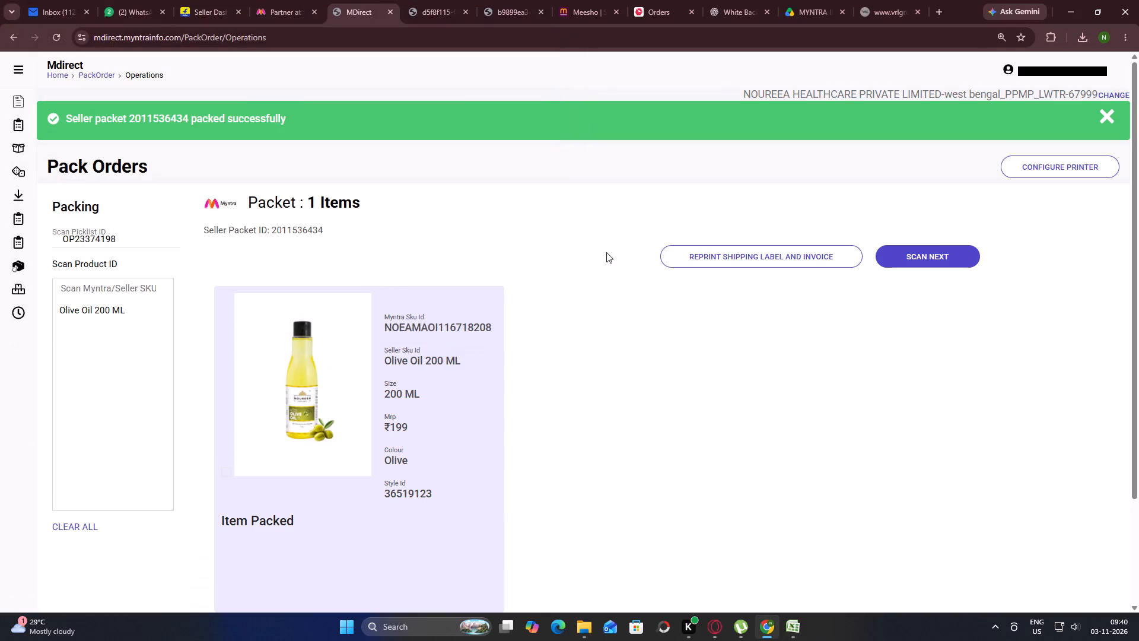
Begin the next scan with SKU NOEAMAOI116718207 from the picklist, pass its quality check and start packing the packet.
{"action": "left_click", "coordinate": [927, 266]}
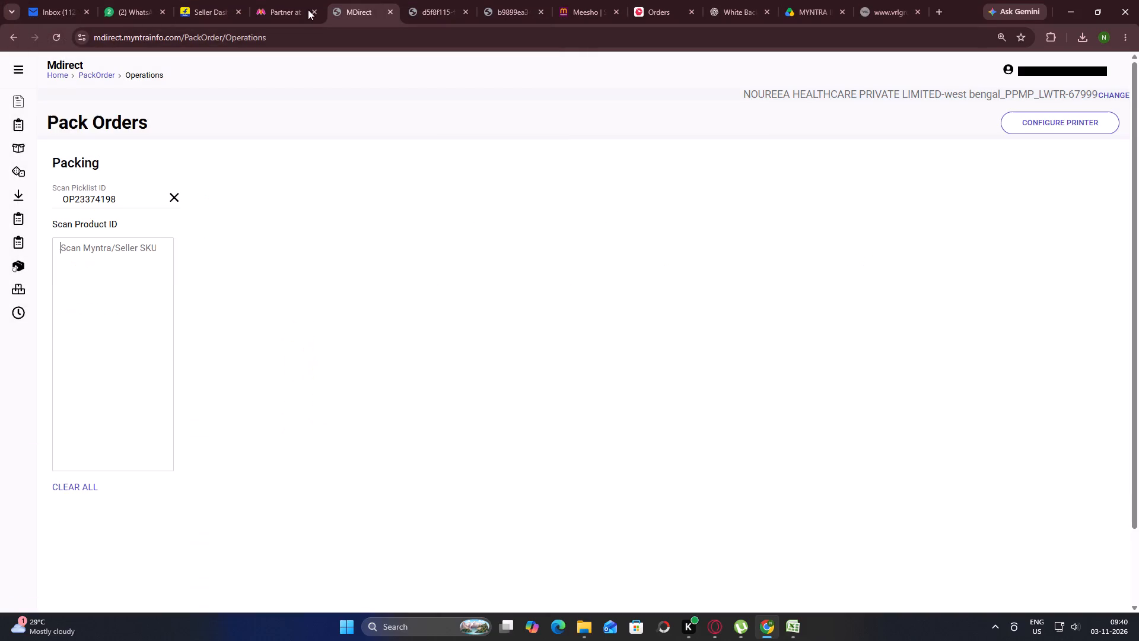
{"action": "left_click", "coordinate": [439, 1]}
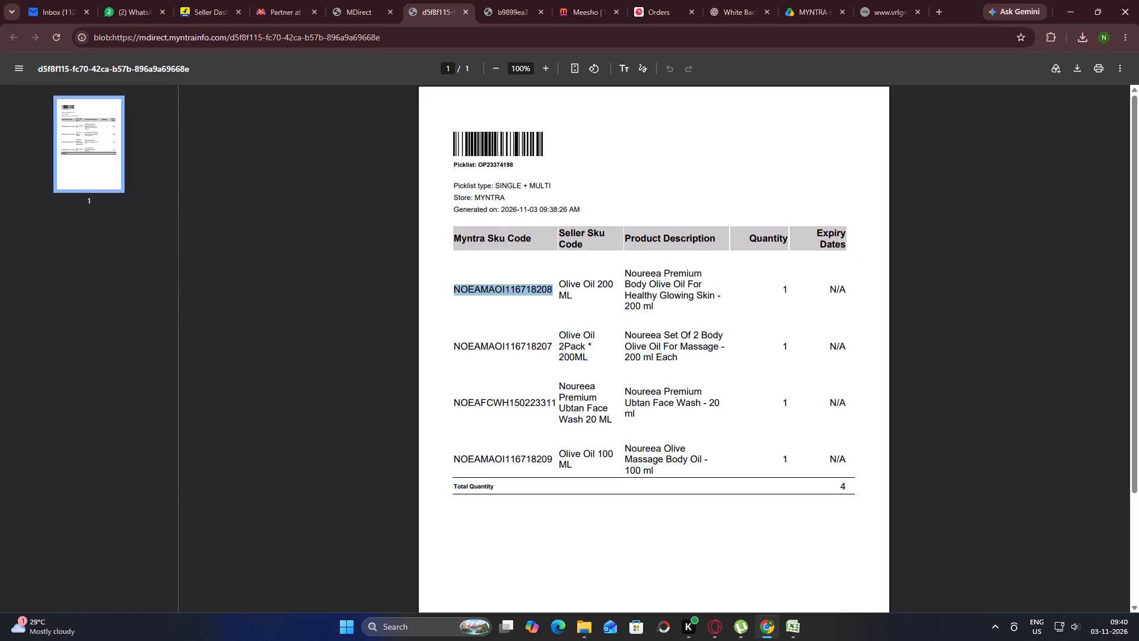
{"action": "double_click", "coordinate": [472, 348]}
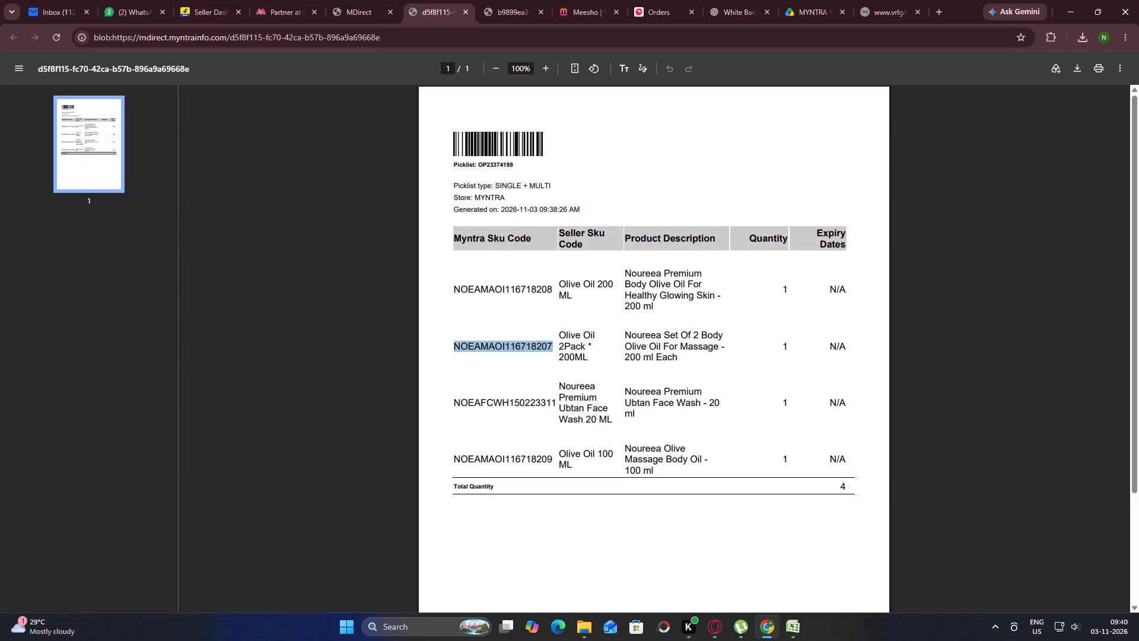
{"action": "key", "text": "ctrl+c"}
{"action": "left_click", "coordinate": [360, 5]}
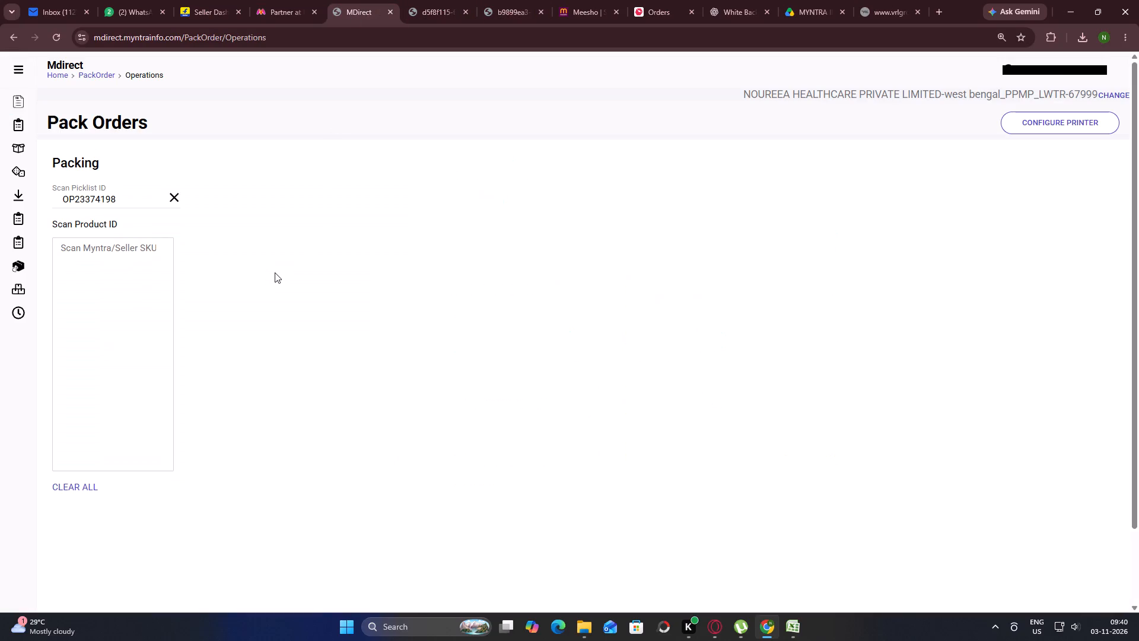
{"action": "key", "text": "ctrl+v"}
{"action": "key", "text": "Return"}
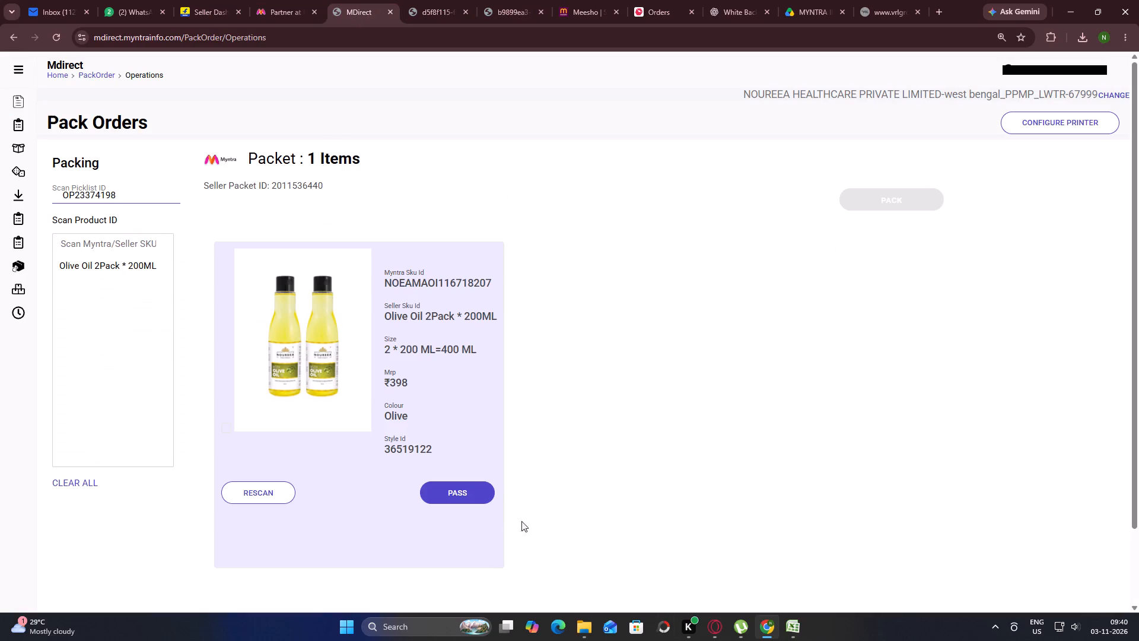
{"action": "left_click", "coordinate": [482, 497]}
{"action": "left_click", "coordinate": [855, 197]}
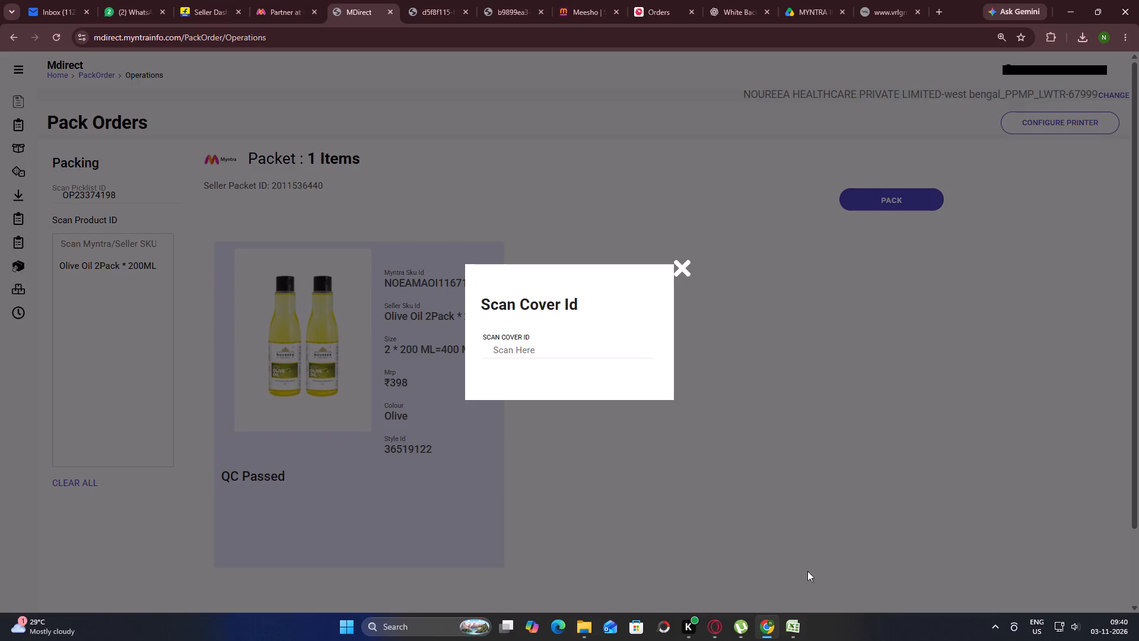
{"action": "left_click", "coordinate": [793, 625]}
{"action": "left_click", "coordinate": [618, 484]}
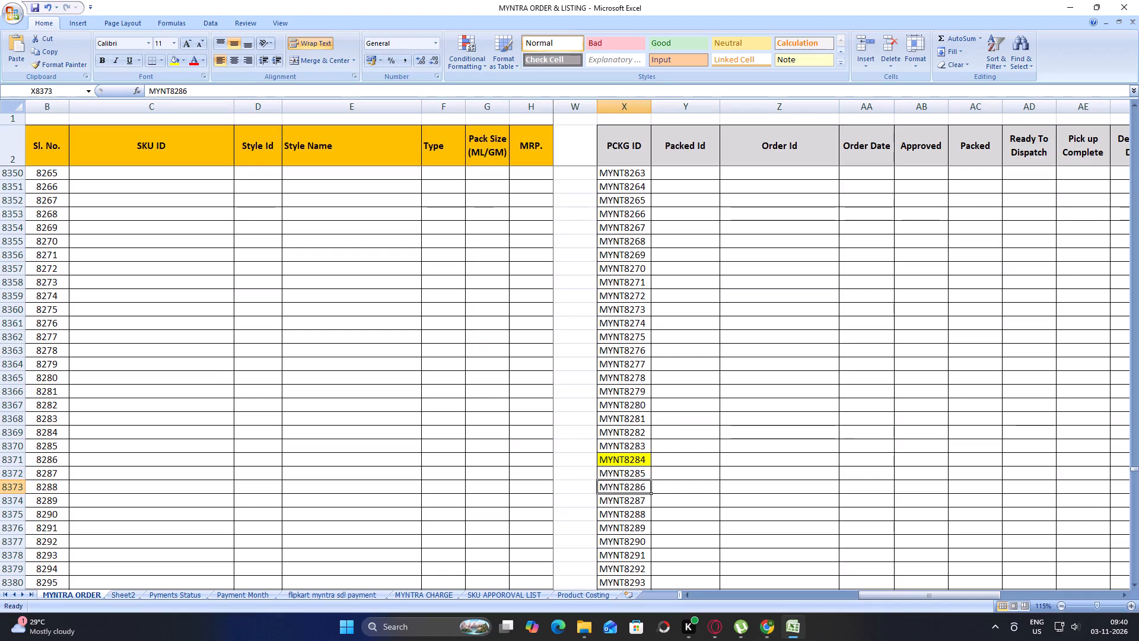
{"action": "key", "text": "ctrl+c"}
{"action": "key", "text": "alt+Tab"}
{"action": "left_click", "coordinate": [536, 349]}
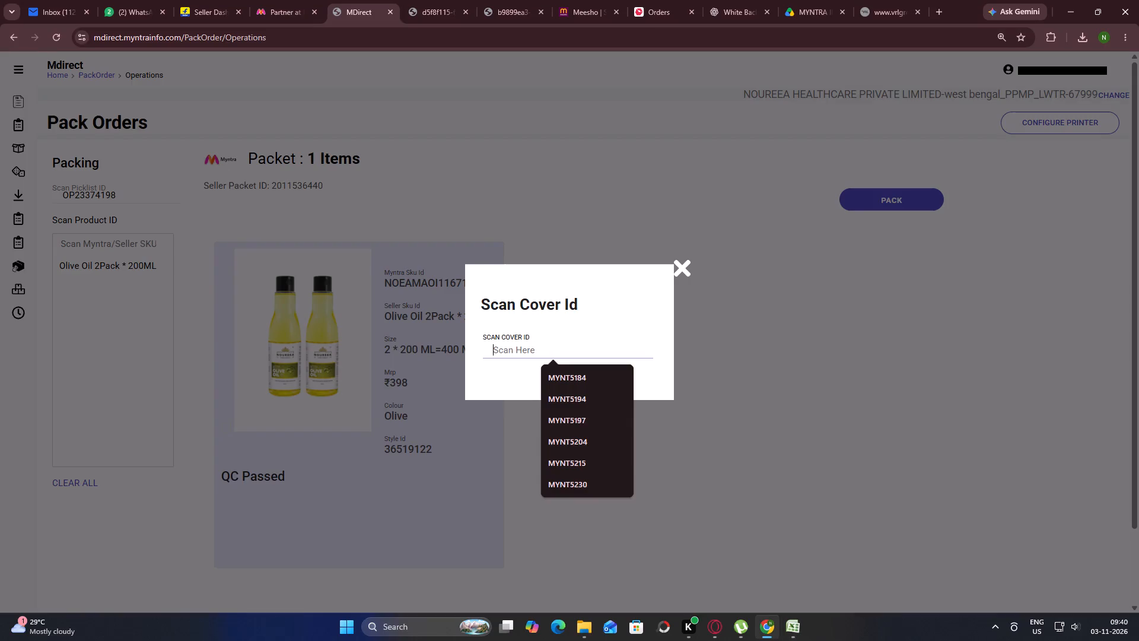
{"action": "key", "text": "ctrl+v"}
{"action": "key", "text": "Return"}
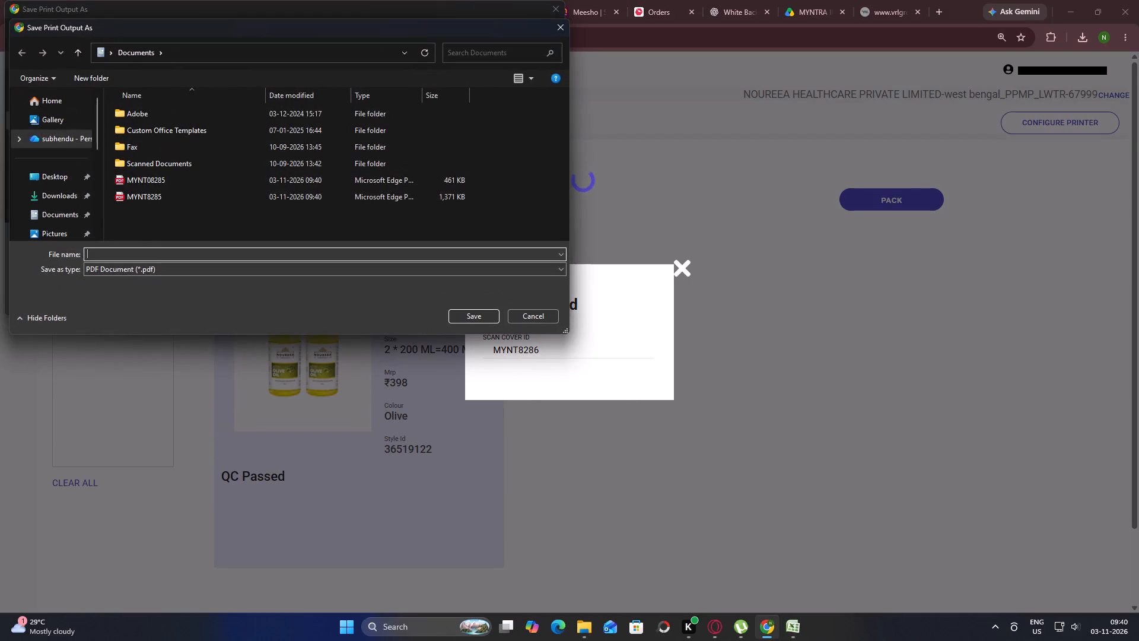
Save the second packet's two print outputs as PDFs named MYNT8286 and MYNT08286 in Documents.
{"action": "key", "text": "ctrl+v"}
{"action": "key", "text": "Return"}
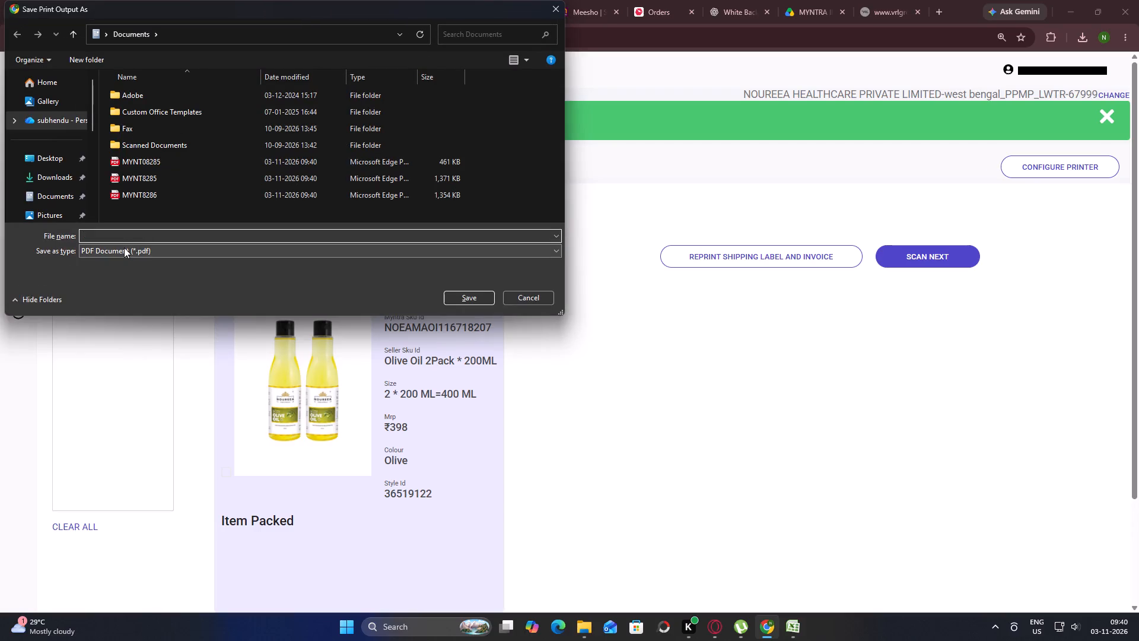
{"action": "key", "text": "ctrl+v"}
{"action": "key", "text": "Left"}
{"action": "key", "text": "Left"}
{"action": "key", "text": "Left"}
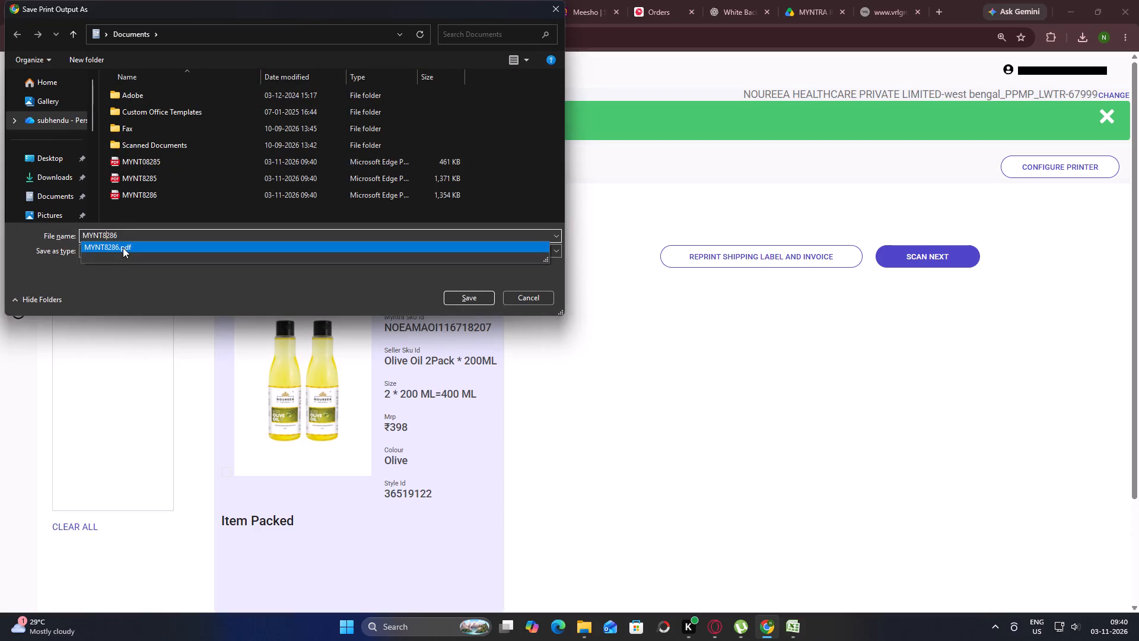
{"action": "key", "text": "Left"}
{"action": "key", "text": "0"}
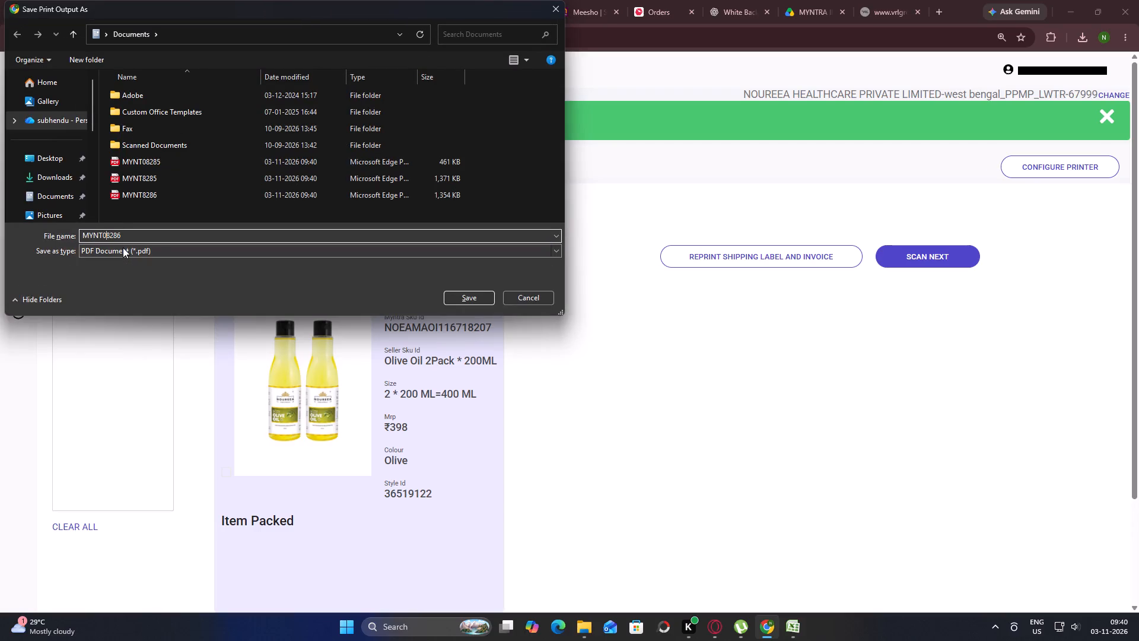
{"action": "left_click", "coordinate": [462, 295]}
In File Explorer, move the four MYNT8285, MYNT08285, MYNT8286 and MYNT08286 PDFs from Documents into MYNTRA ORDER REPORT's MYNTRA ORDER INVOICE folder on drive D.
{"action": "left_click", "coordinate": [580, 629]}
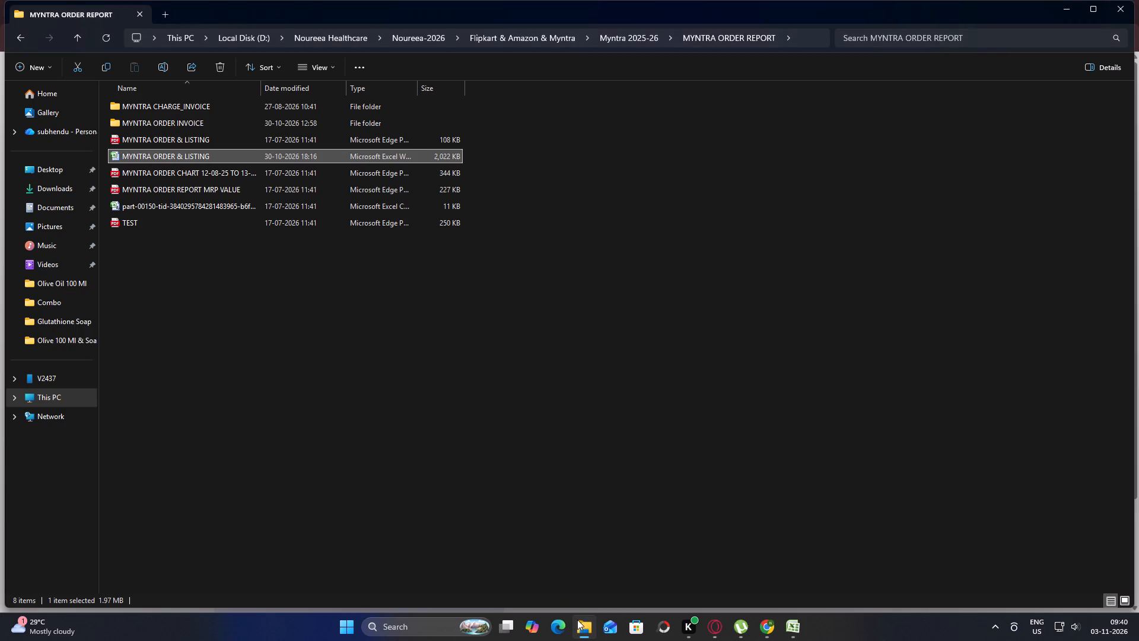
{"action": "left_click", "coordinate": [77, 203]}
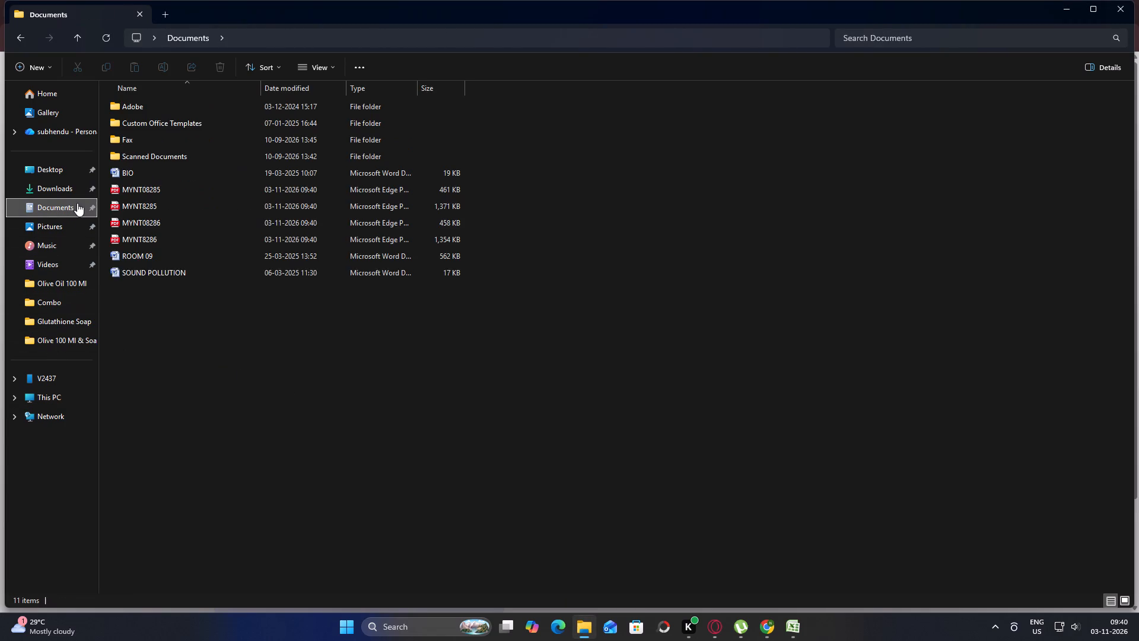
{"action": "left_click", "coordinate": [164, 237]}
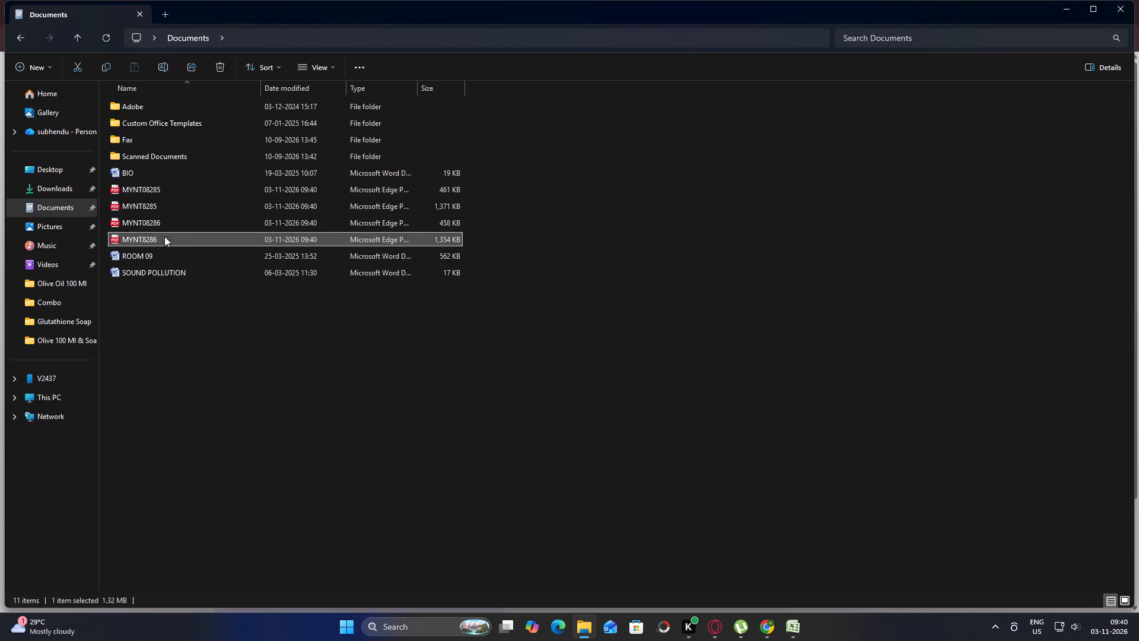
{"action": "left_click", "coordinate": [163, 224], "text": "ctrl"}
{"action": "left_click", "coordinate": [144, 202], "text": "ctrl"}
{"action": "left_click", "coordinate": [147, 191], "text": "ctrl"}
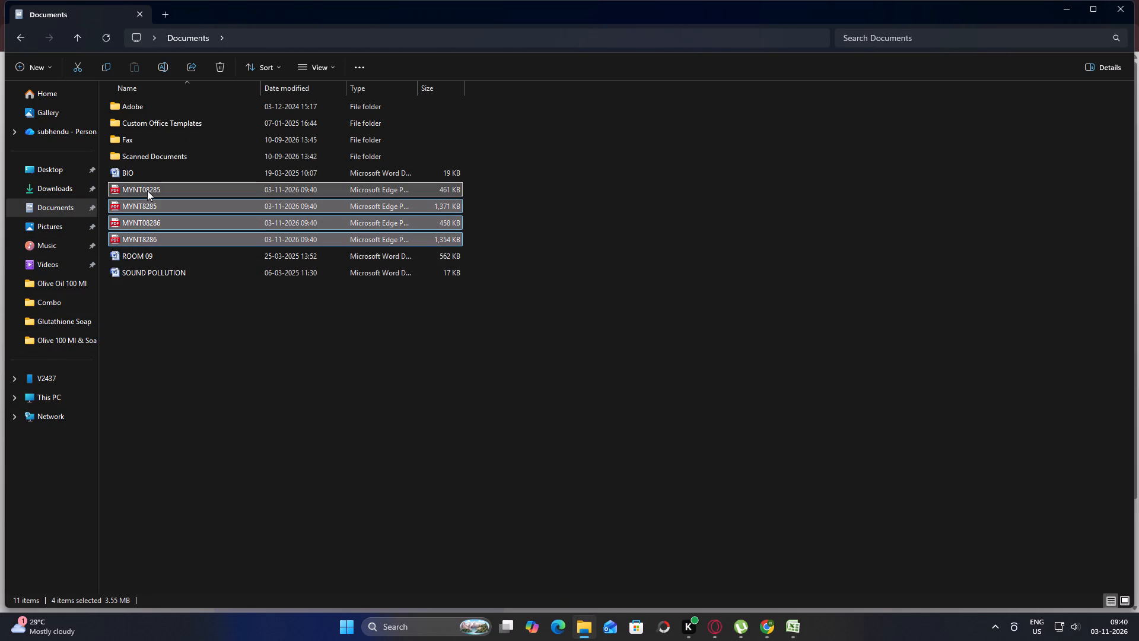
{"action": "key", "text": "ctrl+x"}
{"action": "key", "text": "ctrl+x"}
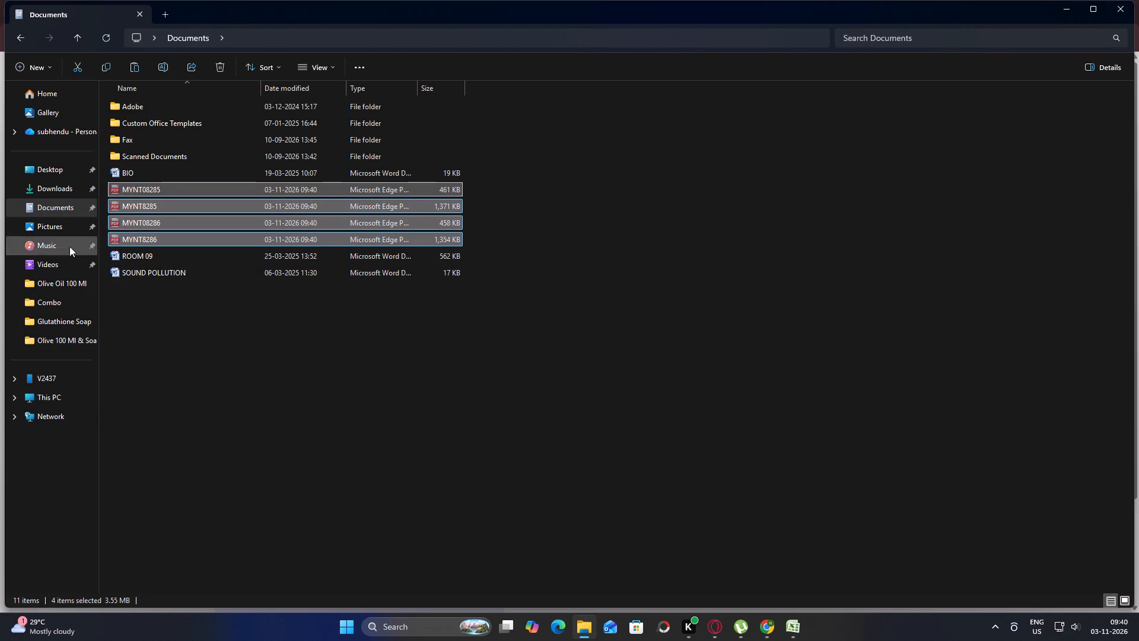
{"action": "left_click", "coordinate": [56, 401]}
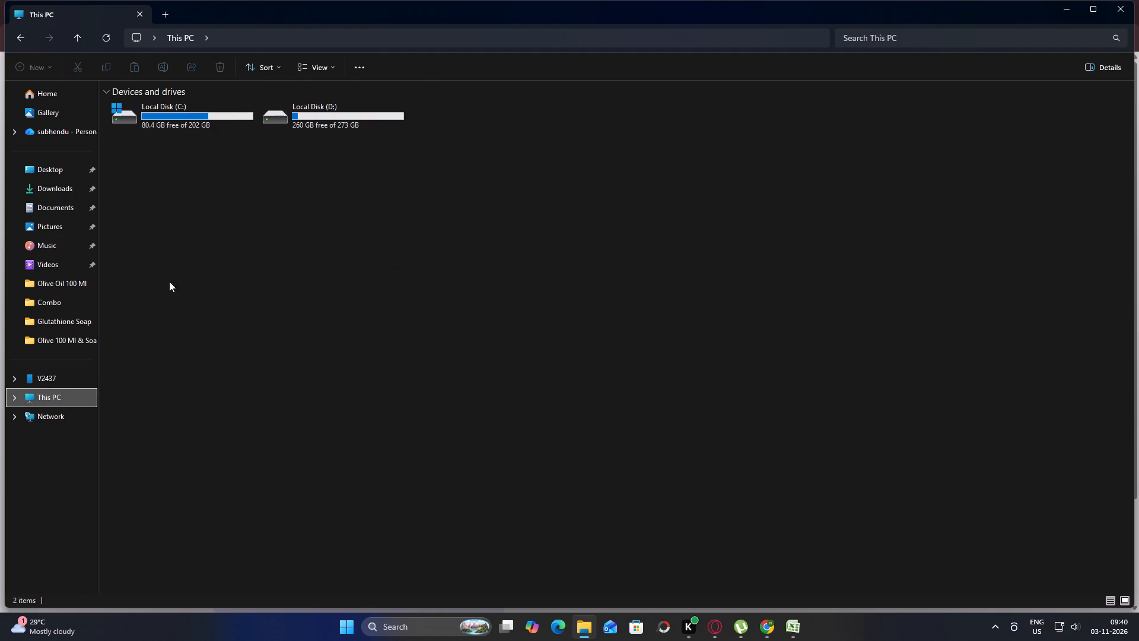
{"action": "double_click", "coordinate": [354, 106]}
{"action": "double_click", "coordinate": [150, 125]}
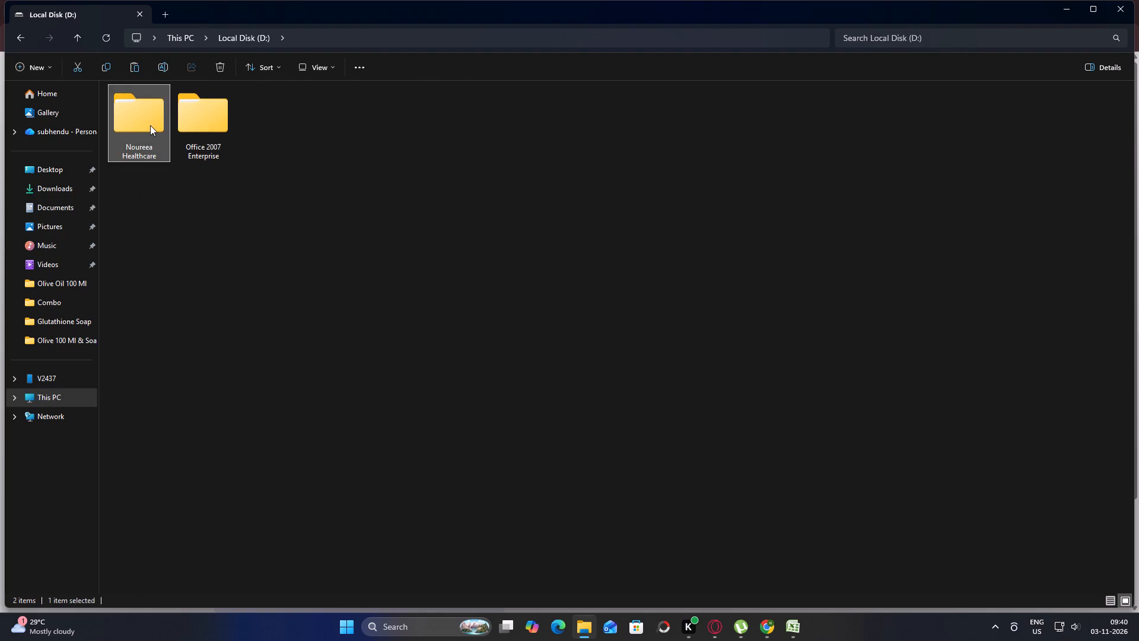
{"action": "double_click", "coordinate": [179, 204]}
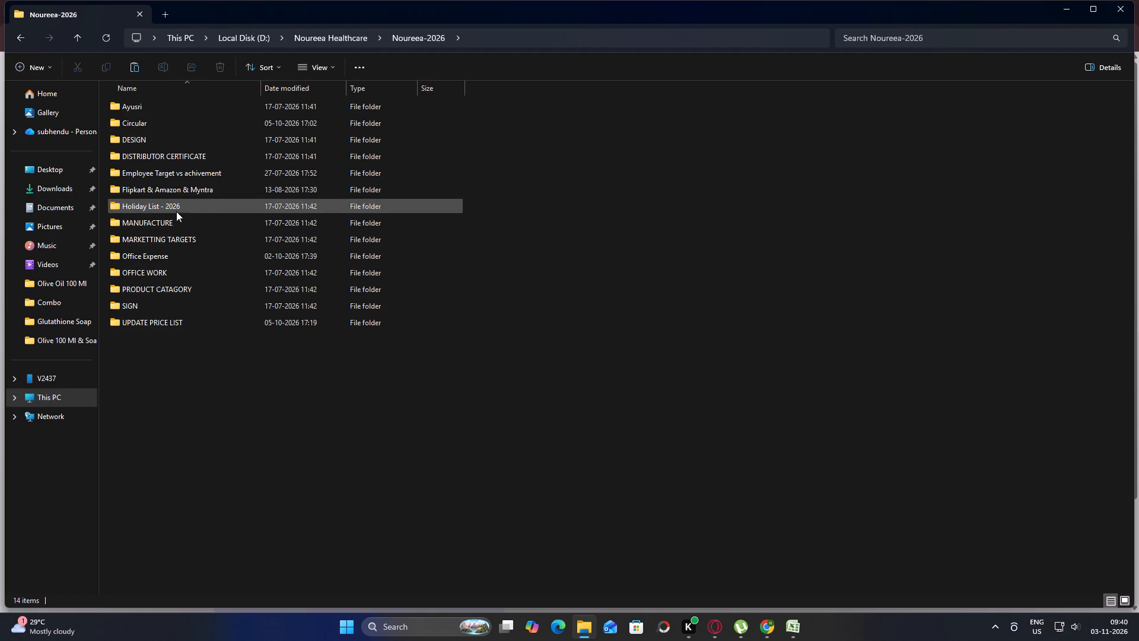
{"action": "double_click", "coordinate": [186, 189]}
{"action": "double_click", "coordinate": [169, 174]}
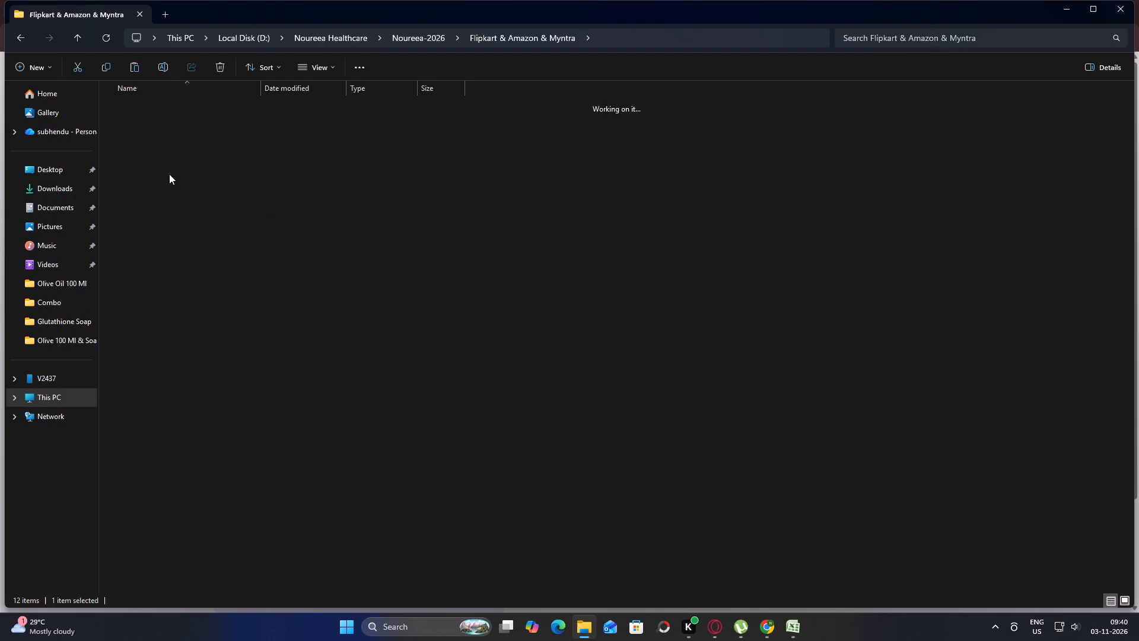
{"action": "double_click", "coordinate": [167, 245]}
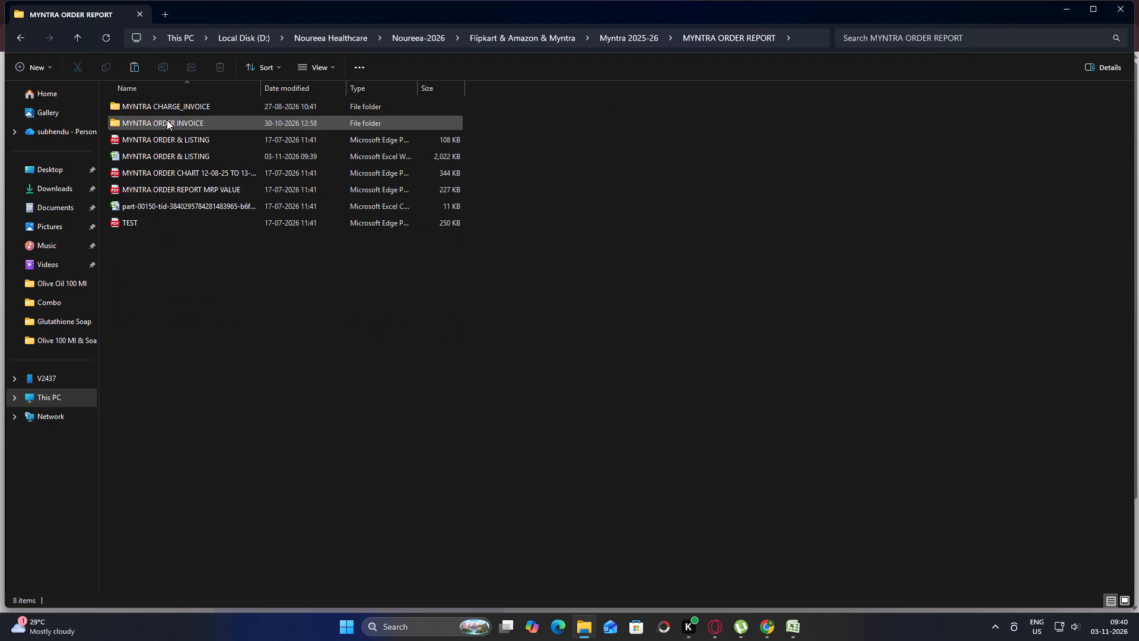
{"action": "double_click", "coordinate": [167, 120]}
{"action": "key", "text": "ctrl+v"}
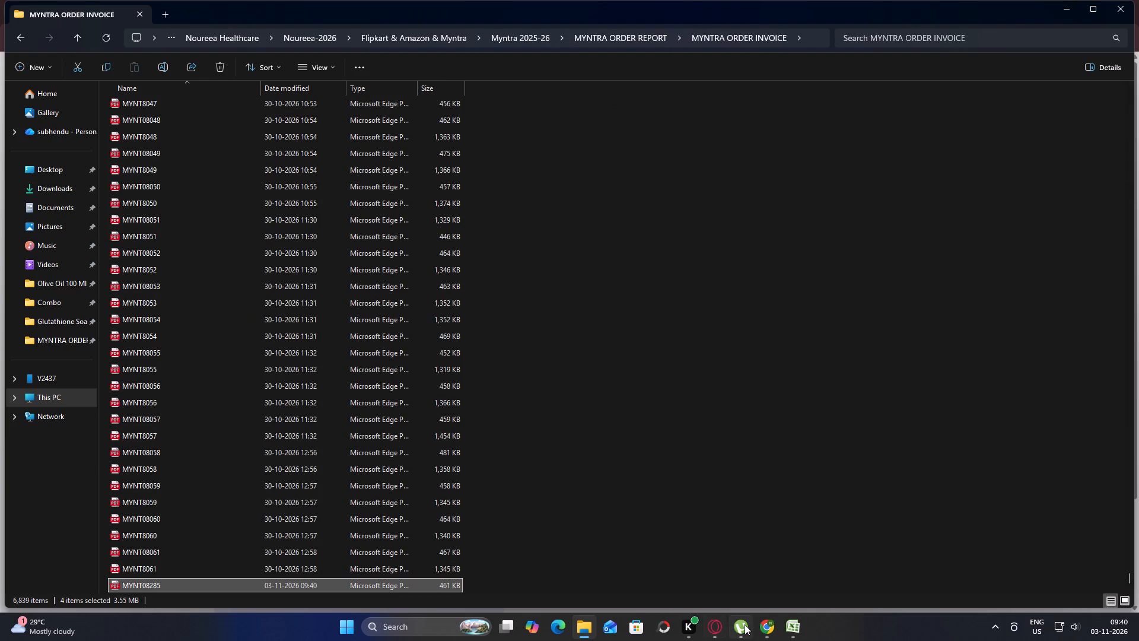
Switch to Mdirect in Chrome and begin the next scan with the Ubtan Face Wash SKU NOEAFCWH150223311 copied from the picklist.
{"action": "left_click", "coordinate": [762, 631]}
{"action": "left_click", "coordinate": [765, 631]}
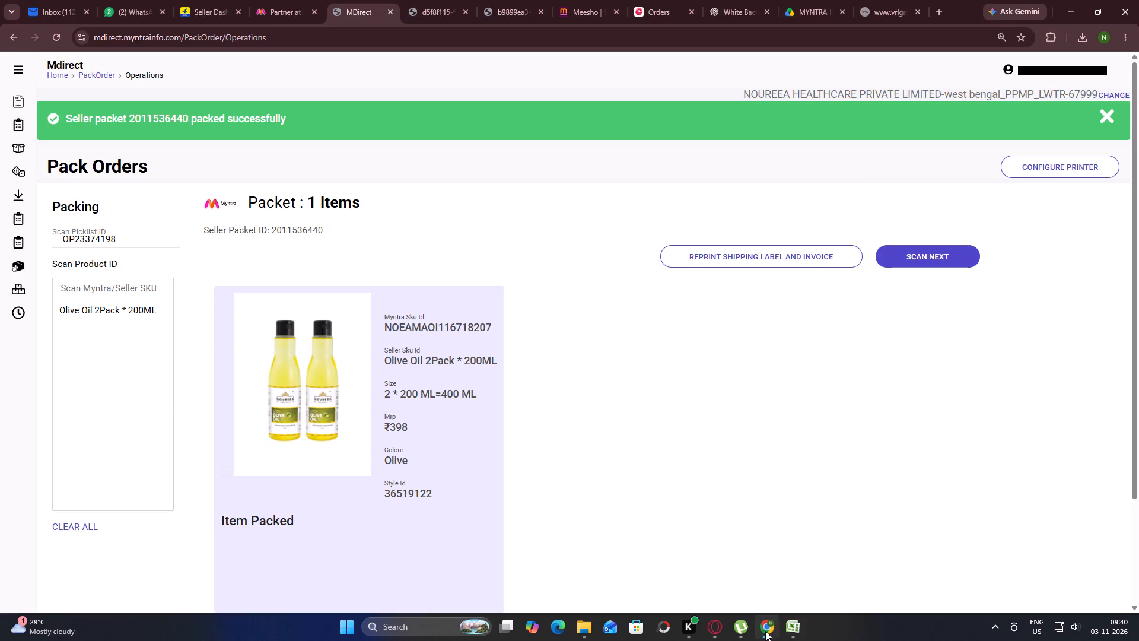
{"action": "left_click", "coordinate": [912, 253]}
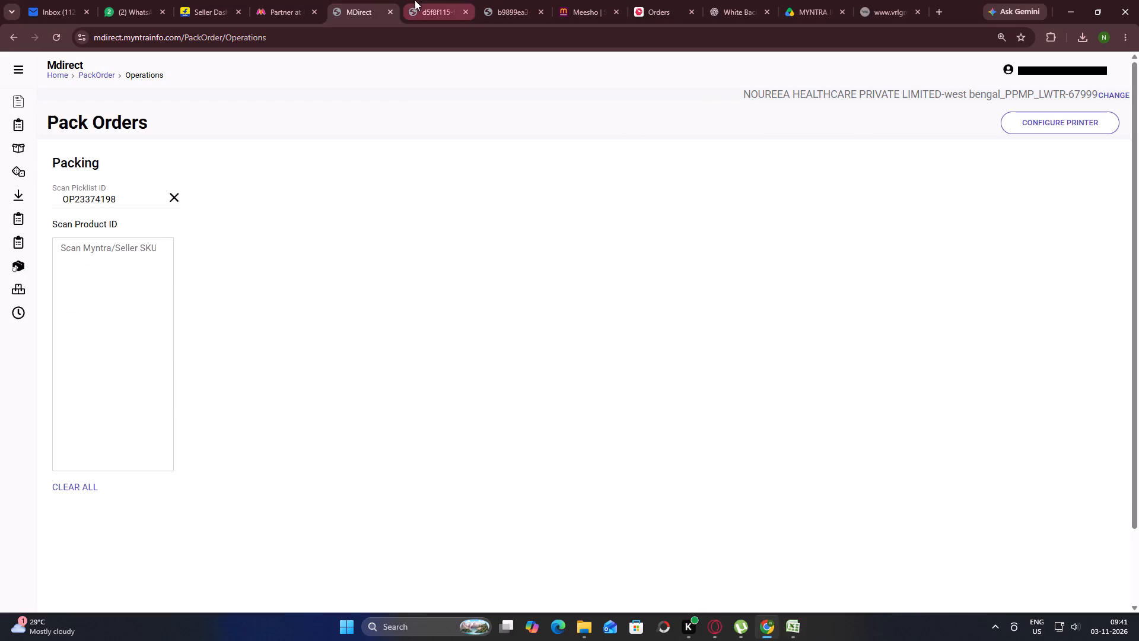
{"action": "left_click", "coordinate": [415, 0]}
{"action": "double_click", "coordinate": [526, 404]}
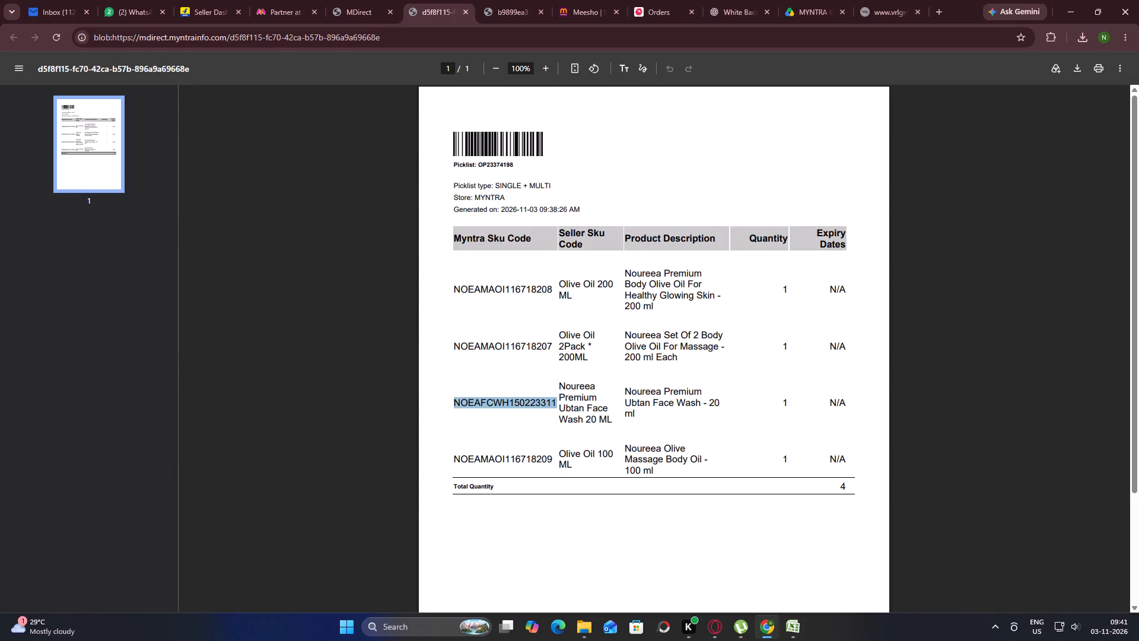
{"action": "key", "text": "ctrl+c"}
{"action": "left_click", "coordinate": [345, 0]}
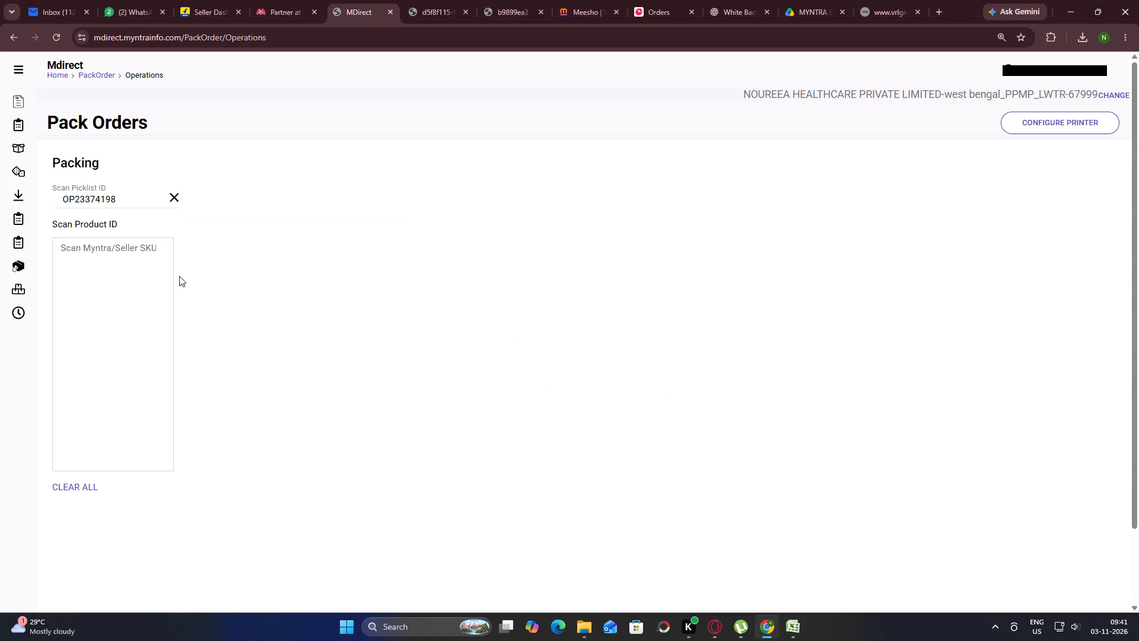
{"action": "key", "text": "ctrl+v"}
{"action": "key", "text": "Return"}
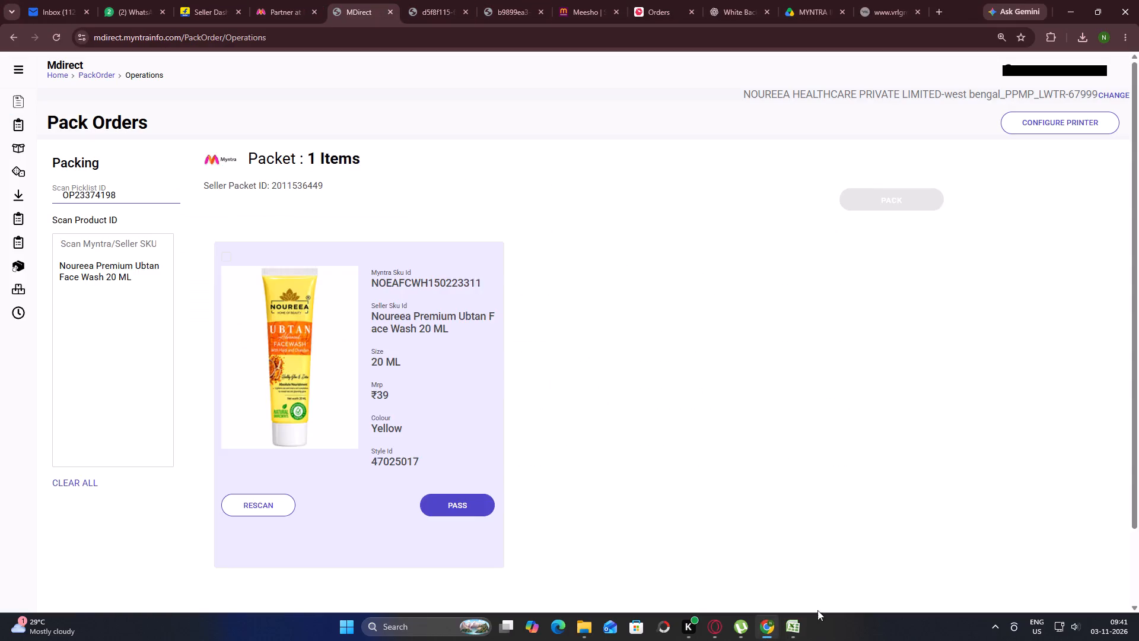
{"action": "left_click", "coordinate": [794, 630]}
{"action": "left_click", "coordinate": [616, 504]}
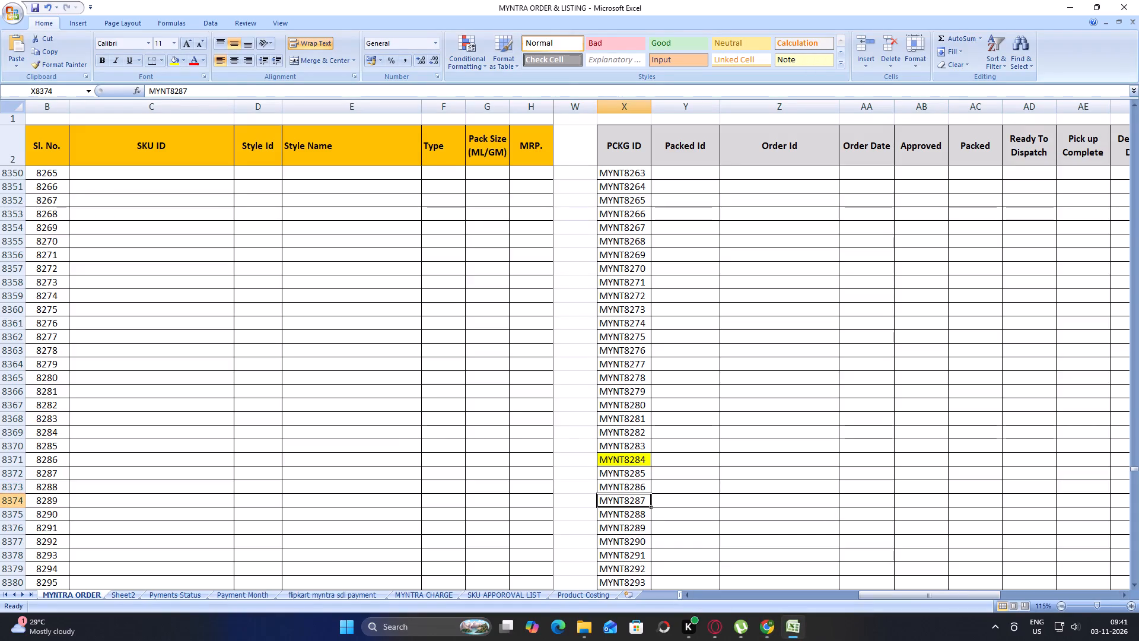
{"action": "key", "text": "ctrl+c"}
{"action": "key", "text": "alt+Tab"}
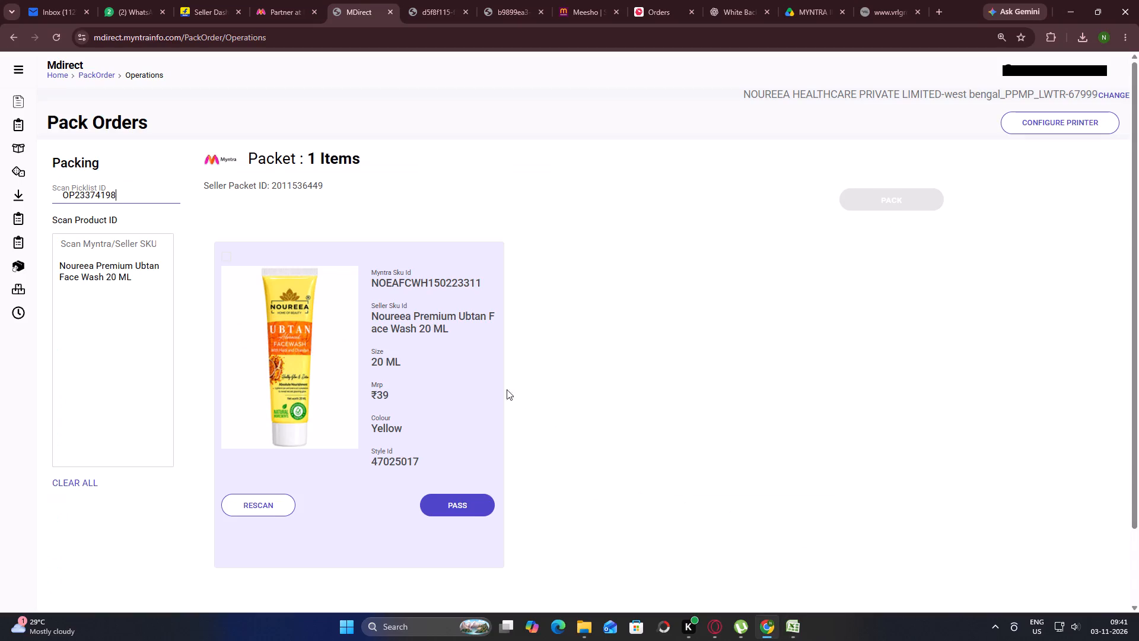
Pass the face wash's quality check and pack the packet with cover ID MYNT8287.
{"action": "left_click", "coordinate": [467, 507]}
{"action": "left_click", "coordinate": [876, 203]}
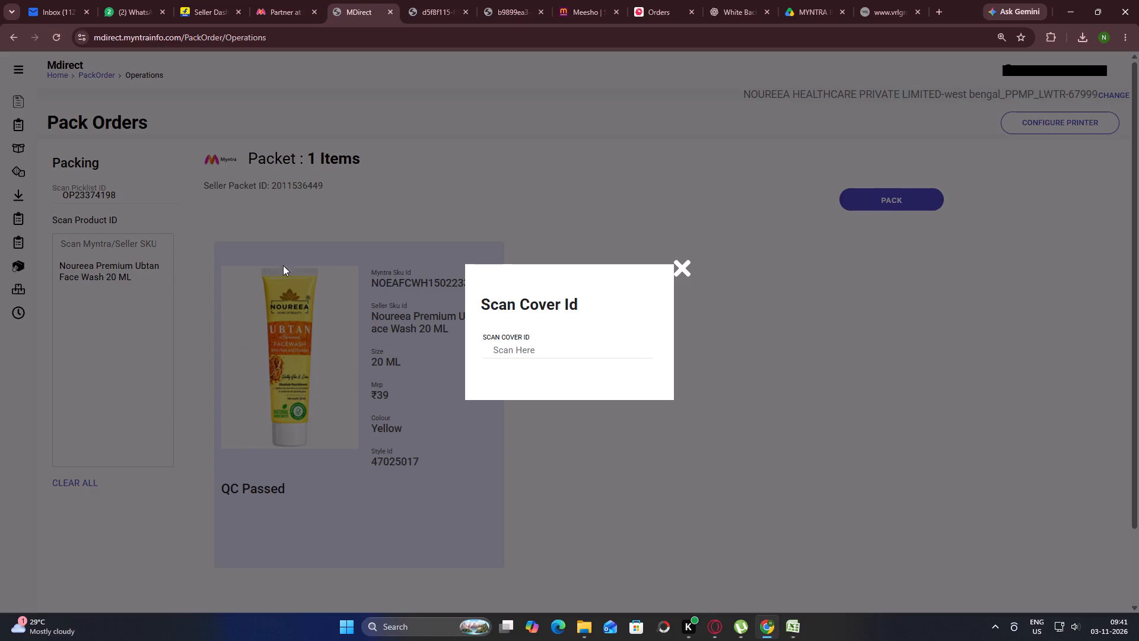
{"action": "left_click", "coordinate": [522, 346]}
{"action": "key", "text": "ctrl+v"}
{"action": "key", "text": "Return"}
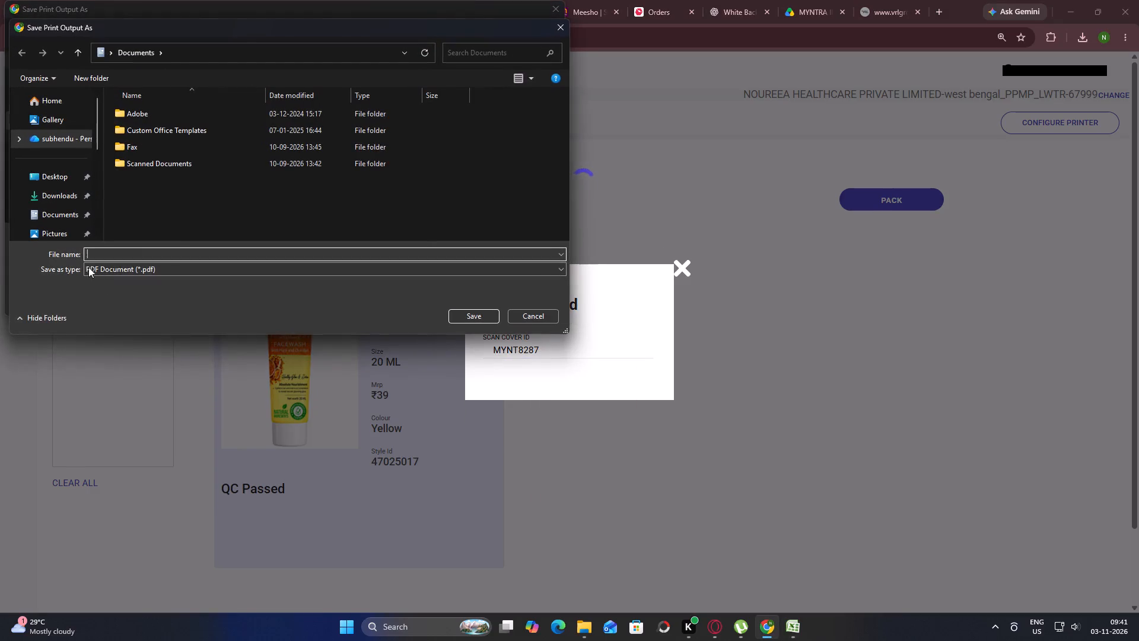
Save the first print output as MYNT8287 in the MYNTRA ORDER INVOICE folder under Myntra 2025-26's MYNTRA ORDER REPORT on drive D.
{"action": "scroll", "coordinate": [61, 208], "scroll_direction": "down", "scroll_amount": 2}
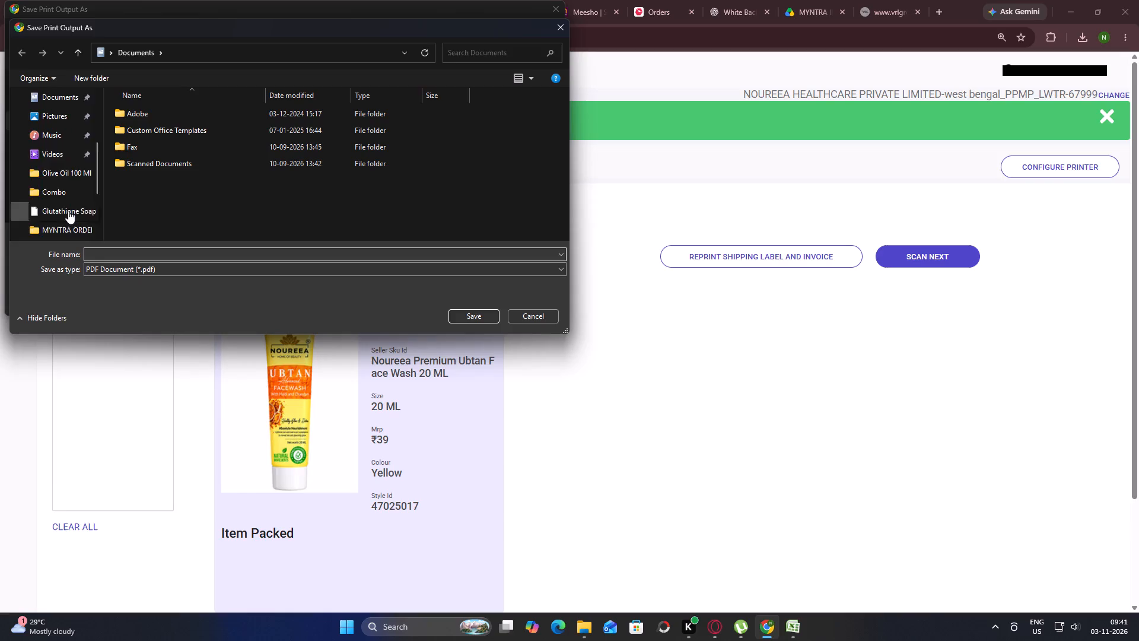
{"action": "scroll", "coordinate": [68, 205], "scroll_direction": "down", "scroll_amount": 3}
{"action": "left_click", "coordinate": [67, 194]}
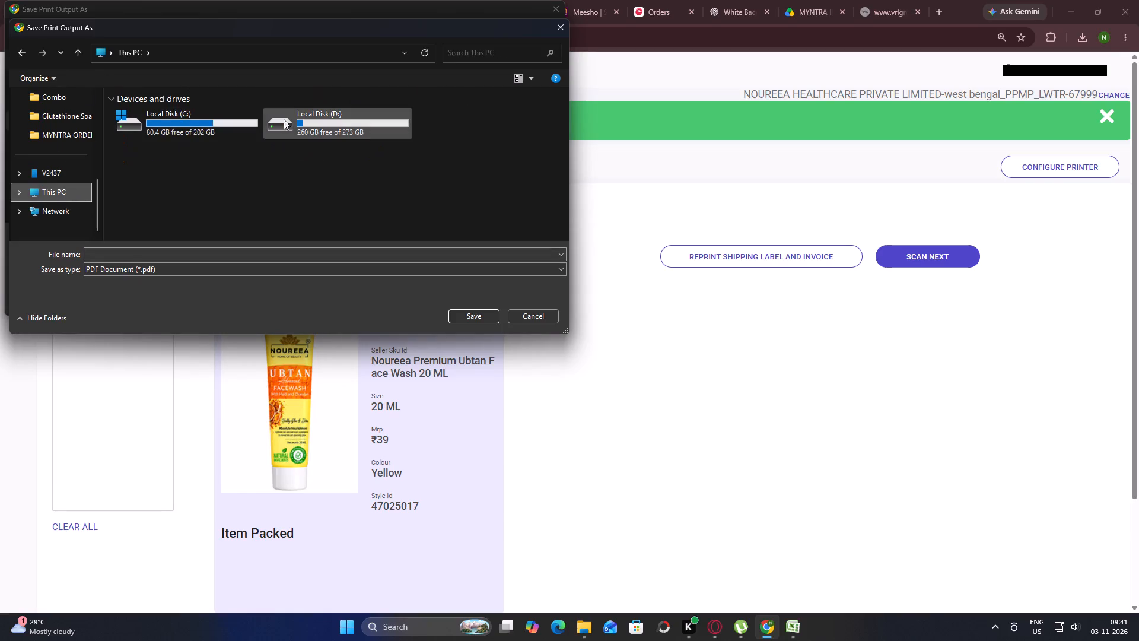
{"action": "double_click", "coordinate": [317, 120]}
{"action": "double_click", "coordinate": [205, 118]}
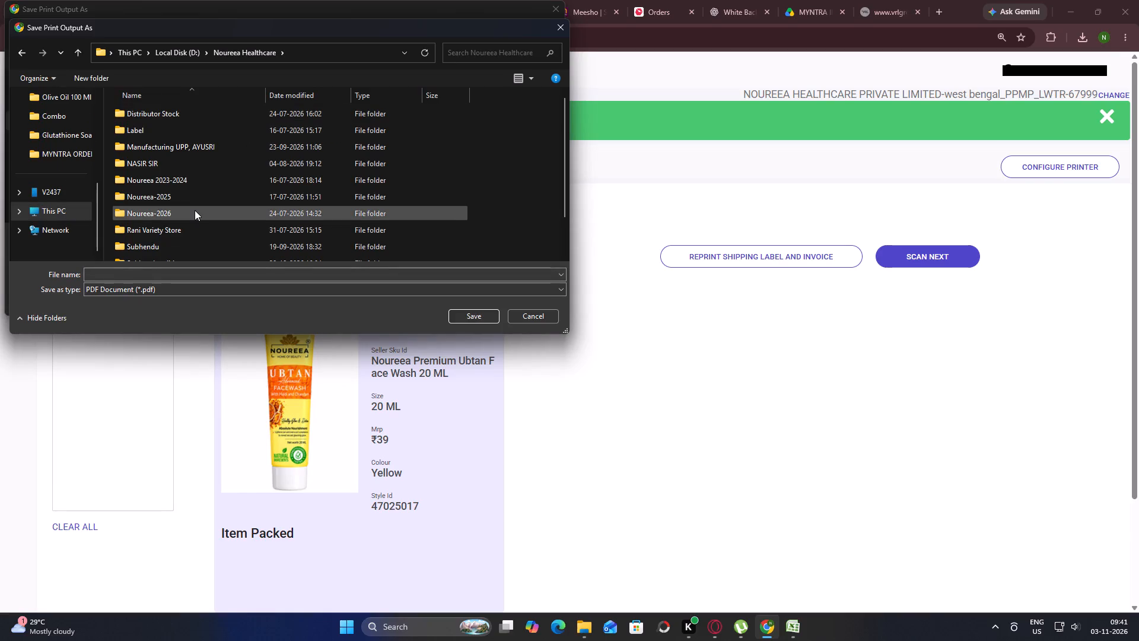
{"action": "double_click", "coordinate": [195, 211]}
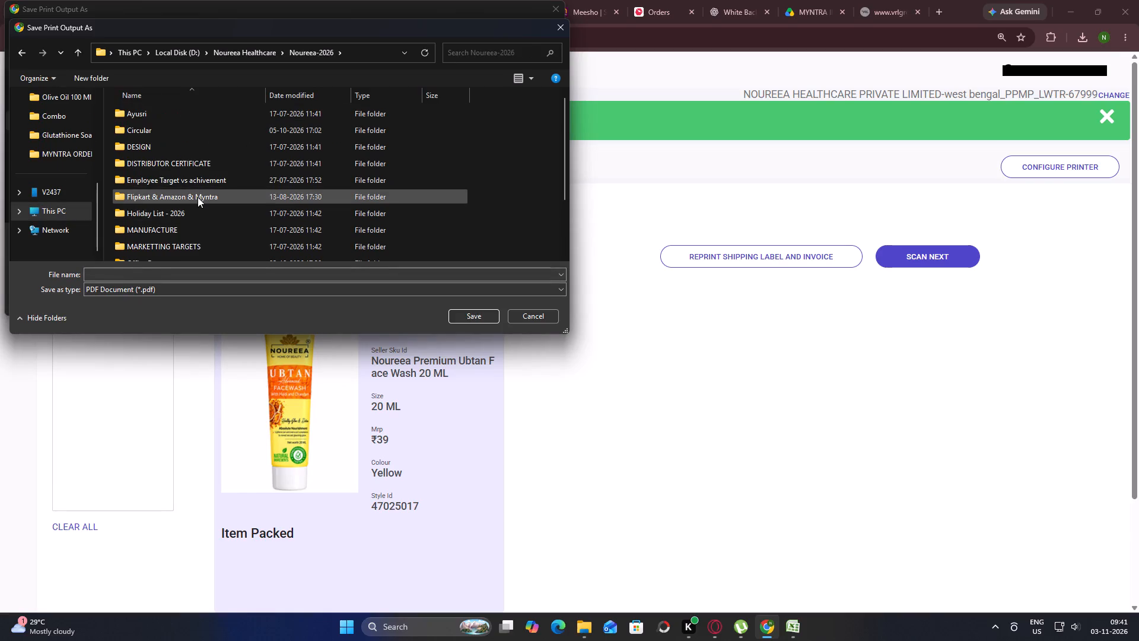
{"action": "double_click", "coordinate": [198, 197]}
{"action": "double_click", "coordinate": [186, 180]}
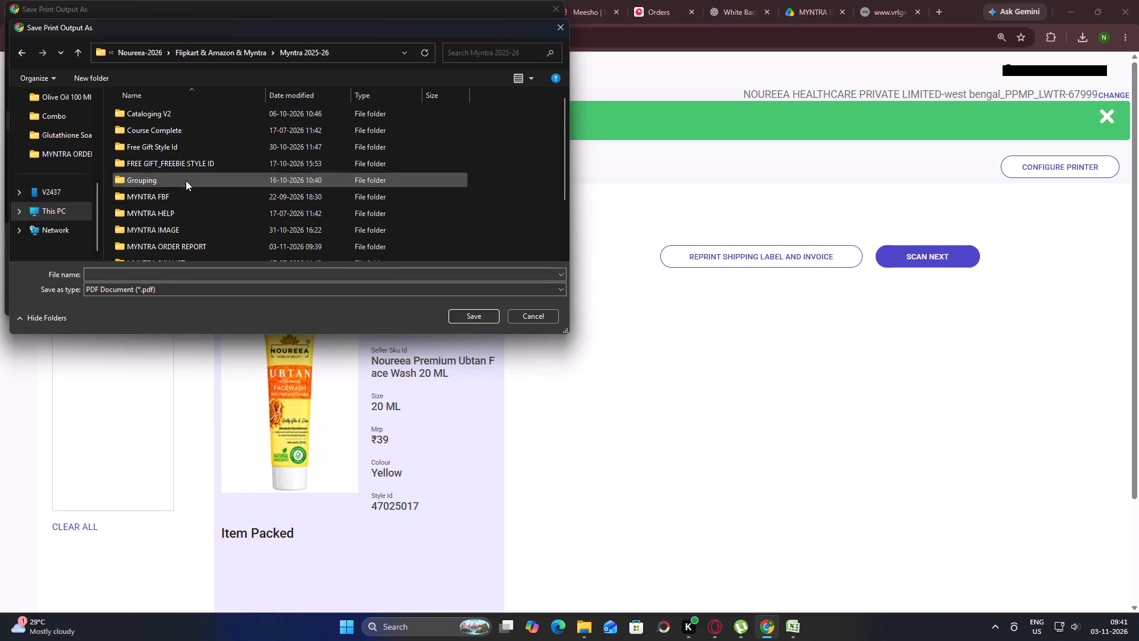
{"action": "scroll", "coordinate": [187, 199], "scroll_direction": "down", "scroll_amount": 1}
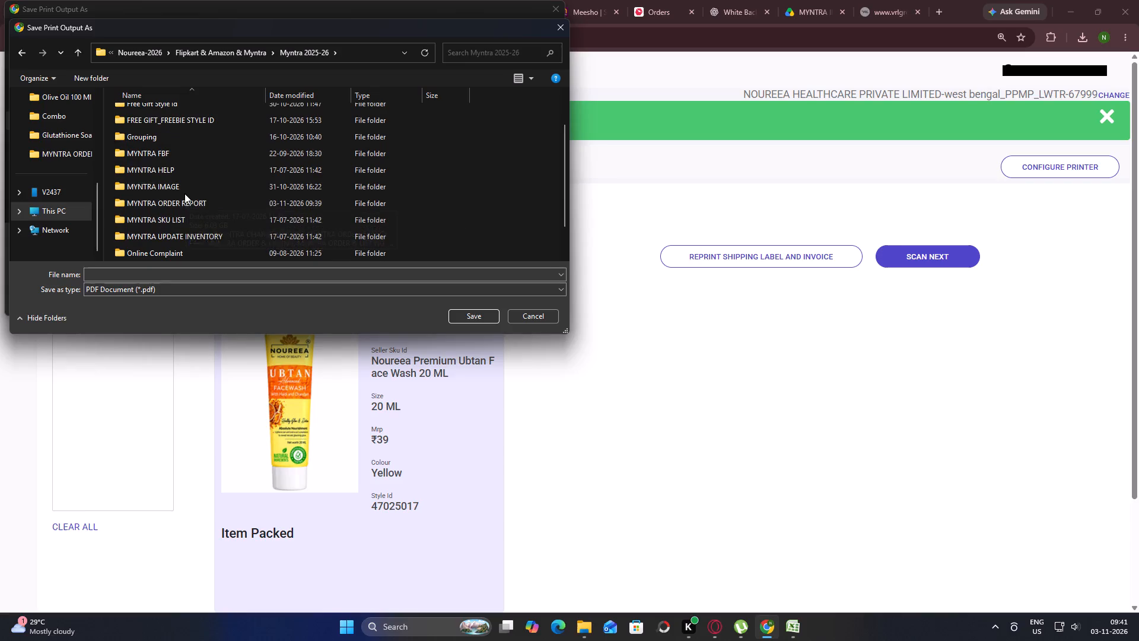
{"action": "scroll", "coordinate": [184, 193], "scroll_direction": "up", "scroll_amount": 3}
{"action": "scroll", "coordinate": [182, 203], "scroll_direction": "down", "scroll_amount": 1}
{"action": "double_click", "coordinate": [186, 204]}
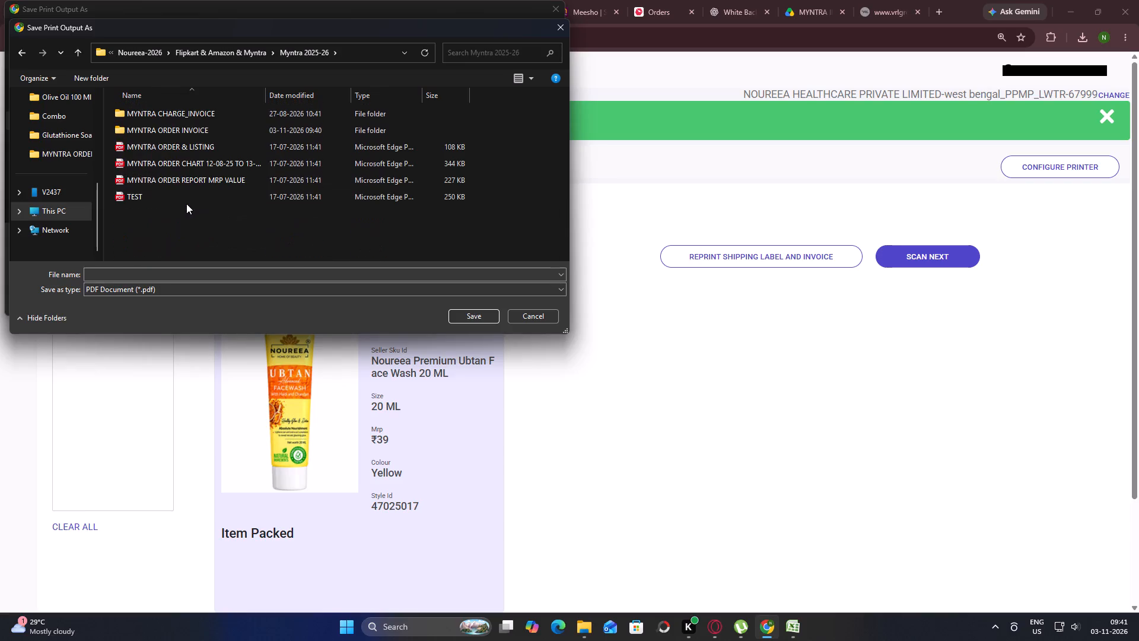
{"action": "double_click", "coordinate": [182, 133]}
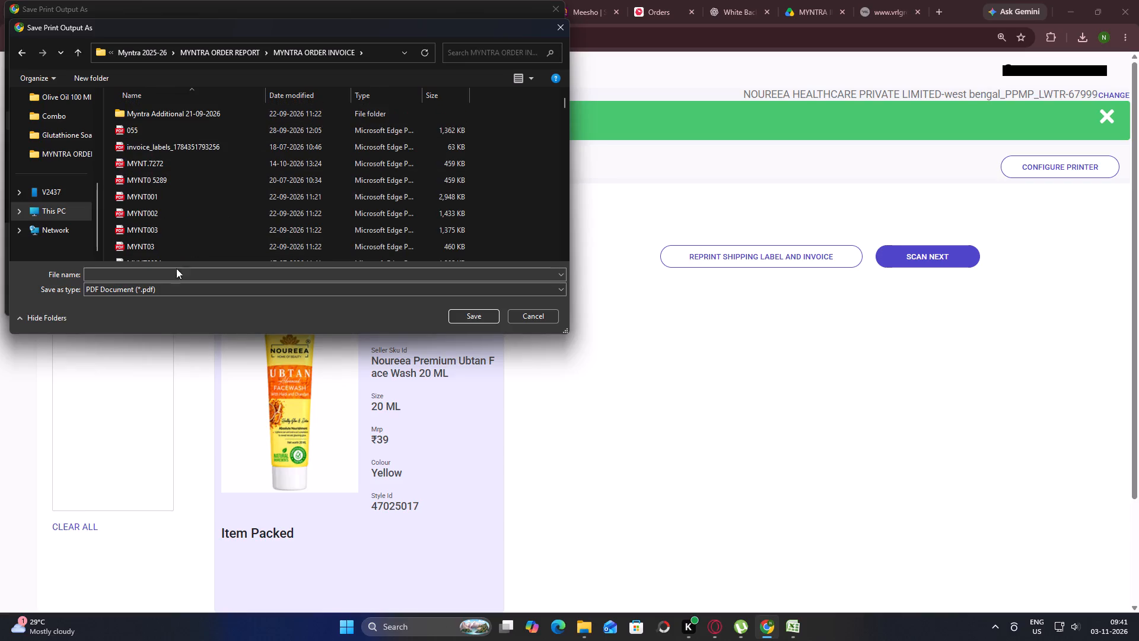
{"action": "left_click", "coordinate": [164, 275]}
{"action": "key", "text": "ctrl+v"}
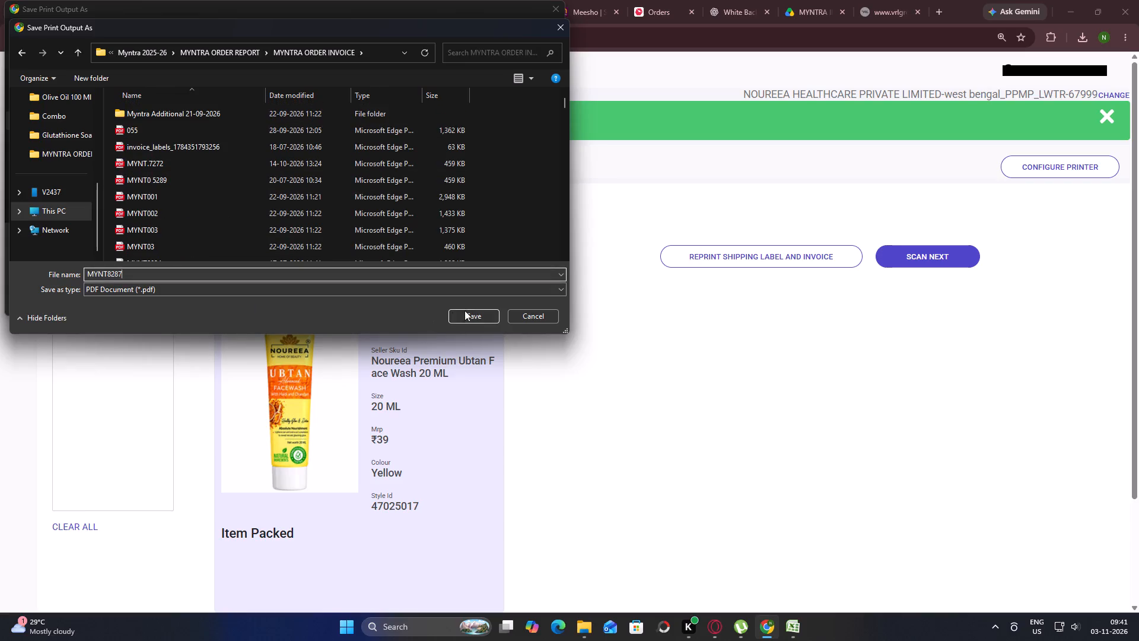
{"action": "left_click", "coordinate": [473, 310]}
{"action": "scroll", "coordinate": [34, 176], "scroll_direction": "down", "scroll_amount": 1}
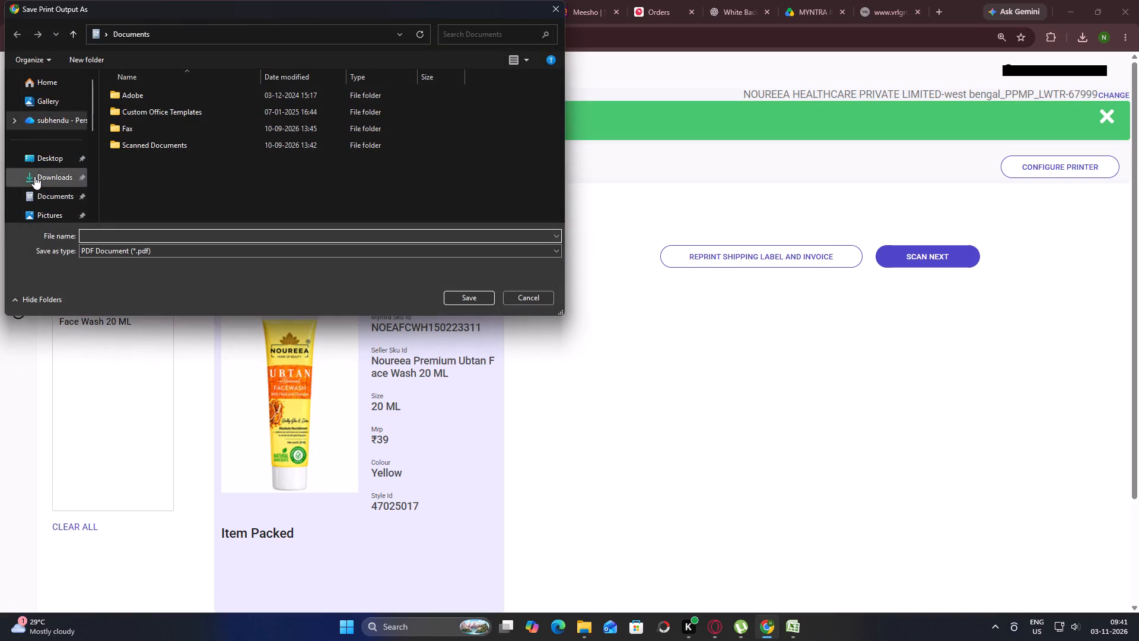
{"action": "scroll", "coordinate": [34, 176], "scroll_direction": "down", "scroll_amount": 3}
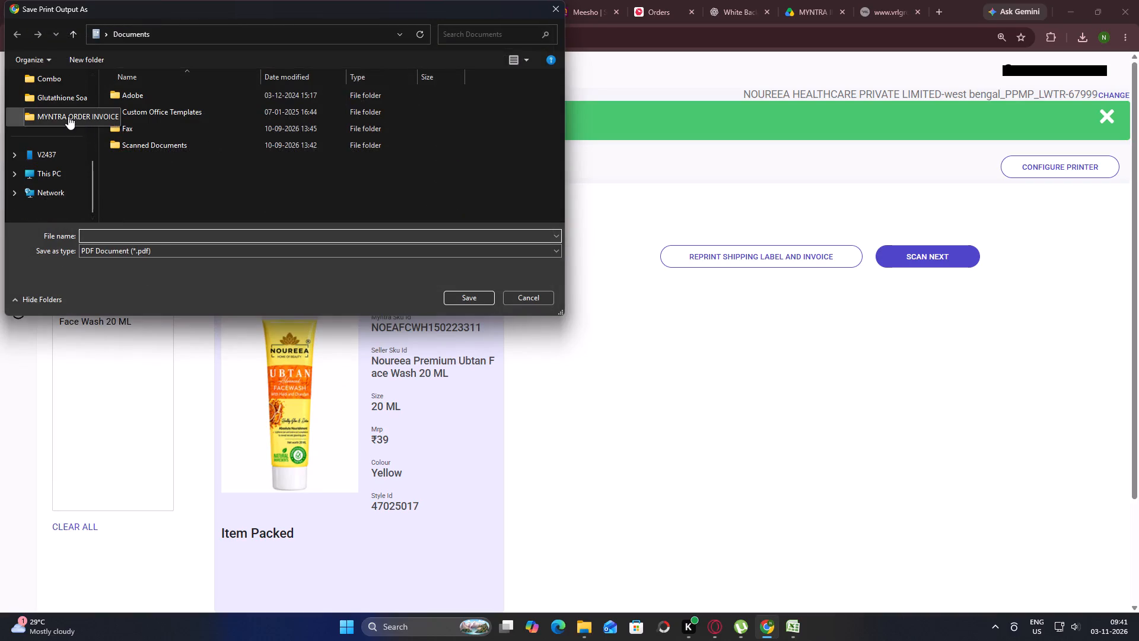
{"action": "left_click", "coordinate": [63, 114]}
{"action": "scroll", "coordinate": [157, 179], "scroll_direction": "down", "scroll_amount": 2}
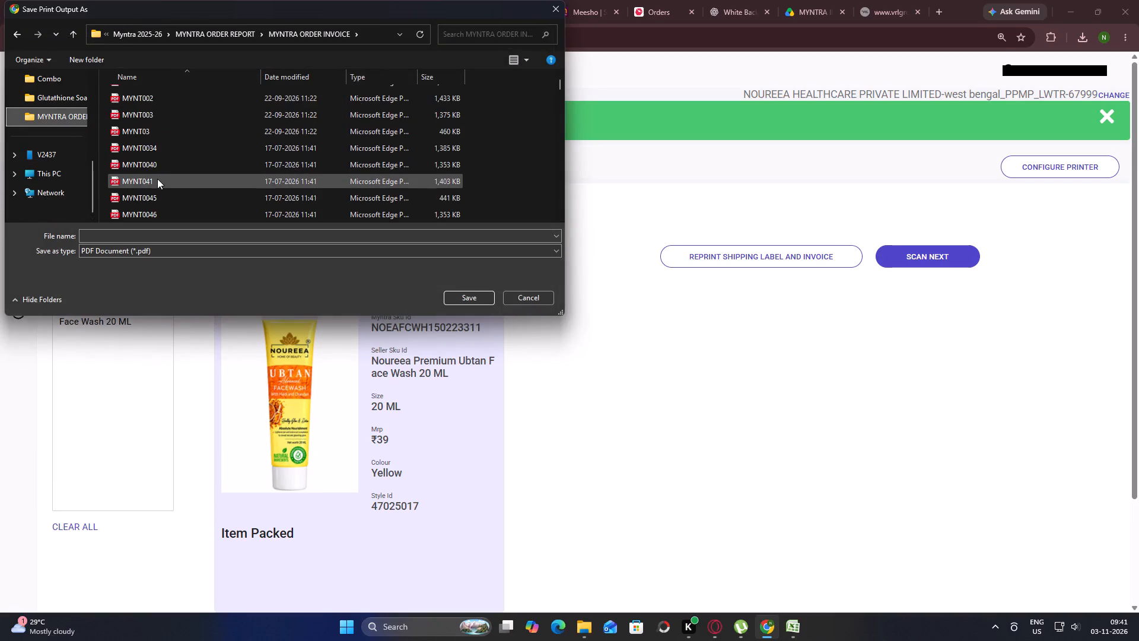
{"action": "scroll", "coordinate": [157, 179], "scroll_direction": "down", "scroll_amount": 4}
{"action": "left_click", "coordinate": [117, 237]}
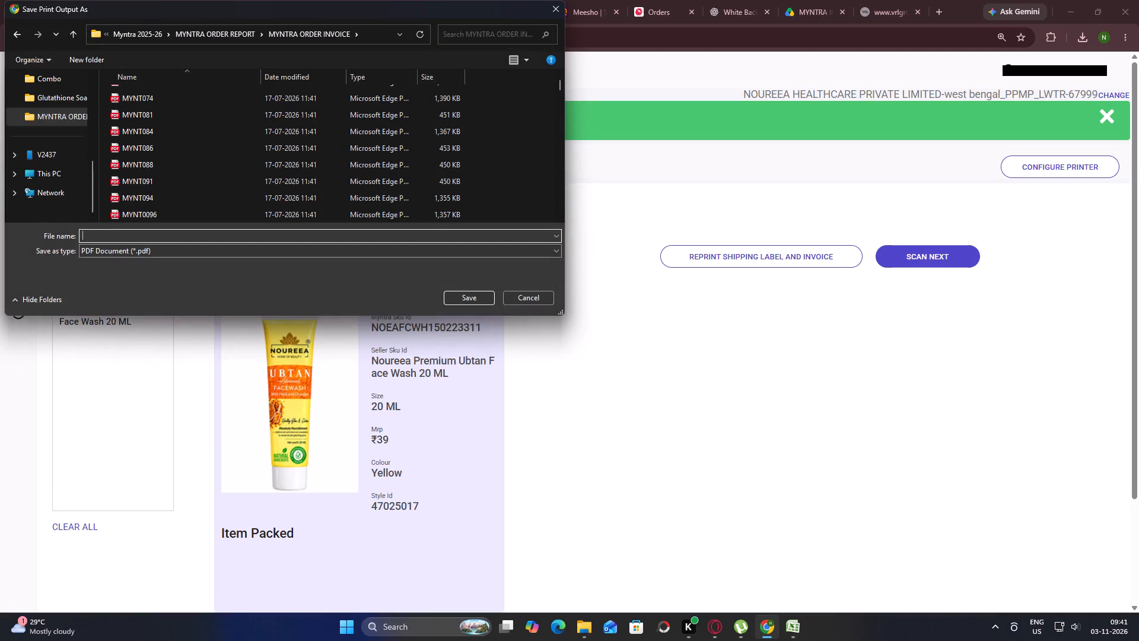
{"action": "key", "text": "ctrl+v"}
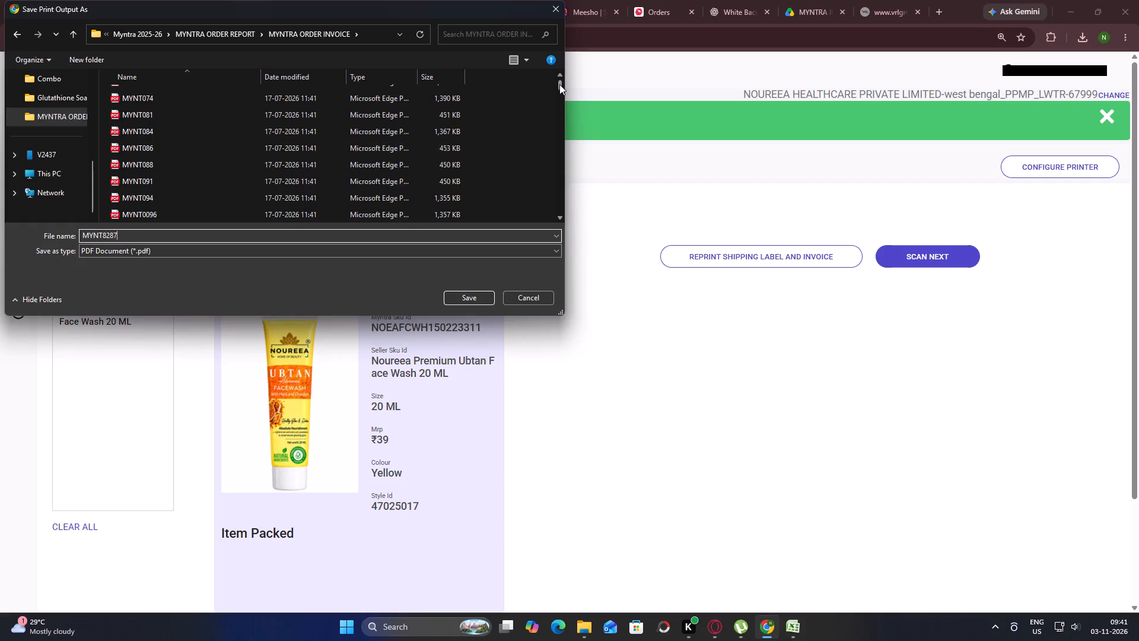
{"action": "left_click_drag", "start_coordinate": [559, 84], "coordinate": [556, 229]}
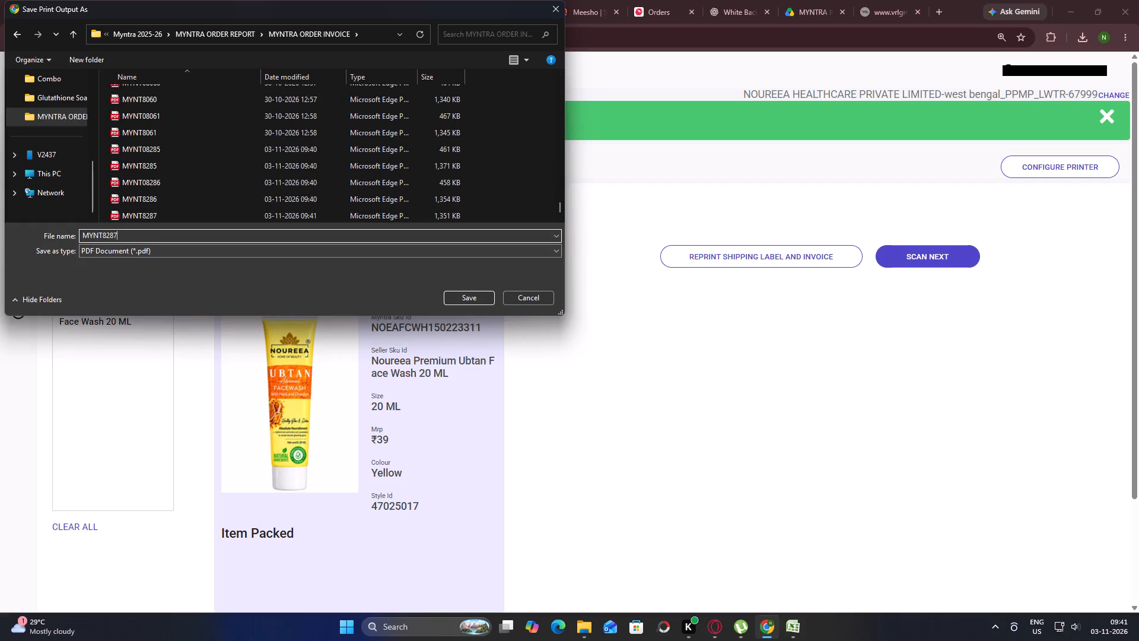
{"action": "left_click", "coordinate": [101, 236]}
{"action": "key", "text": "0"}
{"action": "left_click", "coordinate": [446, 291]}
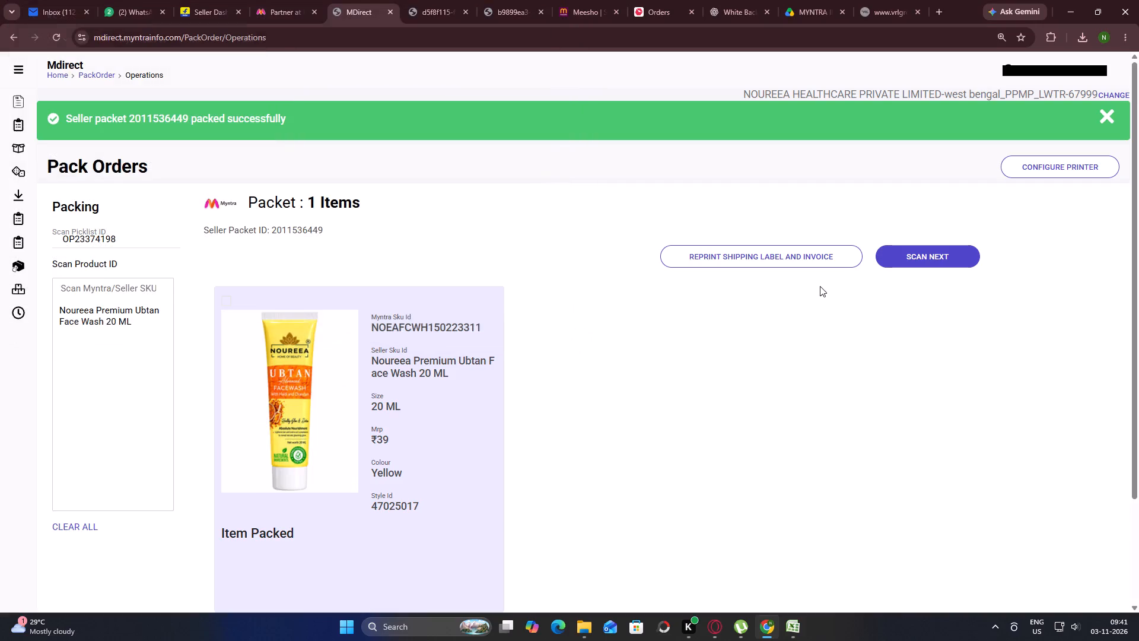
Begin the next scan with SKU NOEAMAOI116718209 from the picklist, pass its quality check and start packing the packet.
{"action": "left_click", "coordinate": [895, 262]}
{"action": "left_click", "coordinate": [423, 8]}
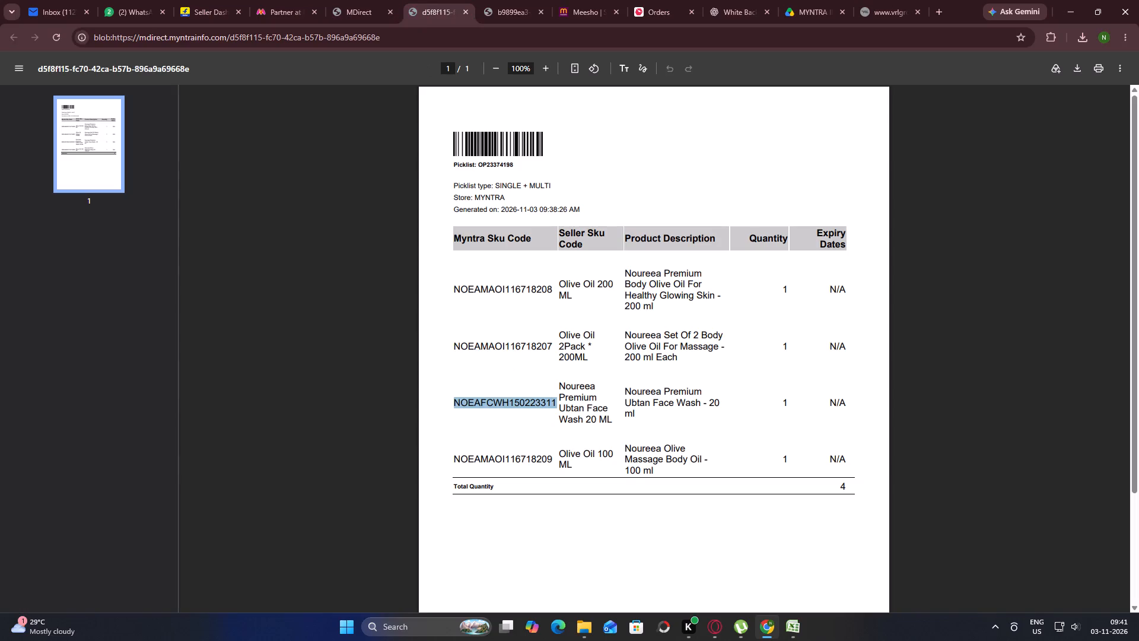
{"action": "double_click", "coordinate": [522, 456]}
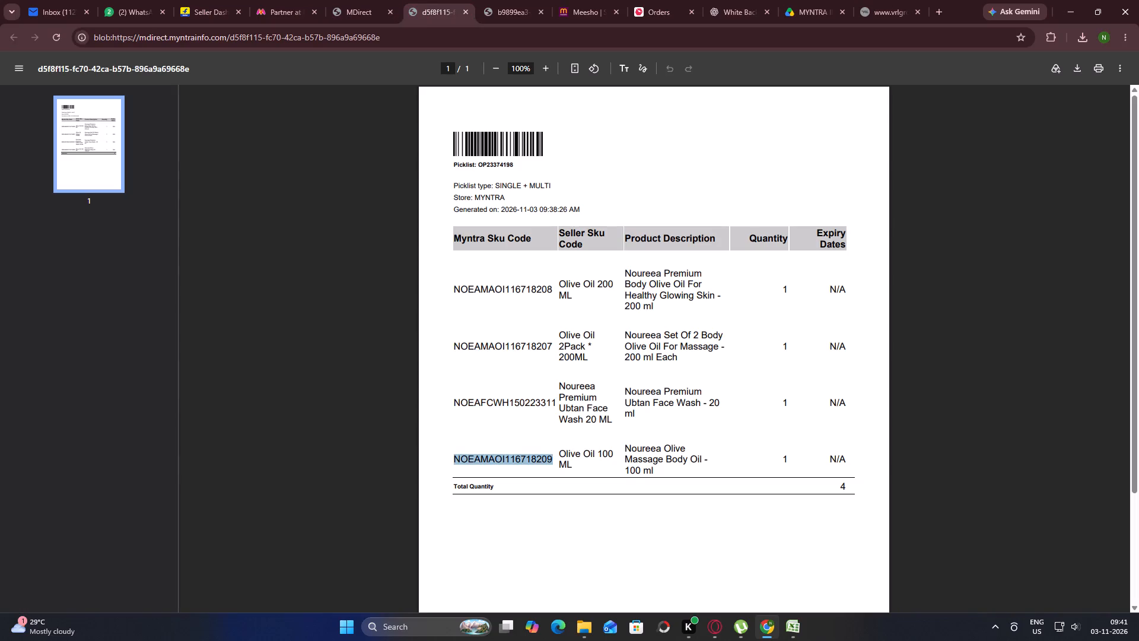
{"action": "key", "text": "ctrl+c"}
{"action": "left_click", "coordinate": [362, 0]}
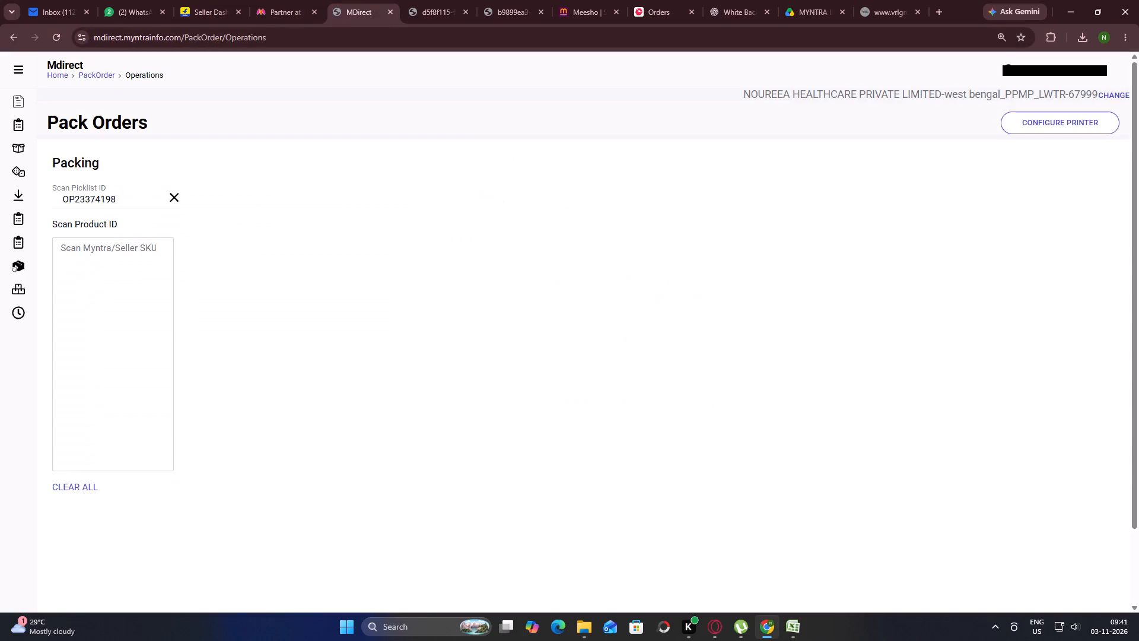
{"action": "key", "text": "ctrl+v"}
{"action": "key", "text": "Return"}
{"action": "left_click", "coordinate": [466, 483]}
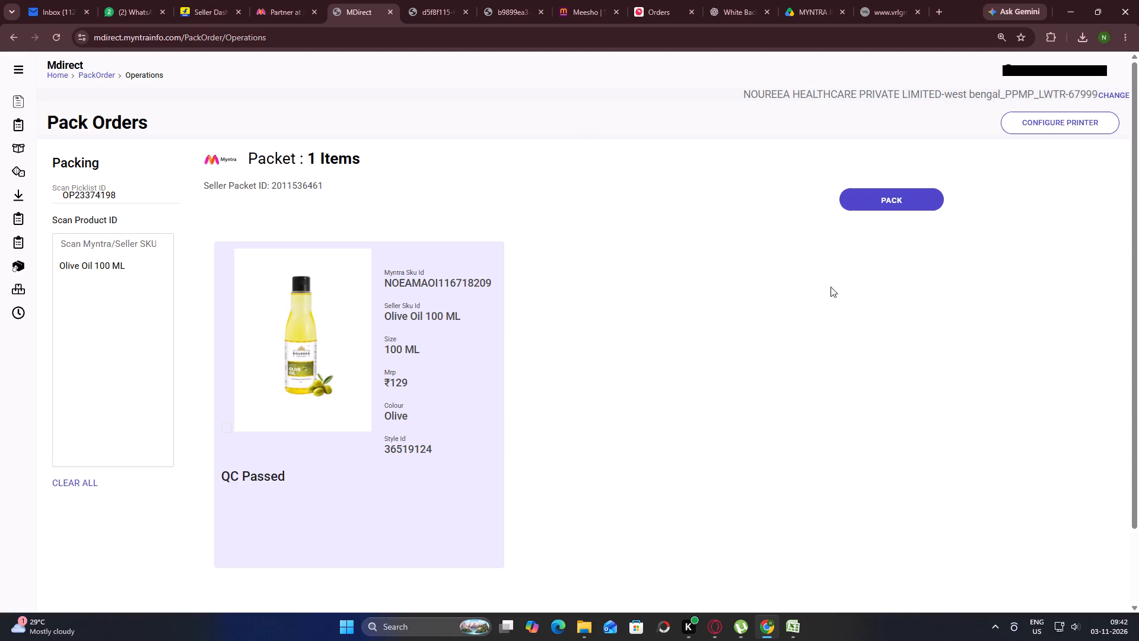
{"action": "left_click", "coordinate": [867, 210]}
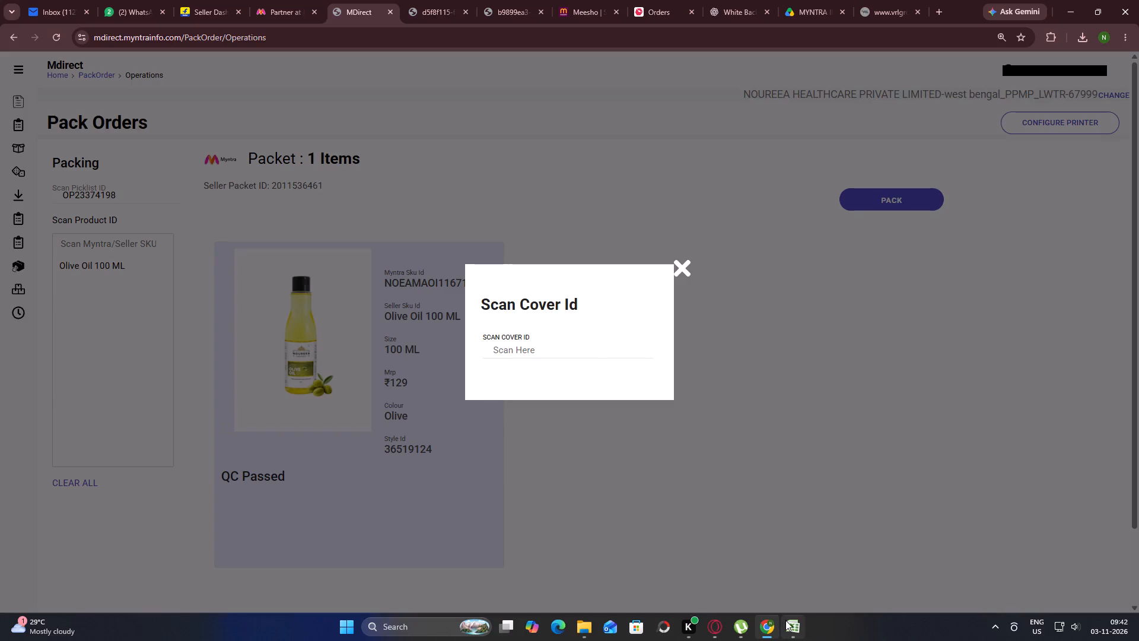
{"action": "left_click", "coordinate": [785, 620]}
{"action": "left_click", "coordinate": [619, 518]}
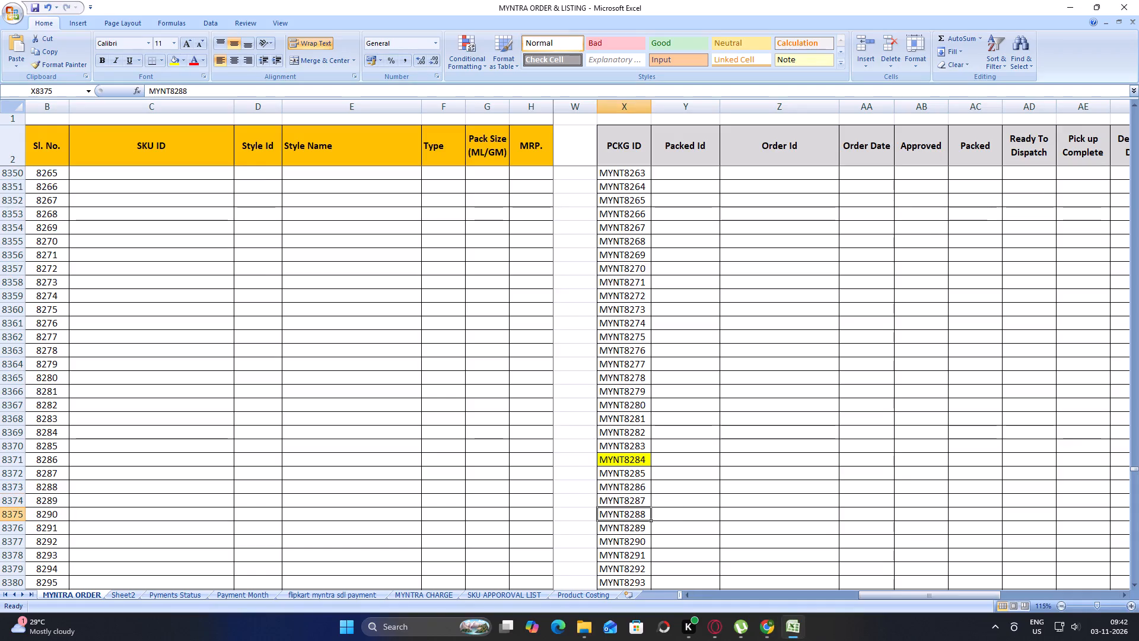
{"action": "key", "text": "ctrl+c"}
{"action": "key", "text": "alt+Tab"}
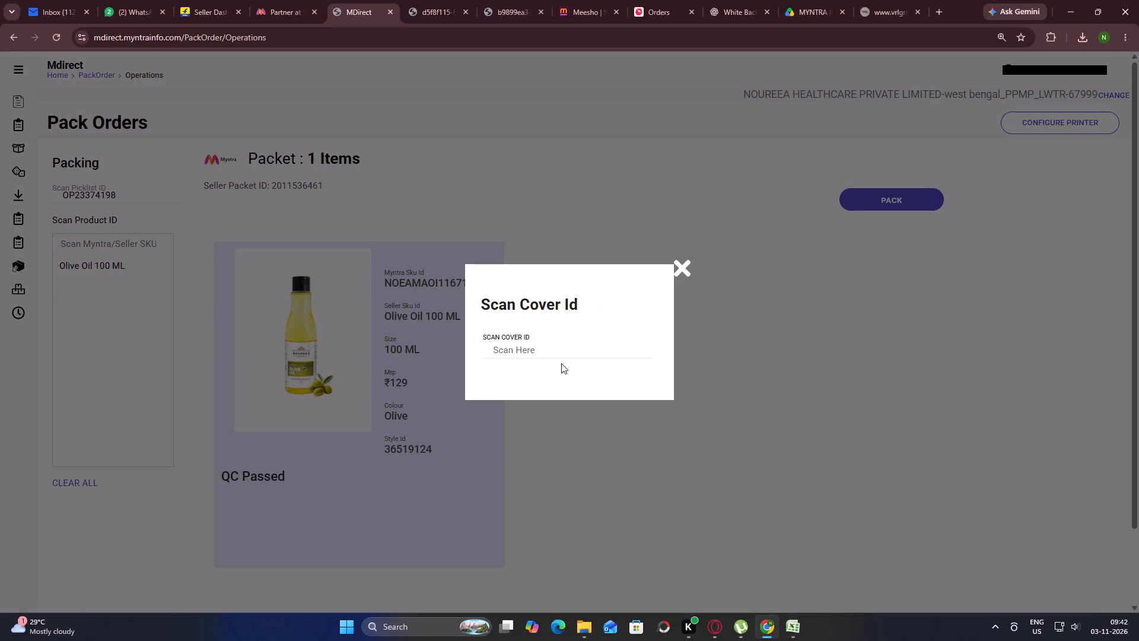
{"action": "left_click", "coordinate": [554, 348]}
{"action": "key", "text": "ctrl+v"}
{"action": "key", "text": "Return"}
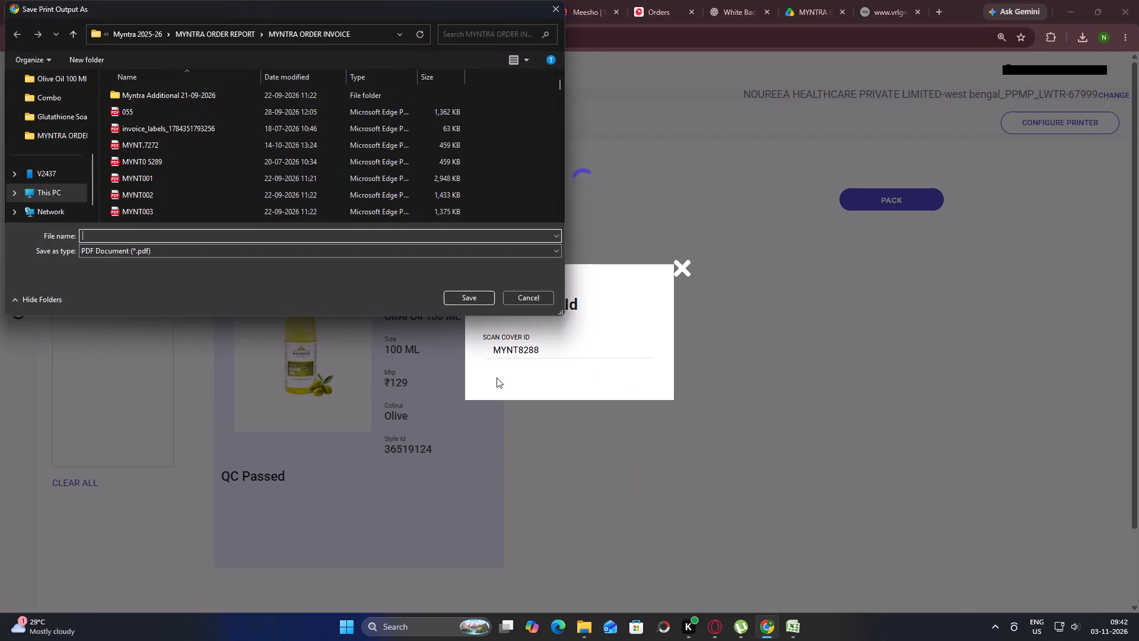
Save the packet's two print outputs as MYNT8288 and MYNT08288 in the MYNTRA ORDER INVOICE folder.
{"action": "key", "text": "ctrl+v"}
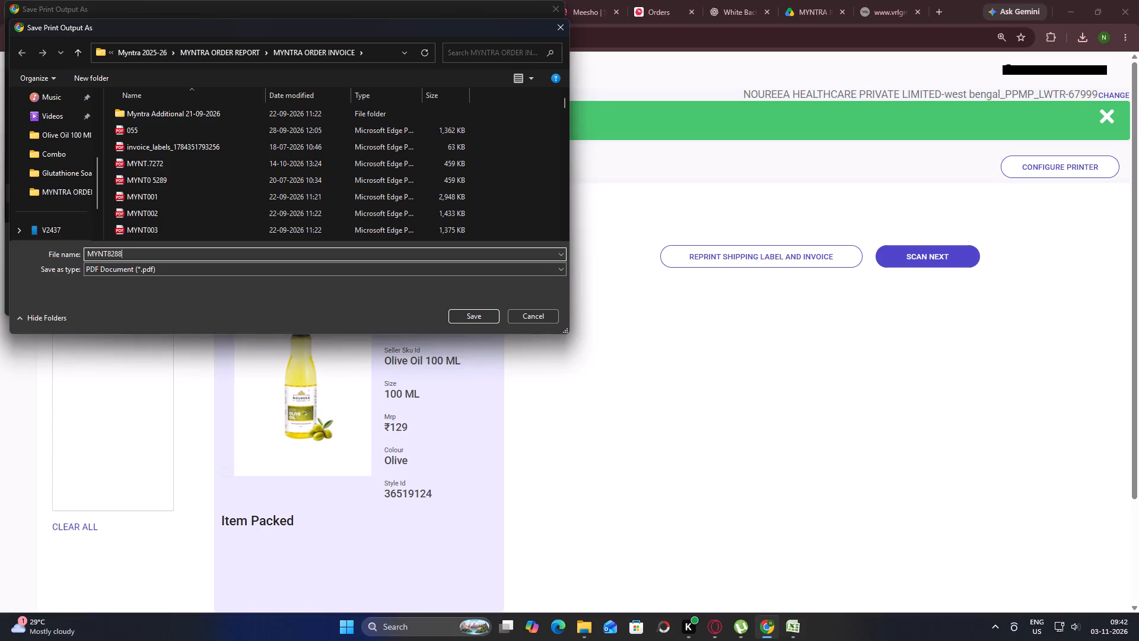
{"action": "key", "text": "Return"}
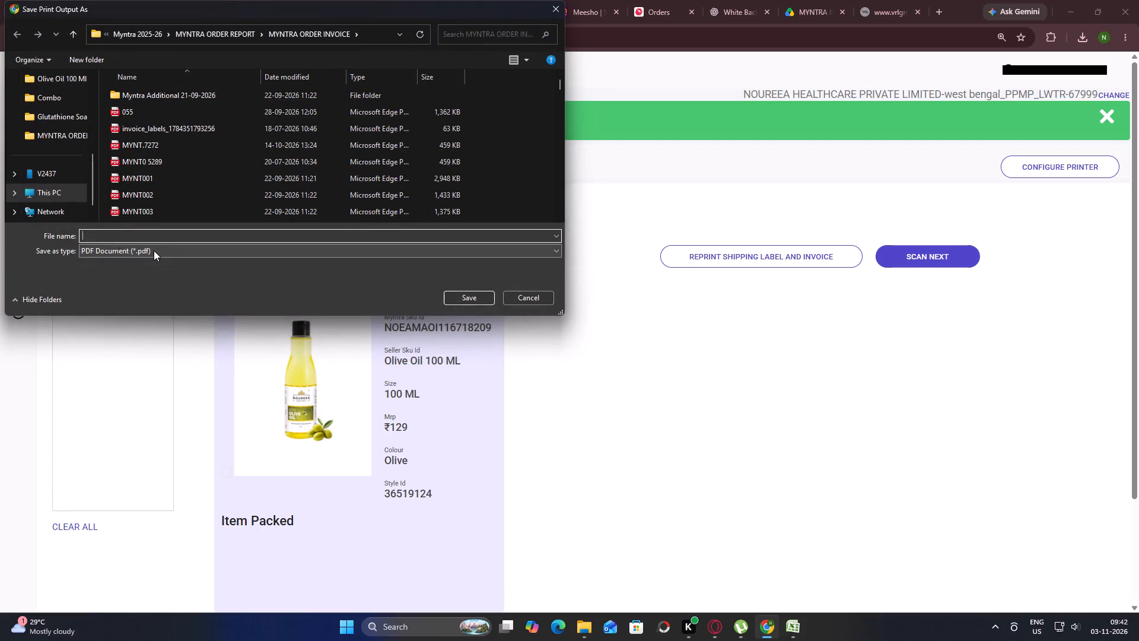
{"action": "key", "text": "ctrl+v"}
{"action": "key", "text": "Left"}
{"action": "key", "text": "Left"}
{"action": "key", "text": "Left"}
{"action": "key", "text": "Left"}
{"action": "key", "text": "0"}
{"action": "key", "text": "Return"}
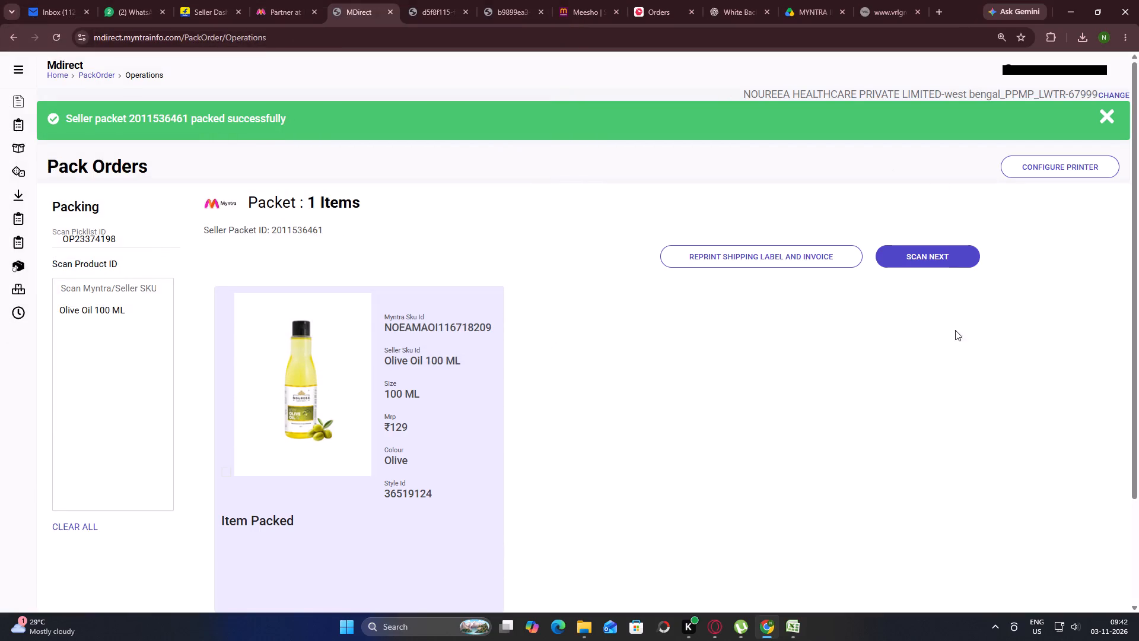
Start the next scan, close the finished picklist OP23374198 PDF, and load picklist ID OP23374135 in Mdirect's Pack Orders page.
{"action": "left_click", "coordinate": [923, 252]}
{"action": "left_click", "coordinate": [428, 3]}
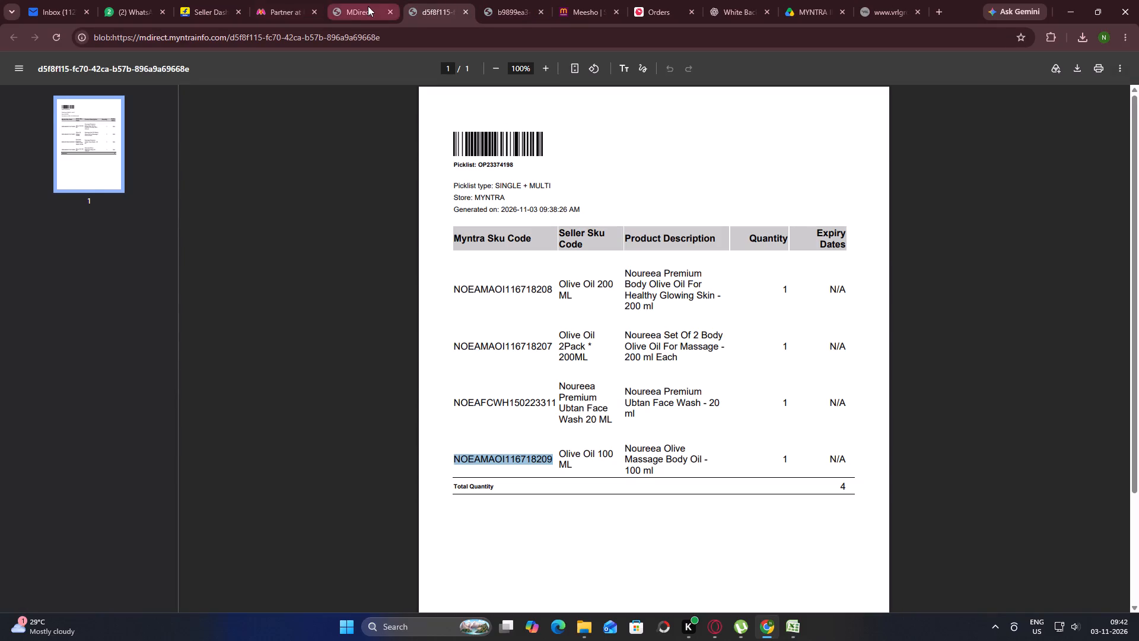
{"action": "left_click", "coordinate": [368, 6]}
{"action": "left_click", "coordinate": [433, 18]}
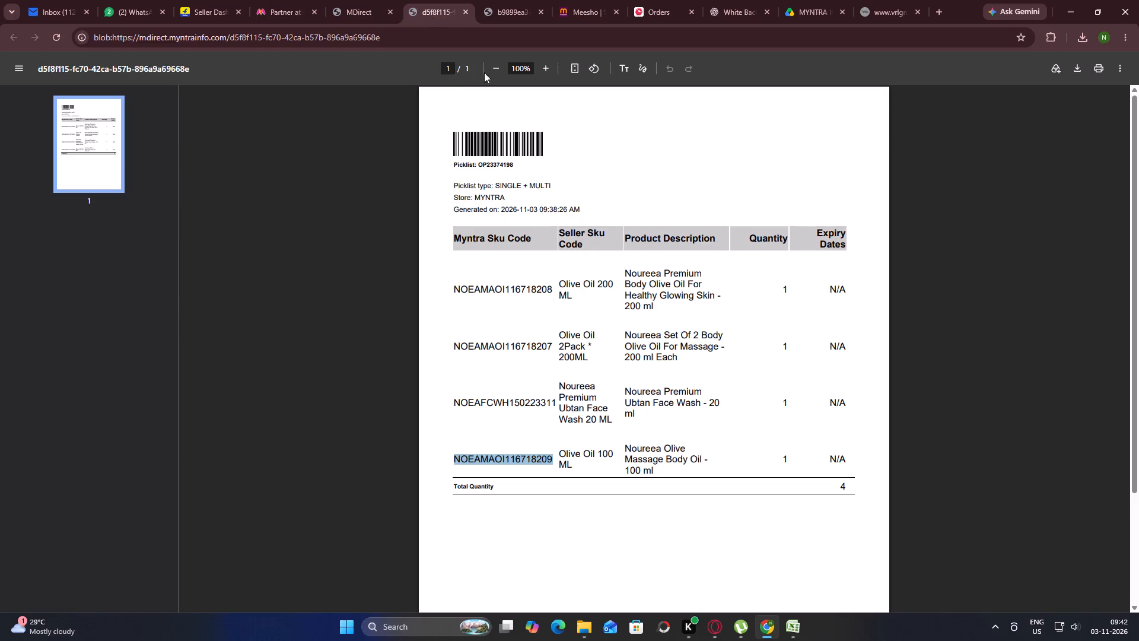
{"action": "left_click", "coordinate": [467, 10]}
{"action": "left_click", "coordinate": [438, 14]}
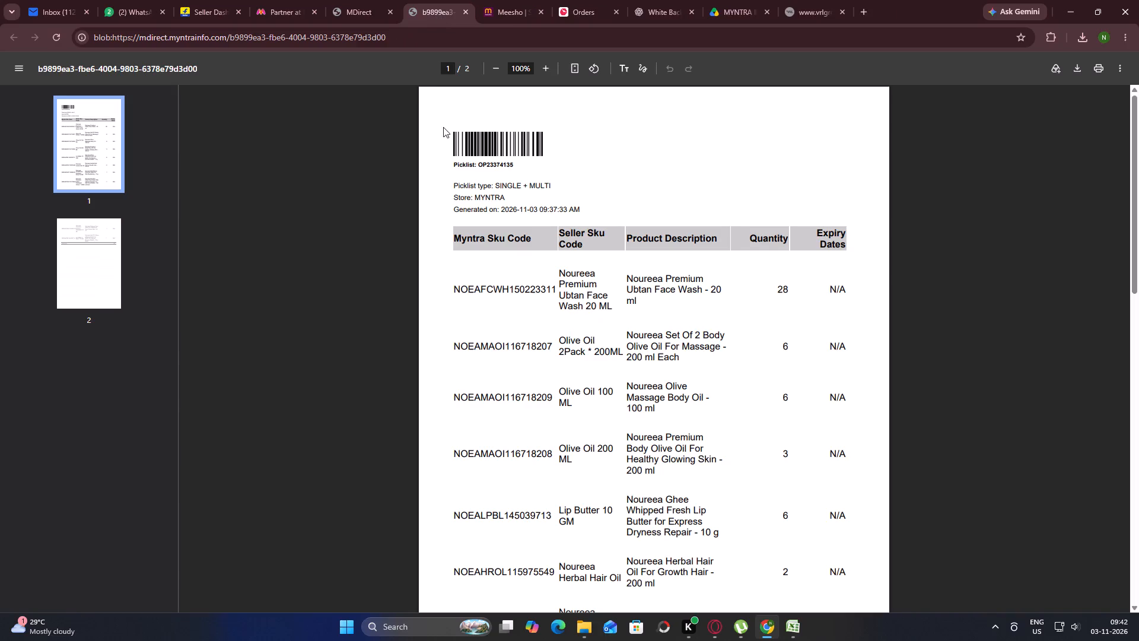
{"action": "double_click", "coordinate": [497, 163]}
{"action": "key", "text": "ctrl+c"}
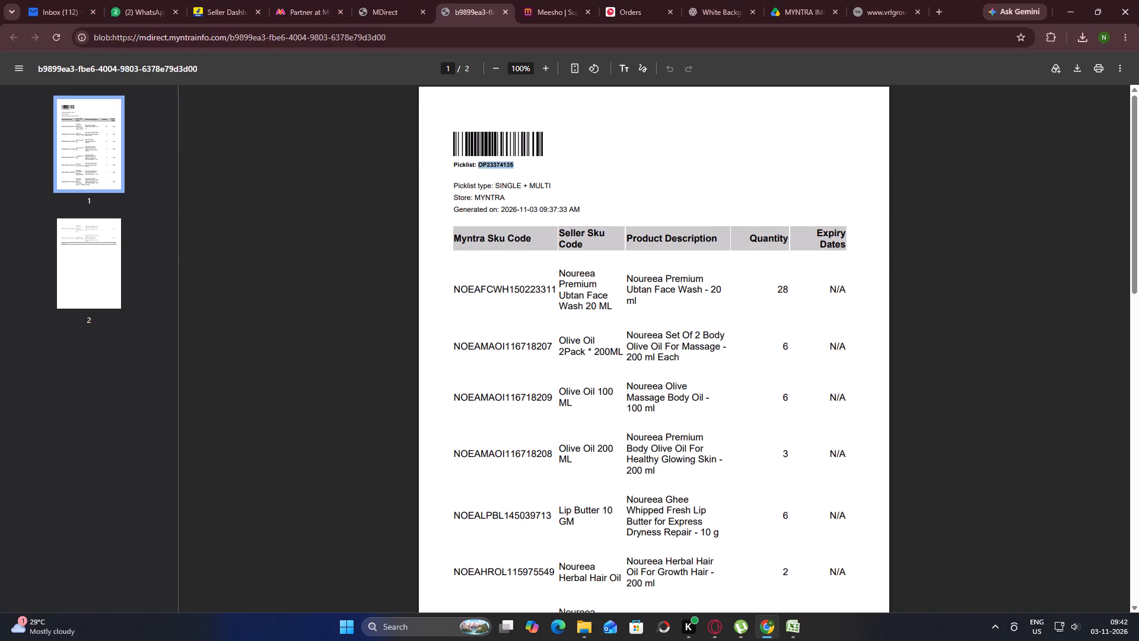
{"action": "left_click", "coordinate": [397, 0]}
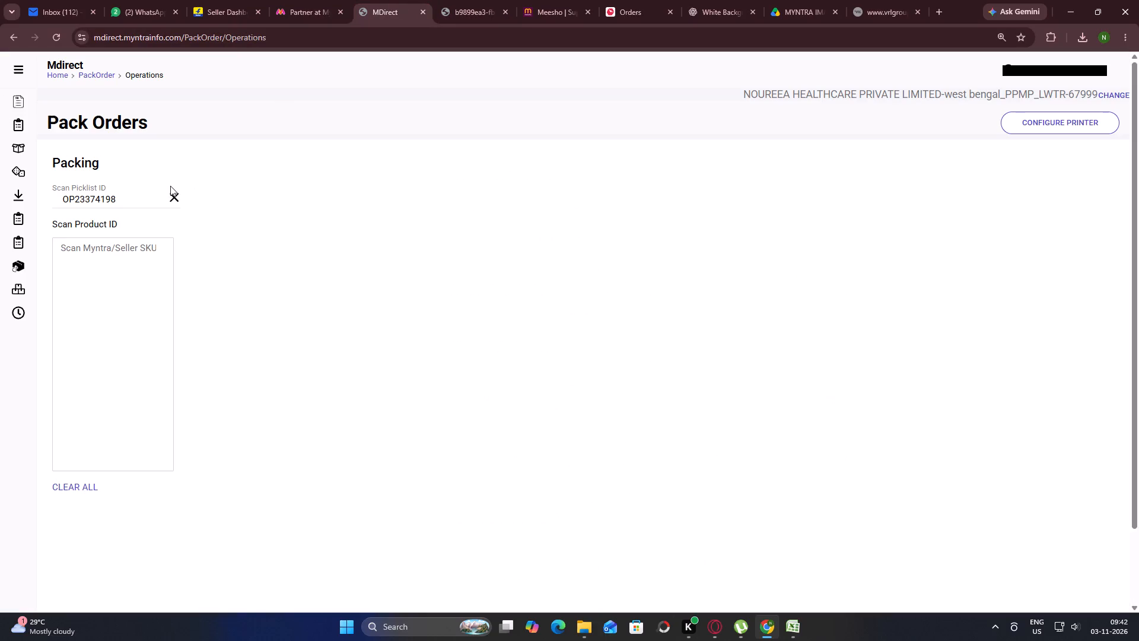
{"action": "left_click", "coordinate": [178, 192]}
{"action": "left_click", "coordinate": [156, 197]}
{"action": "key", "text": "ctrl+v"}
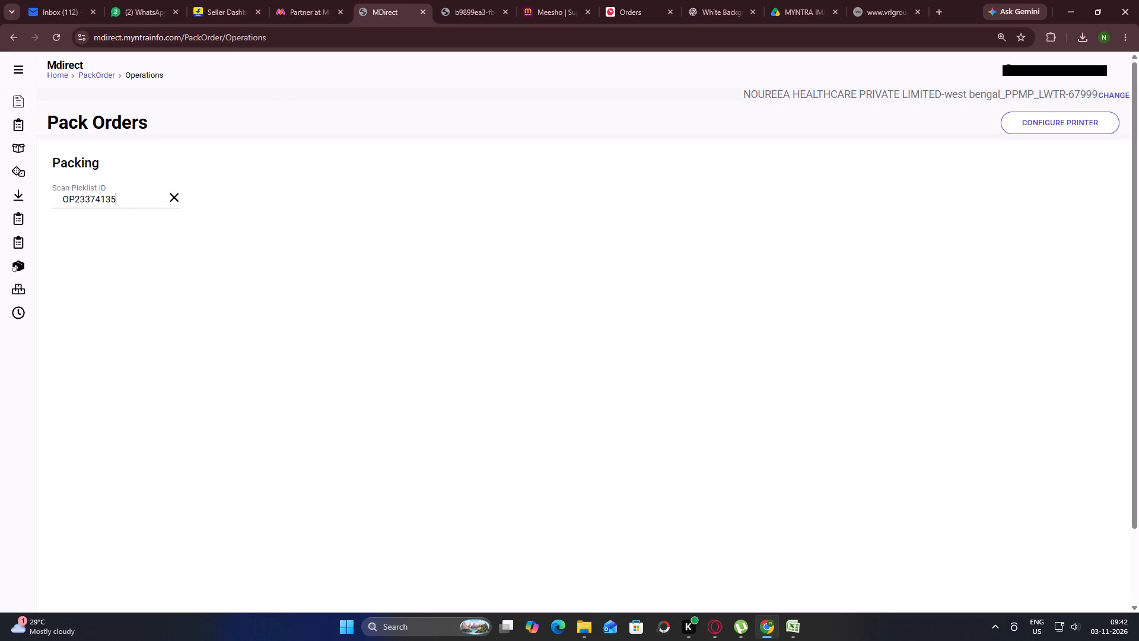
{"action": "key", "text": "Return"}
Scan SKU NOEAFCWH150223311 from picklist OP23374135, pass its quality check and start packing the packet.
{"action": "left_click", "coordinate": [456, 0]}
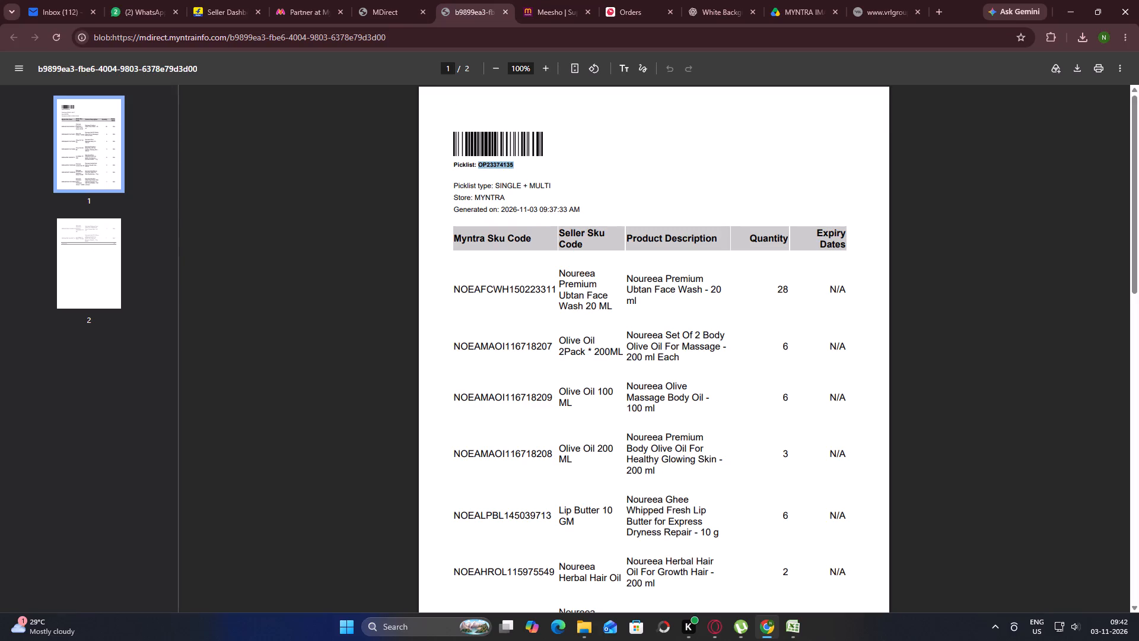
{"action": "double_click", "coordinate": [511, 290]}
{"action": "key", "text": "ctrl+c"}
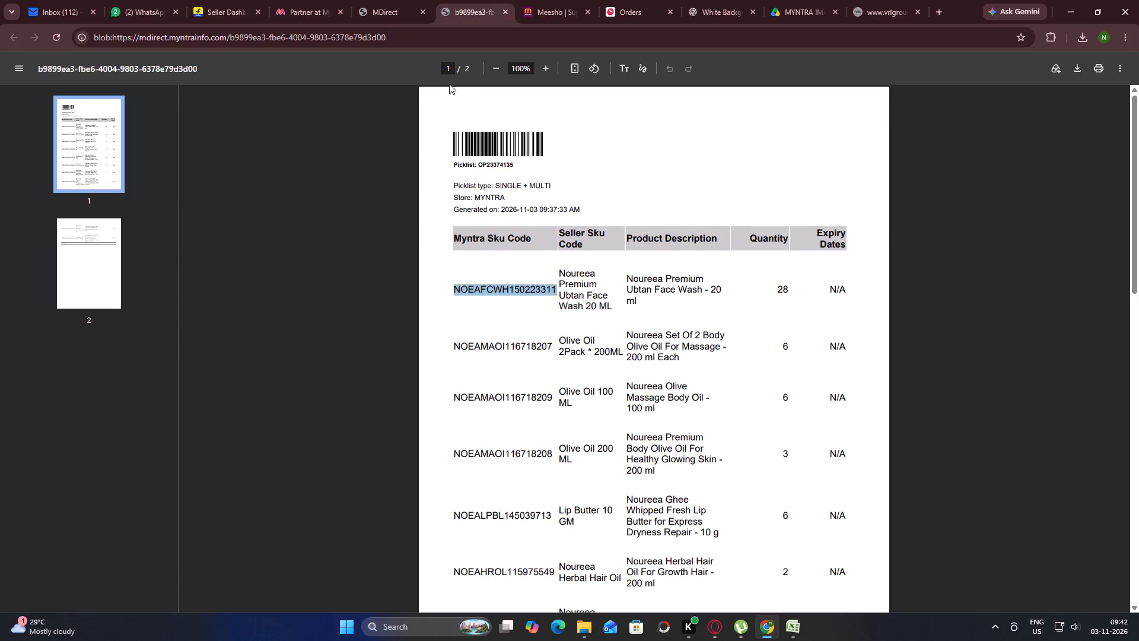
{"action": "left_click", "coordinate": [371, 0]}
{"action": "key", "text": "ctrl+v"}
{"action": "key", "text": "Return"}
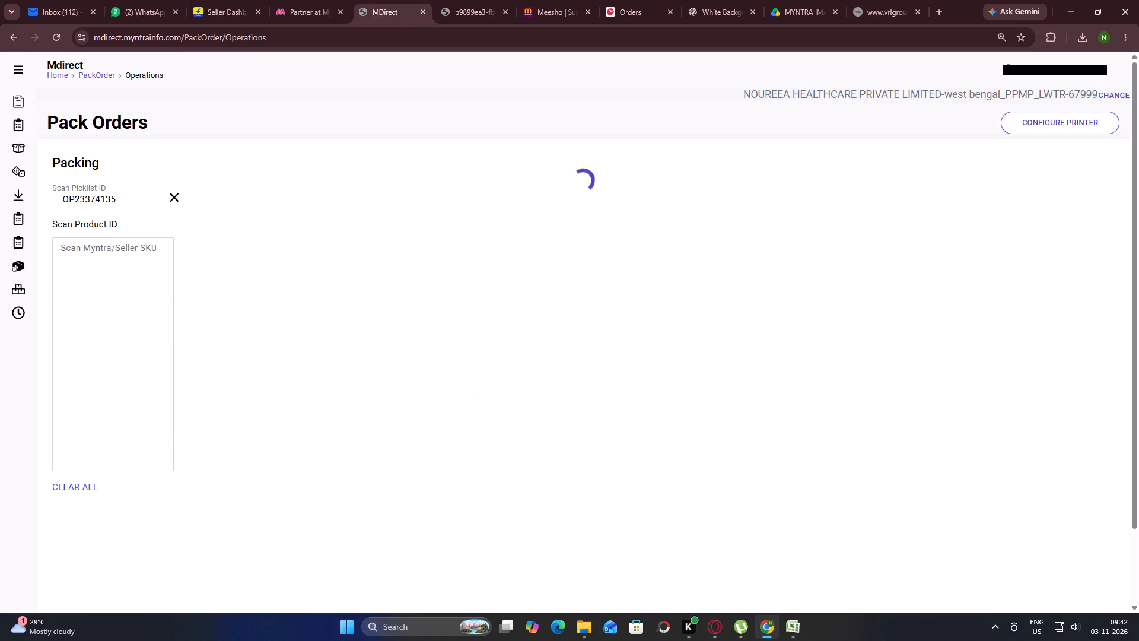
{"action": "left_click", "coordinate": [486, 502]}
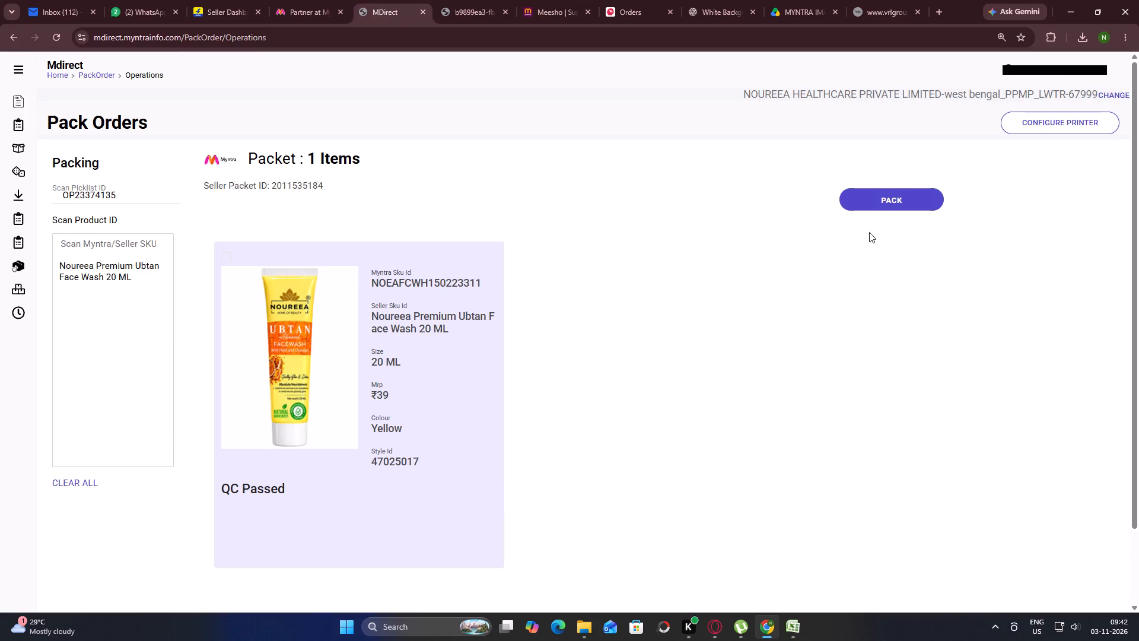
{"action": "left_click", "coordinate": [879, 202]}
{"action": "key", "text": "alt+Tab"}
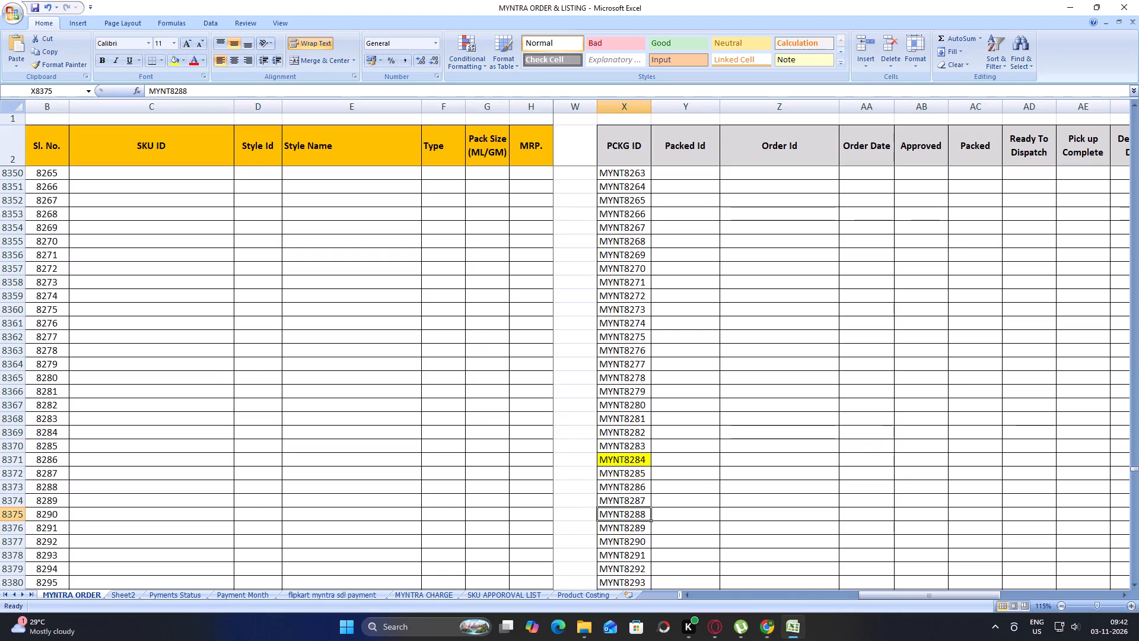
{"action": "left_click", "coordinate": [630, 529]}
{"action": "key", "text": "ctrl+c"}
{"action": "key", "text": "alt+Tab"}
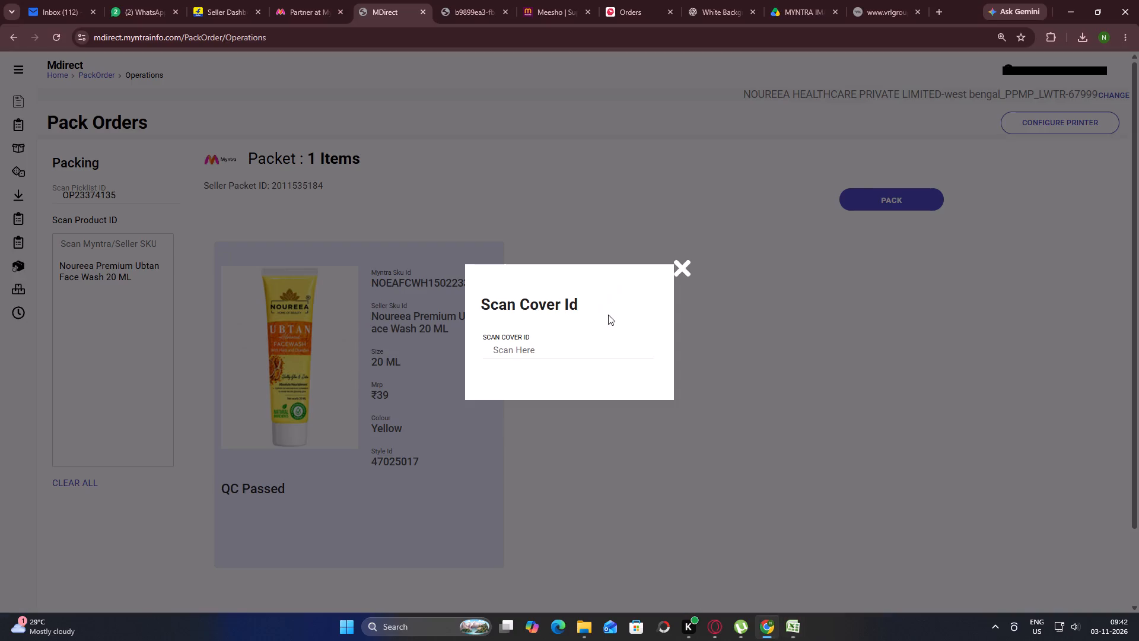
{"action": "left_click", "coordinate": [561, 353]}
{"action": "key", "text": "ctrl+v"}
{"action": "key", "text": "Return"}
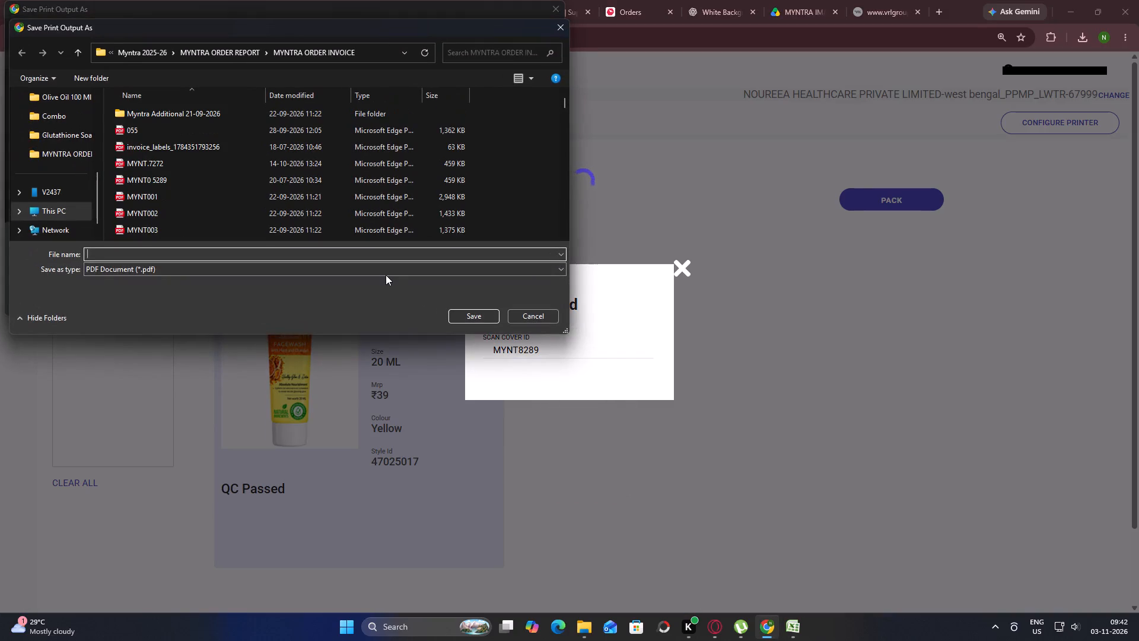
{"action": "key", "text": "ctrl+v"}
{"action": "key", "text": "Return"}
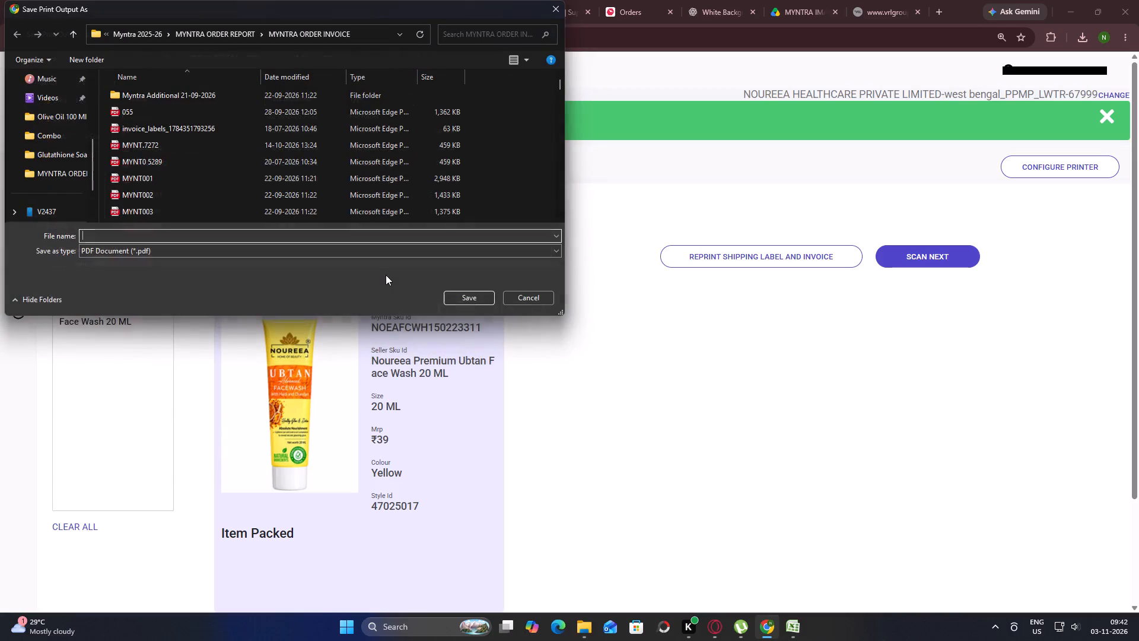
{"action": "key", "text": "ctrl+v"}
{"action": "key", "text": "Left"}
{"action": "key", "text": "Left"}
{"action": "key", "text": "Left"}
{"action": "key", "text": "Left"}
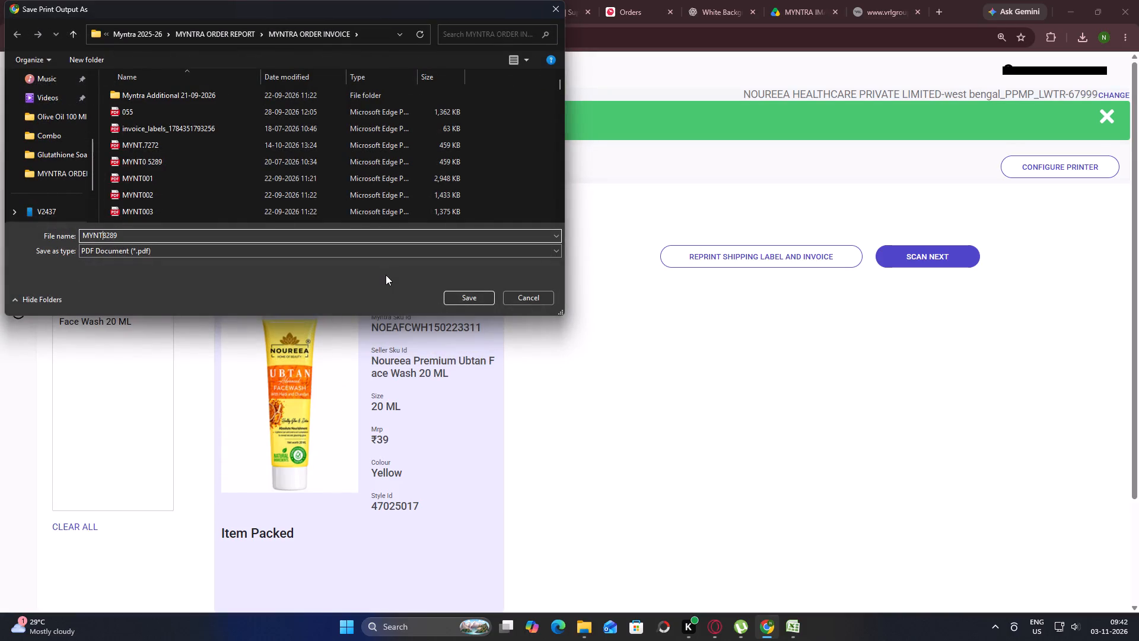
{"action": "key", "text": "0"}
{"action": "key", "text": "Return"}
Begin the next scan with the same Ubtan Face Wash SKU NOEAFCWH150223311, pass its quality check and start packing the packet.
{"action": "left_click", "coordinate": [918, 262]}
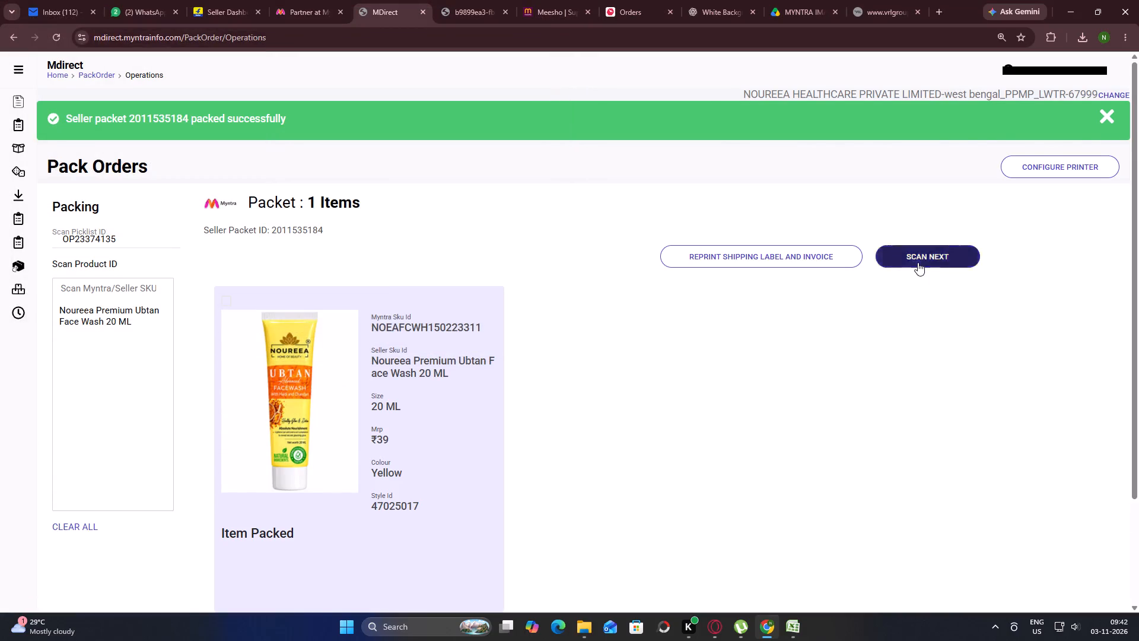
{"action": "left_click", "coordinate": [453, 6]}
{"action": "key", "text": "ctrl+c"}
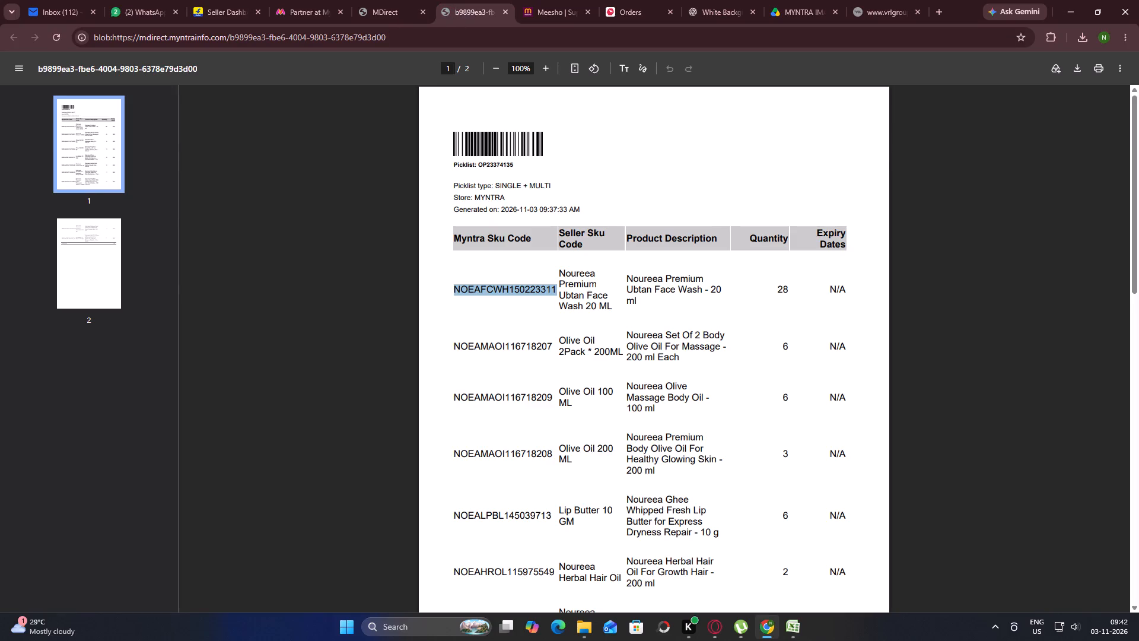
{"action": "left_click", "coordinate": [379, 3]}
{"action": "key", "text": "ctrl+v"}
{"action": "key", "text": "Return"}
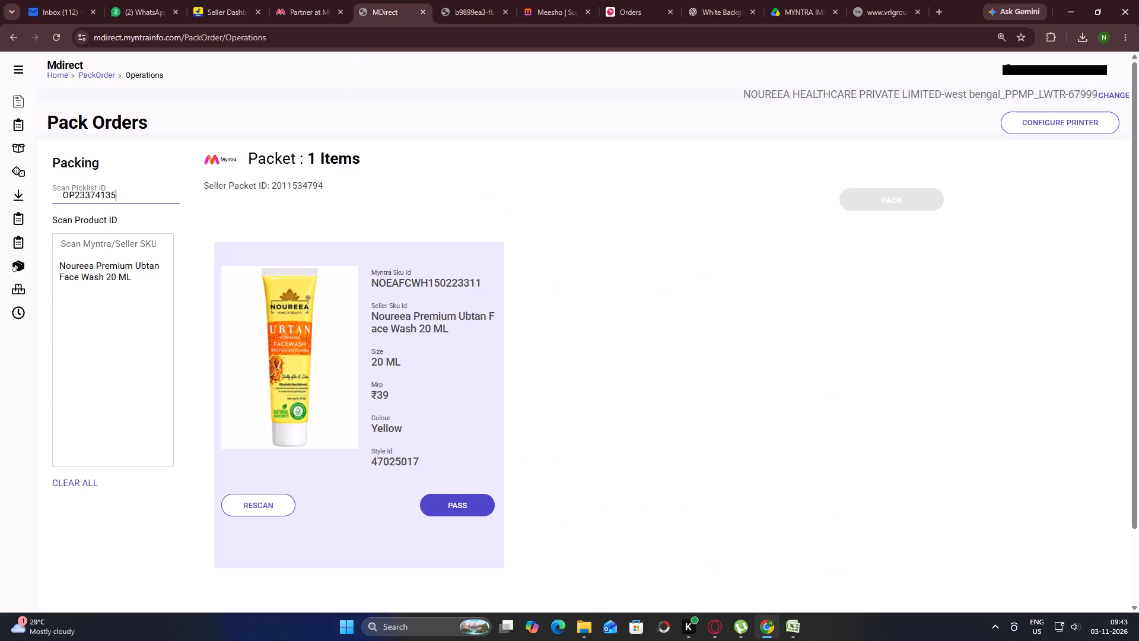
{"action": "left_click", "coordinate": [472, 504]}
{"action": "left_click", "coordinate": [877, 205]}
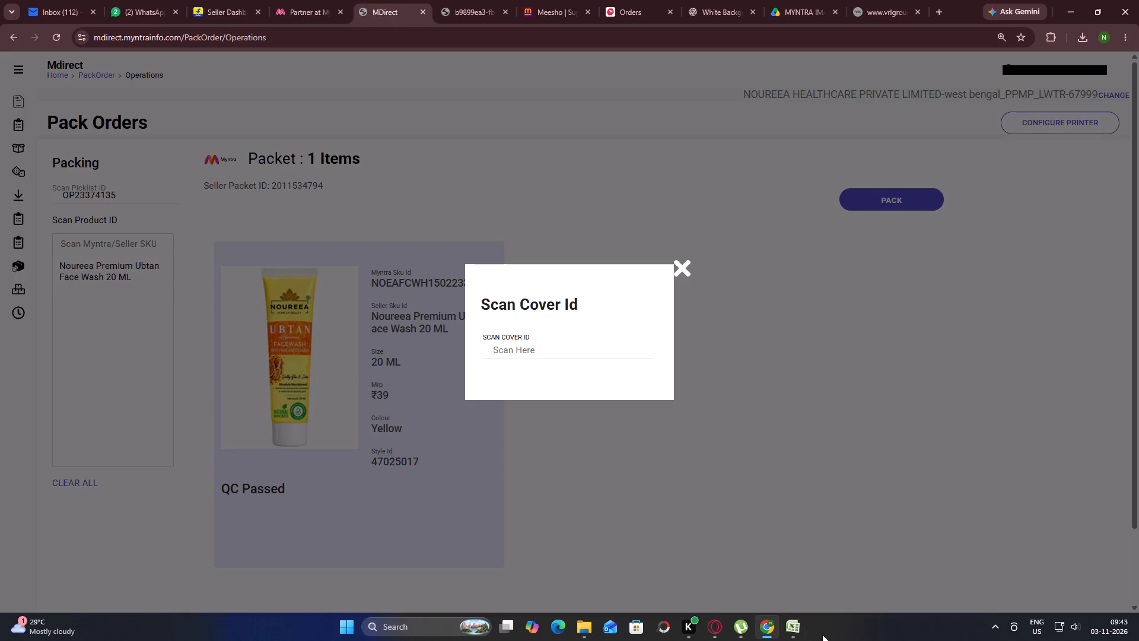
{"action": "left_click", "coordinate": [802, 632]}
{"action": "scroll", "coordinate": [631, 487], "scroll_direction": "down", "scroll_amount": 2}
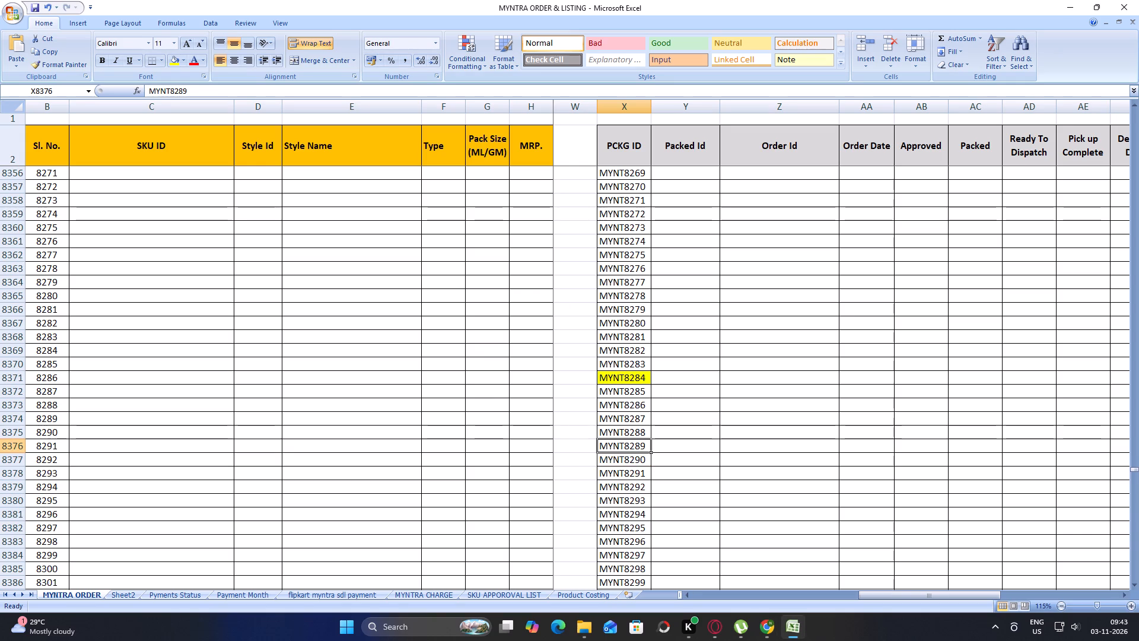
{"action": "left_click", "coordinate": [629, 461]}
{"action": "key", "text": "ctrl+c"}
{"action": "key", "text": "alt+Tab"}
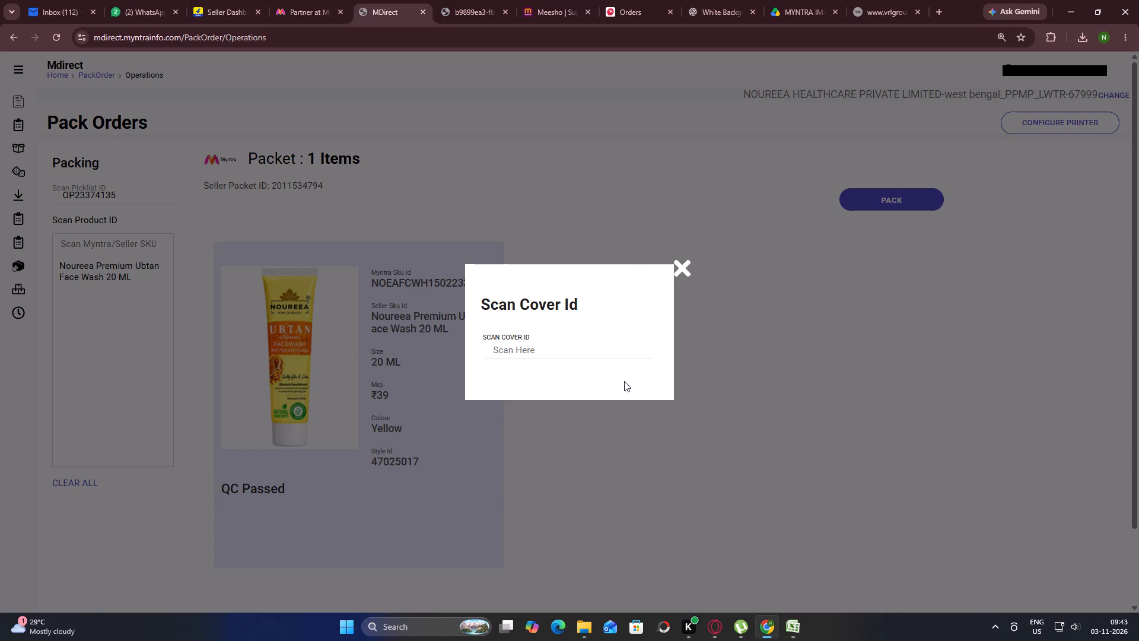
{"action": "left_click", "coordinate": [610, 358]}
{"action": "key", "text": "ctrl+v"}
{"action": "key", "text": "Return"}
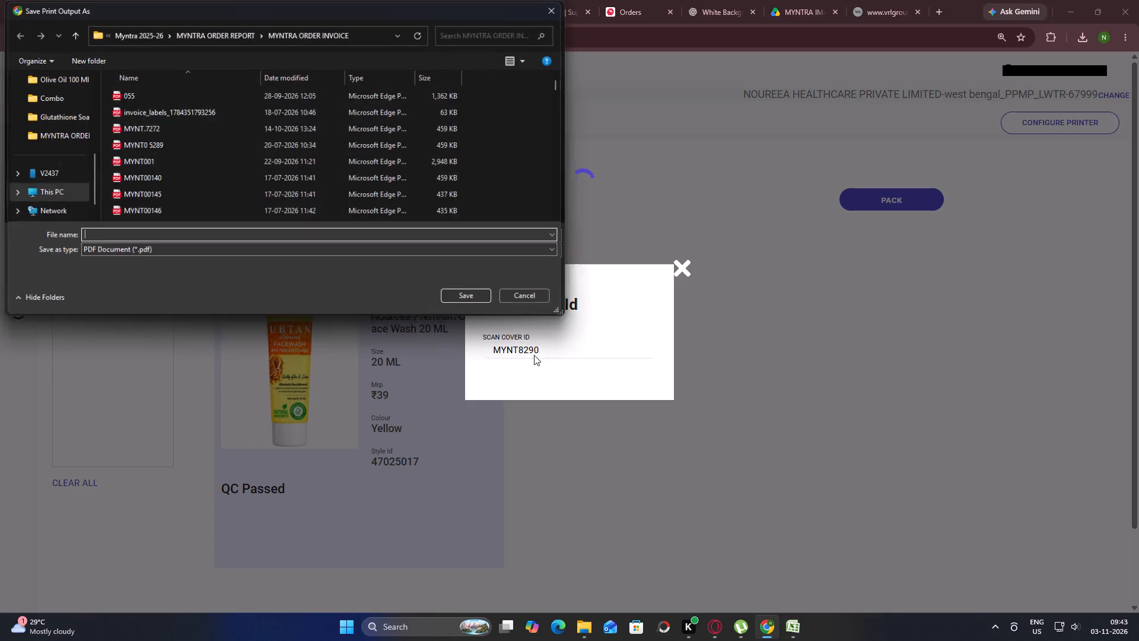
Save the packet's two print outputs as MYNT8290 and MYNT08290 in the MYNTRA ORDER INVOICE folder.
{"action": "key", "text": "ctrl+v"}
{"action": "key", "text": "Return"}
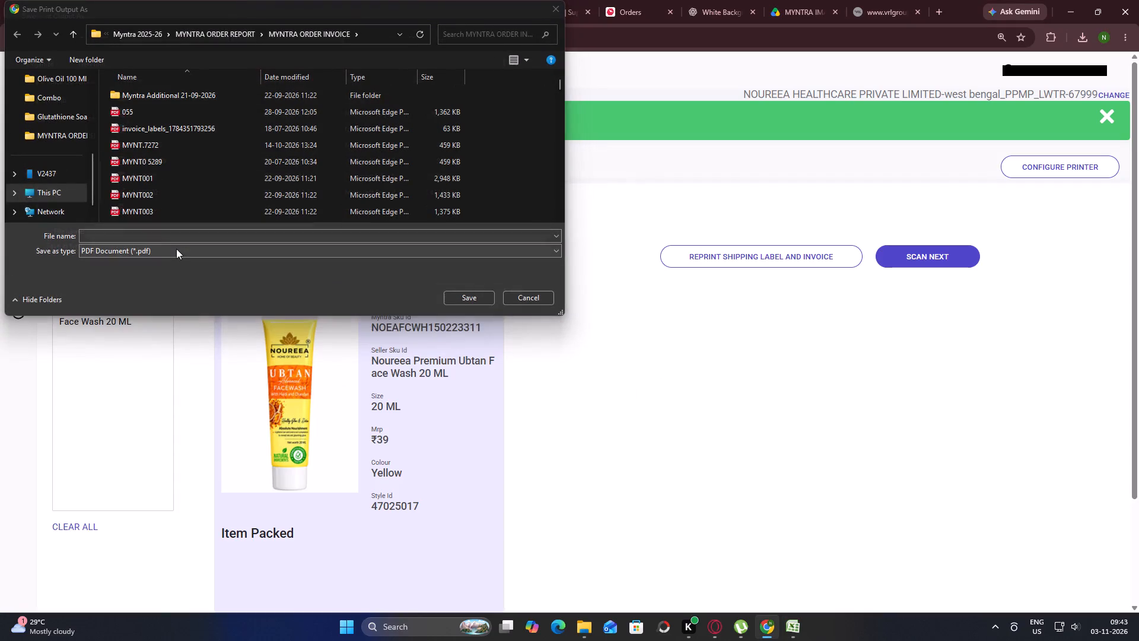
{"action": "left_click", "coordinate": [179, 238]}
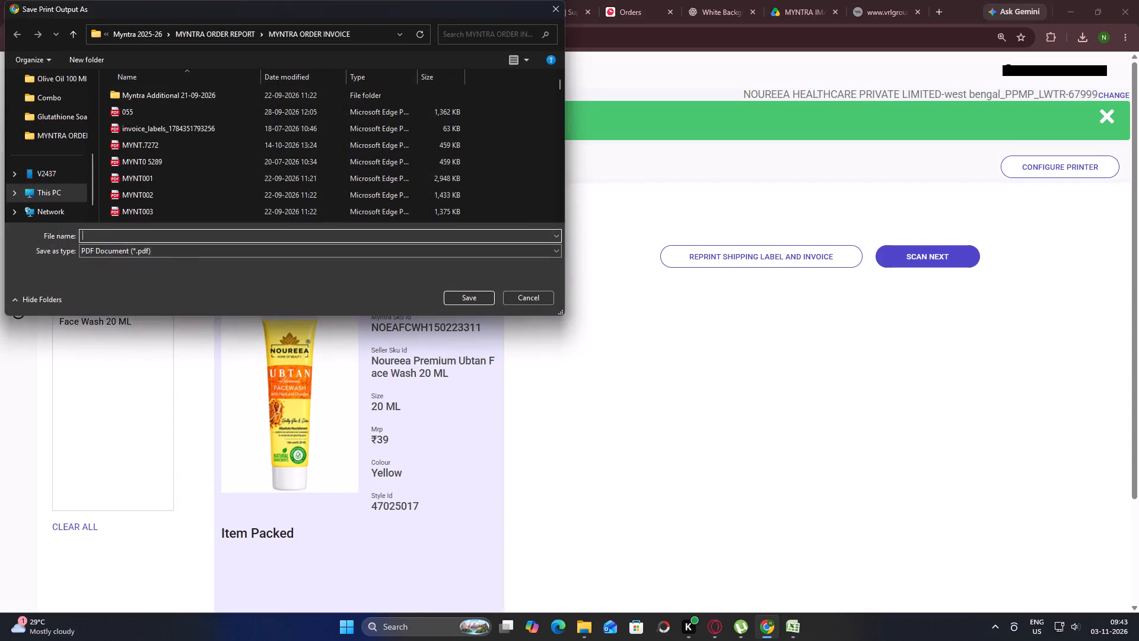
{"action": "key", "text": "ctrl+v"}
{"action": "key", "text": "Left"}
{"action": "key", "text": "Left"}
{"action": "key", "text": "Left"}
{"action": "key", "text": "Left"}
{"action": "key", "text": "0"}
{"action": "key", "text": "Return"}
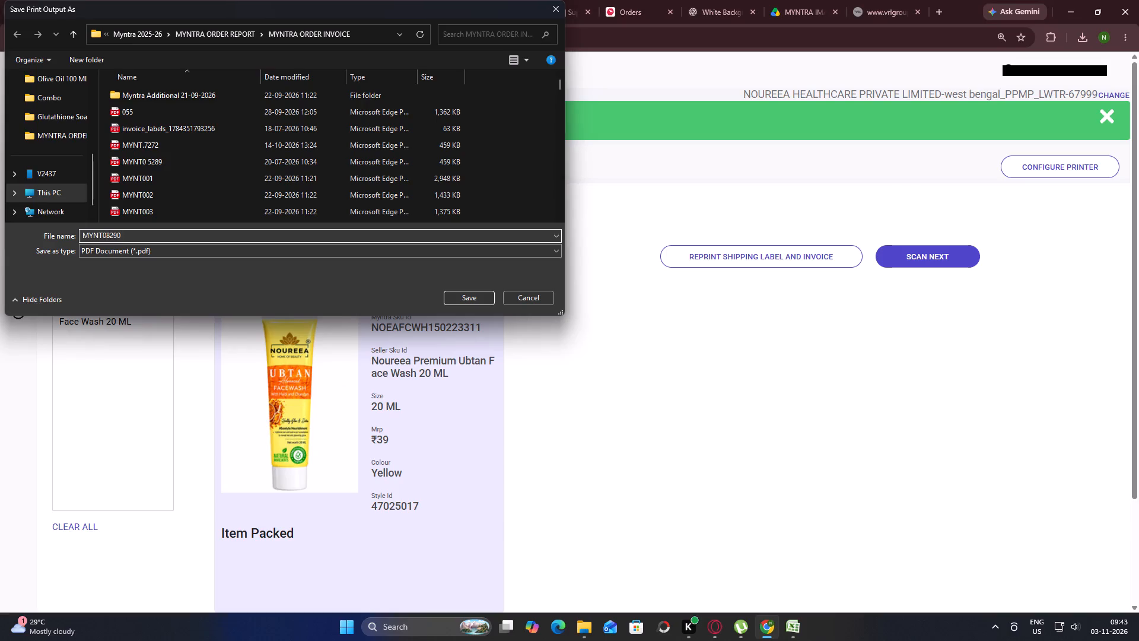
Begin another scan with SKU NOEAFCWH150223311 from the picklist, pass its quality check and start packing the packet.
{"action": "left_click", "coordinate": [926, 250]}
{"action": "left_click", "coordinate": [460, 1]}
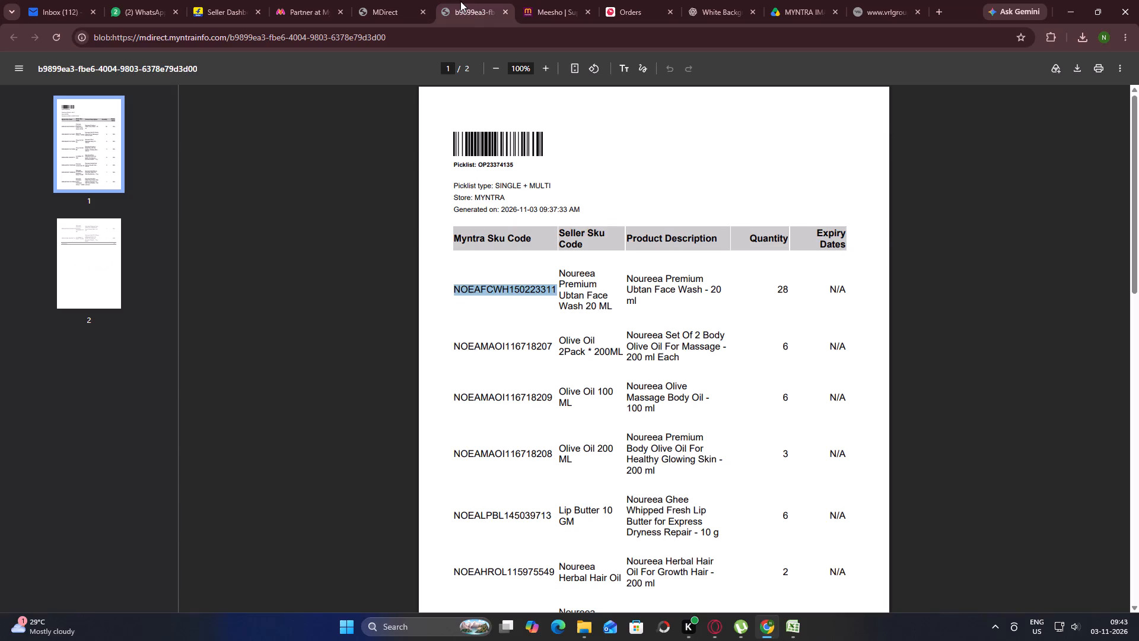
{"action": "key", "text": "ctrl+c"}
{"action": "left_click", "coordinate": [380, 0]}
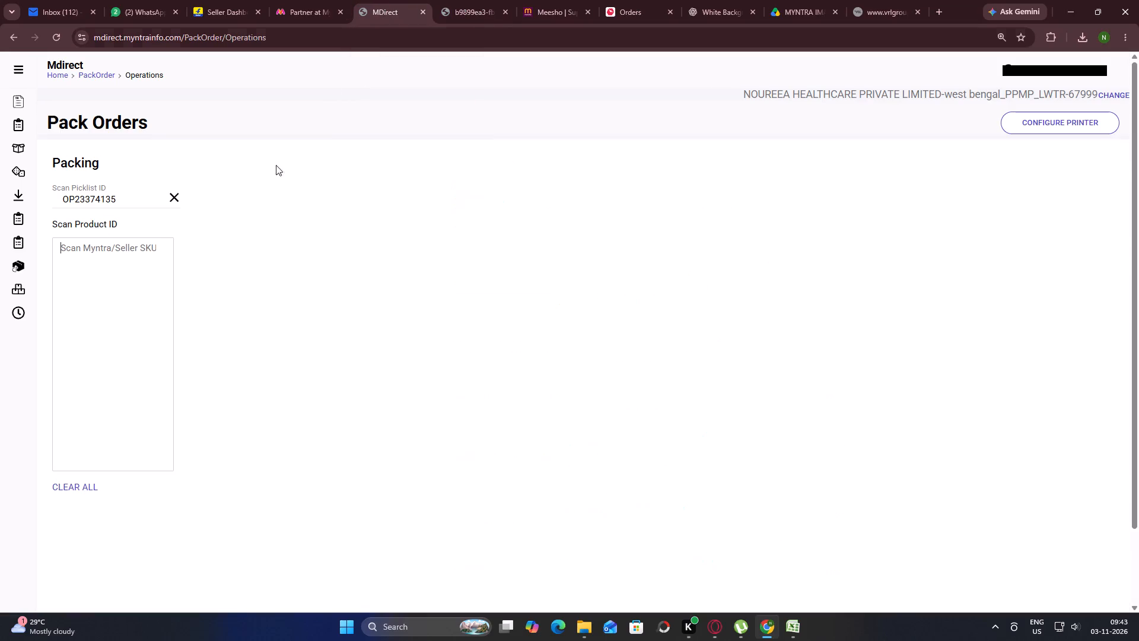
{"action": "key", "text": "ctrl+v"}
{"action": "key", "text": "Return"}
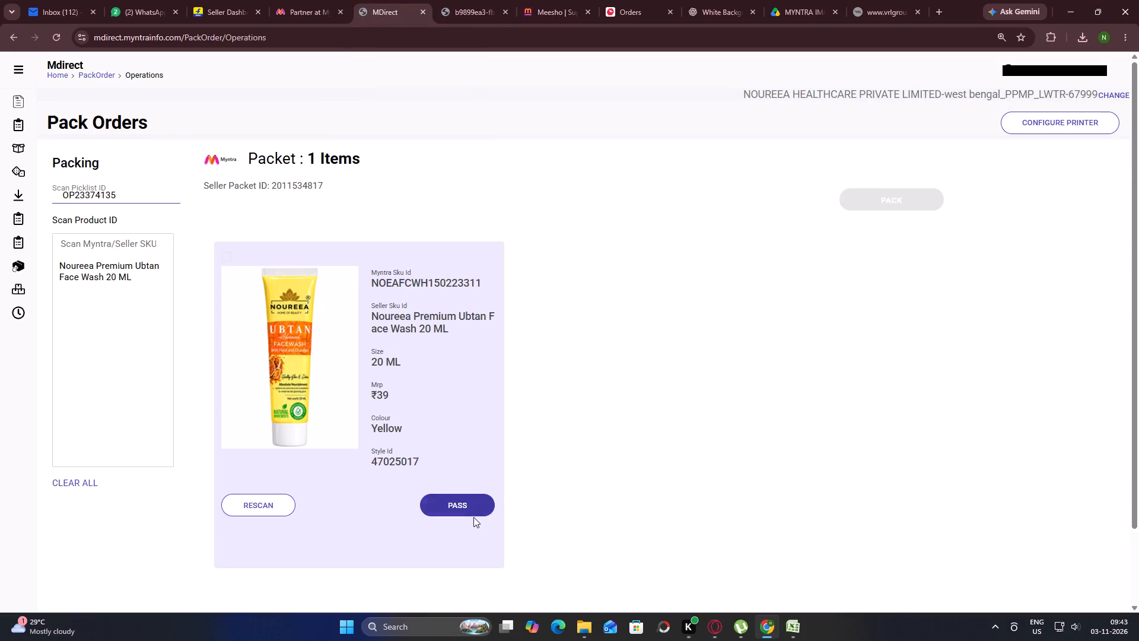
{"action": "left_click", "coordinate": [475, 500]}
{"action": "left_click", "coordinate": [903, 194]}
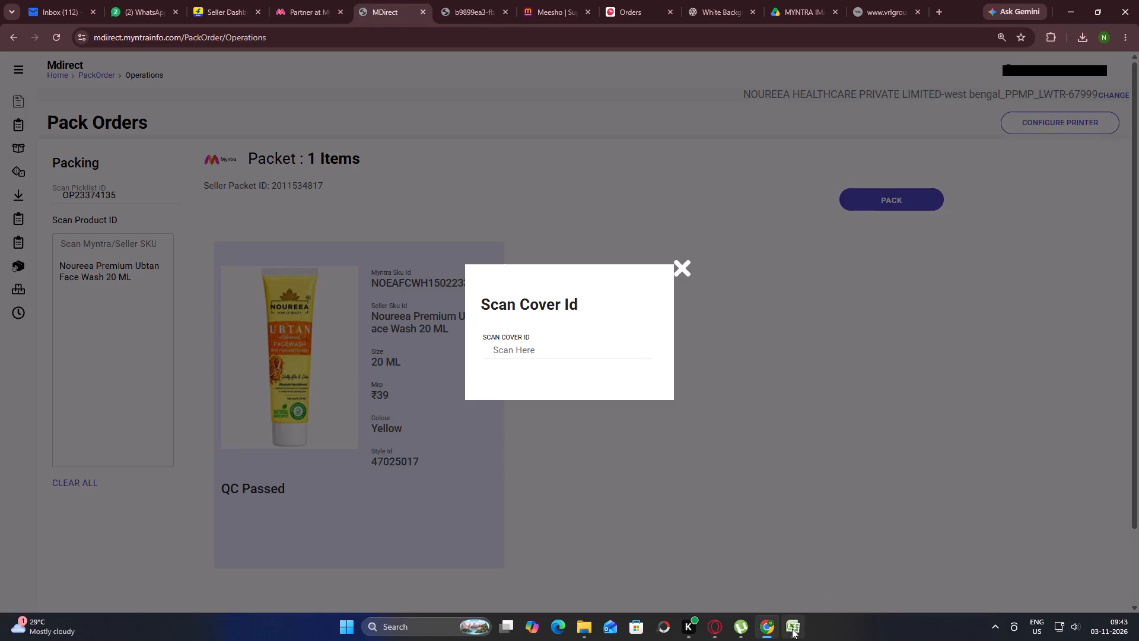
{"action": "left_click", "coordinate": [792, 629]}
{"action": "left_click", "coordinate": [624, 476]}
{"action": "key", "text": "ctrl+c"}
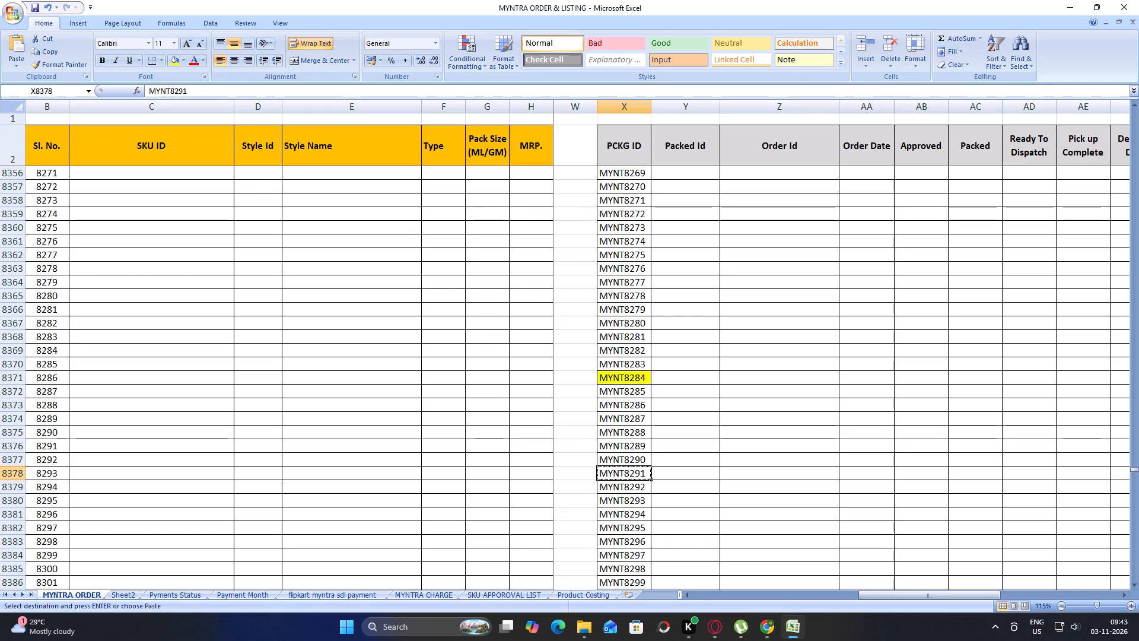
{"action": "key", "text": "alt+Tab"}
{"action": "left_click", "coordinate": [548, 353]}
{"action": "key", "text": "ctrl+v"}
{"action": "key", "text": "Return"}
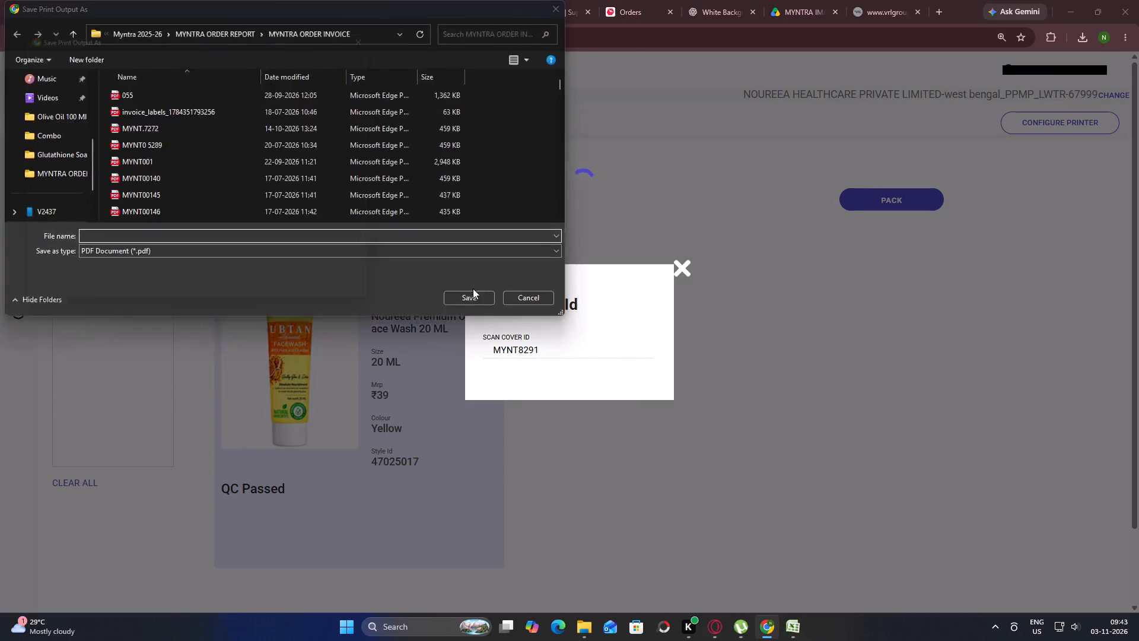
Save the packet's two print outputs as MYNT8291 and MYNT08291 in the MYNTRA ORDER INVOICE folder.
{"action": "key", "text": "ctrl+v"}
{"action": "key", "text": "Return"}
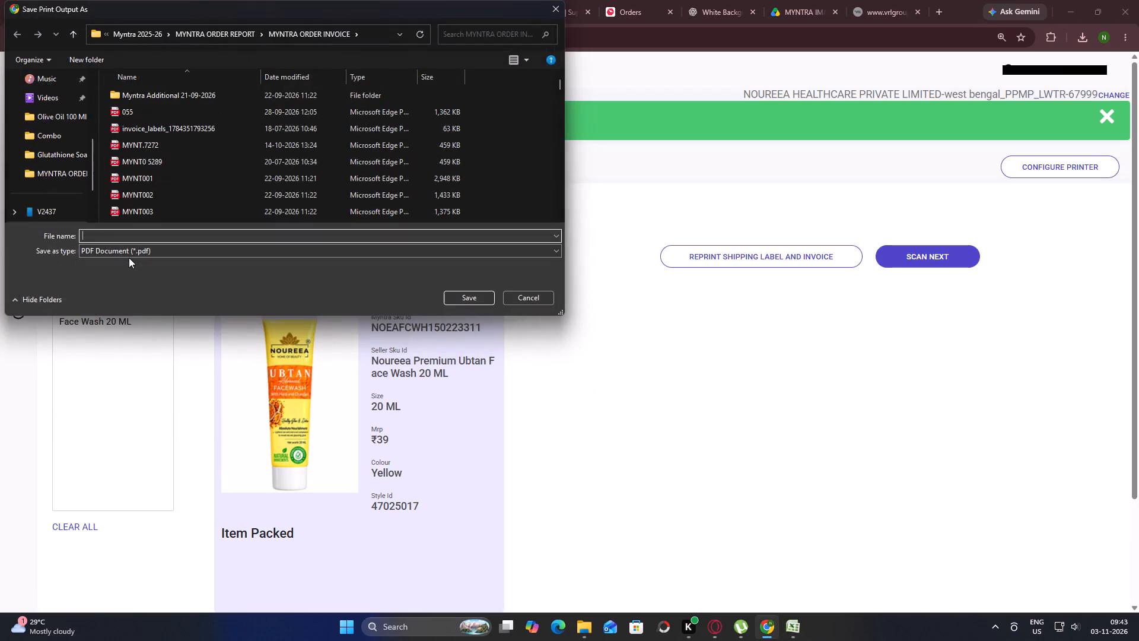
{"action": "key", "text": "ctrl+v"}
{"action": "key", "text": "Left"}
{"action": "key", "text": "Left"}
{"action": "key", "text": "Left"}
{"action": "key", "text": "Left"}
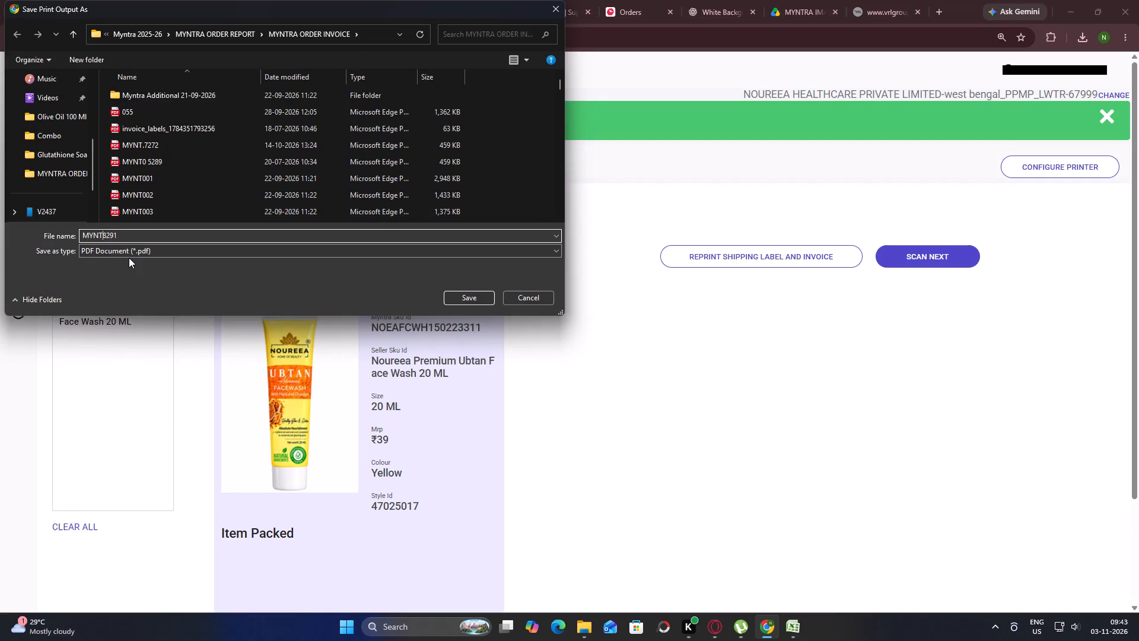
{"action": "key", "text": "0"}
{"action": "key", "text": "Return"}
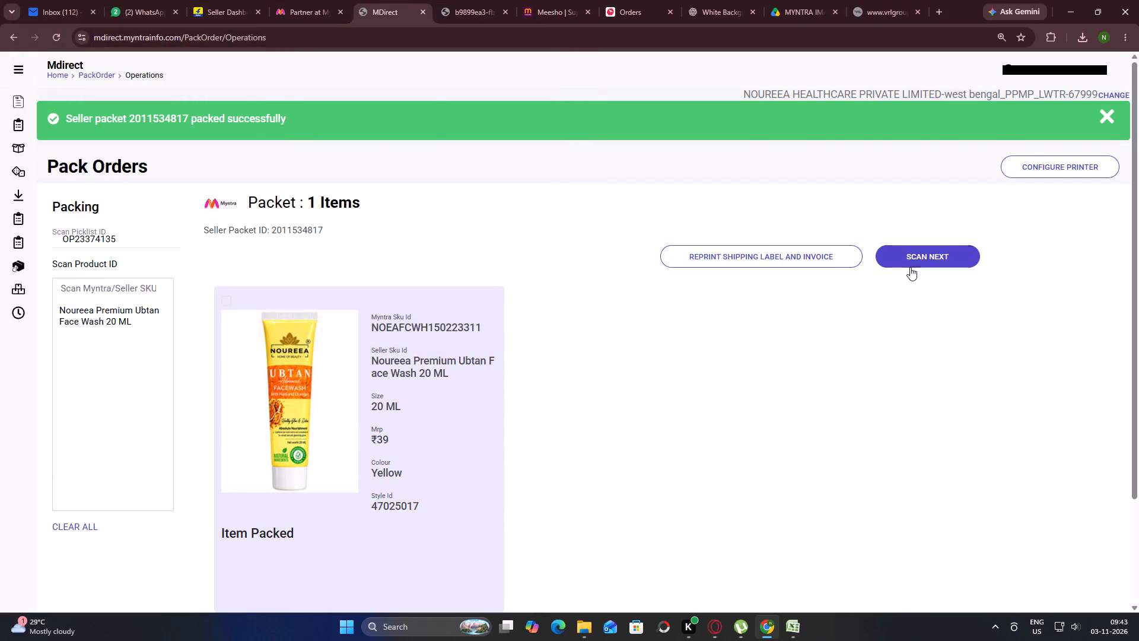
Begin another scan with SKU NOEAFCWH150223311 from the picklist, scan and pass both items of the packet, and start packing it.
{"action": "left_click", "coordinate": [910, 267]}
{"action": "left_click", "coordinate": [478, 3]}
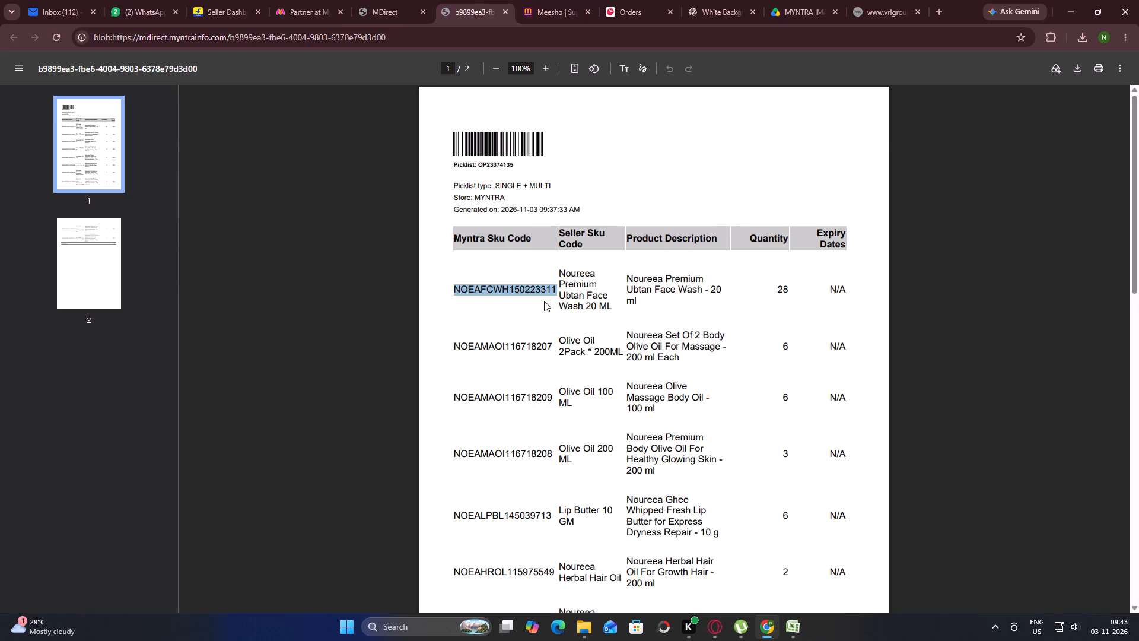
{"action": "key", "text": "ctrl+c"}
{"action": "left_click", "coordinate": [390, 0]}
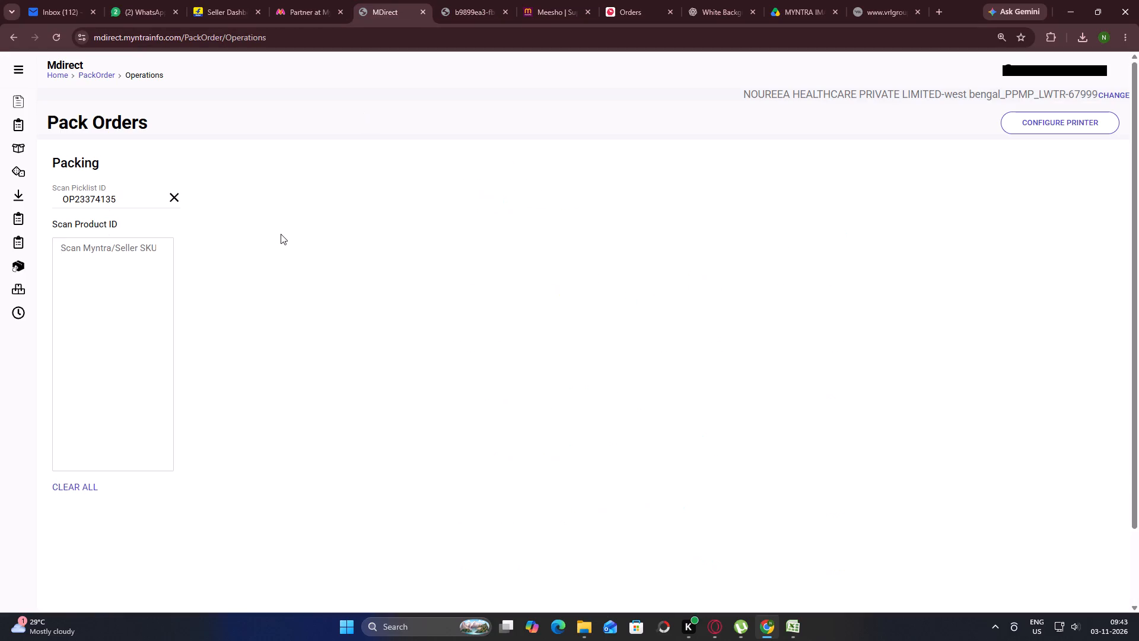
{"action": "key", "text": "ctrl+v"}
{"action": "key", "text": "Return"}
{"action": "left_click", "coordinate": [481, 500]}
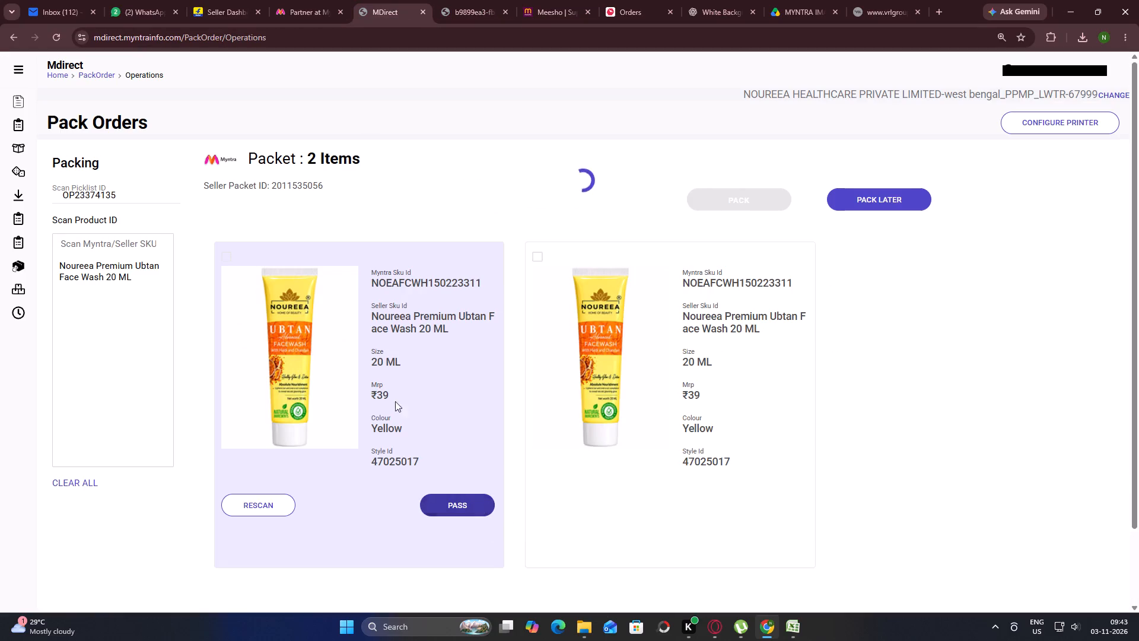
{"action": "left_click", "coordinate": [127, 245]}
{"action": "key", "text": "ctrl+v"}
{"action": "key", "text": "Return"}
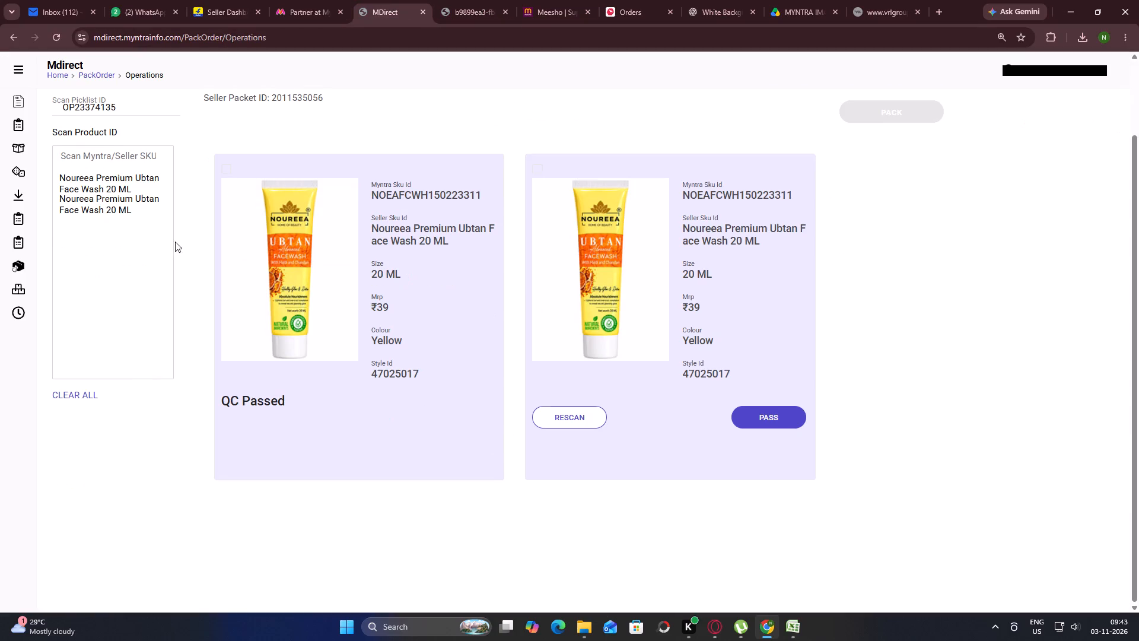
{"action": "left_click", "coordinate": [762, 413]}
{"action": "scroll", "coordinate": [782, 364], "scroll_direction": "up", "scroll_amount": 3}
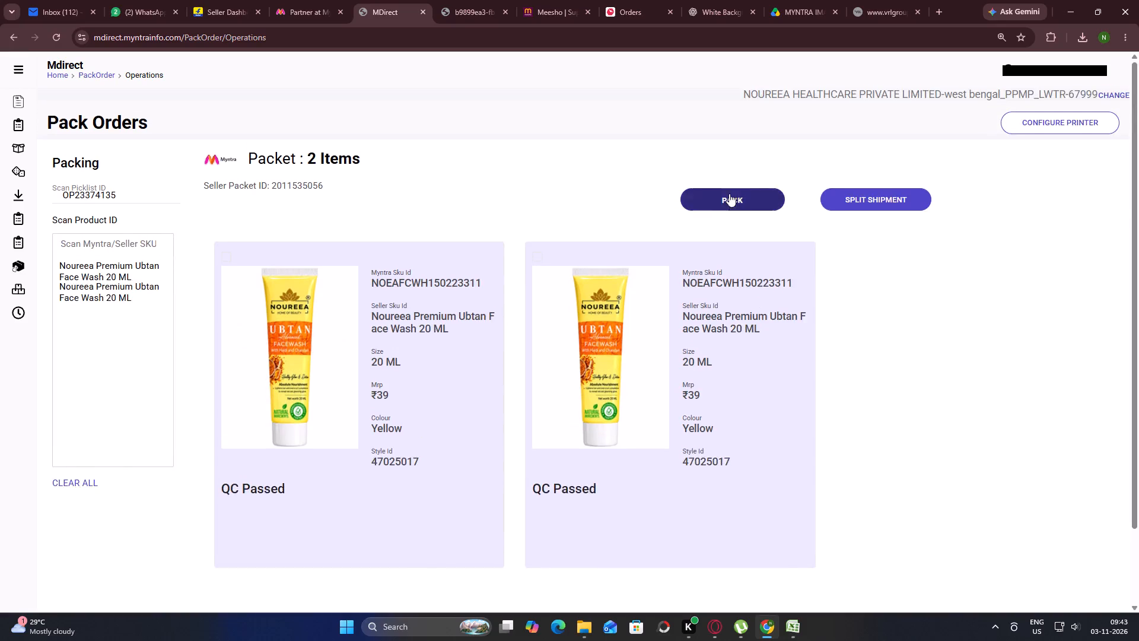
{"action": "left_click", "coordinate": [729, 193]}
{"action": "key", "text": "alt+Tab"}
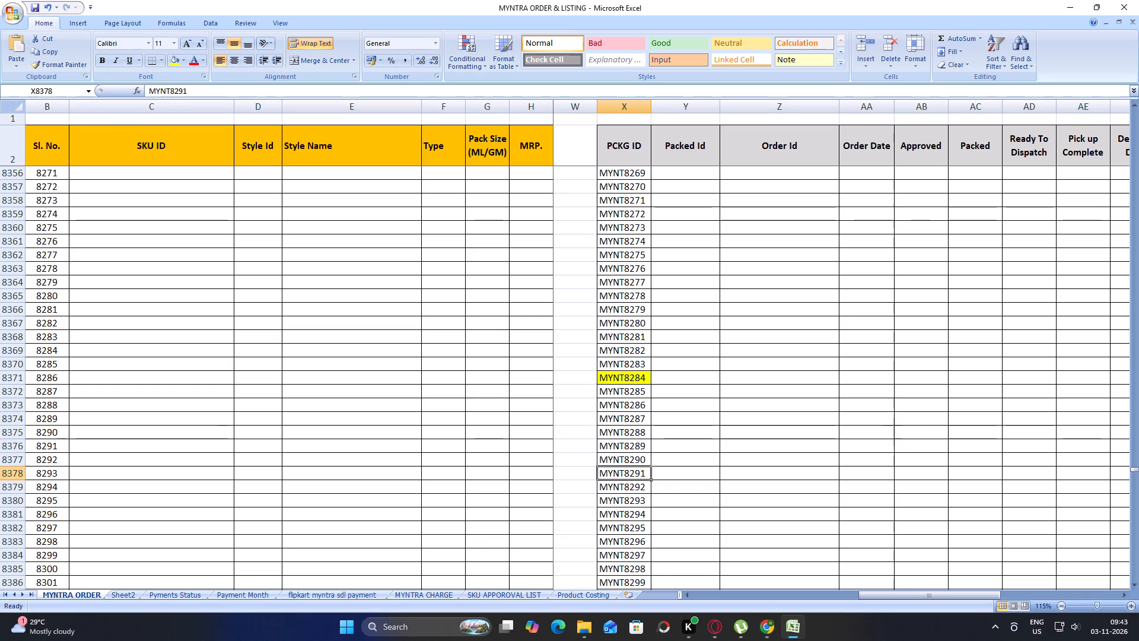
{"action": "left_click", "coordinate": [621, 490]}
{"action": "key", "text": "ctrl+c"}
{"action": "key", "text": "alt+Tab"}
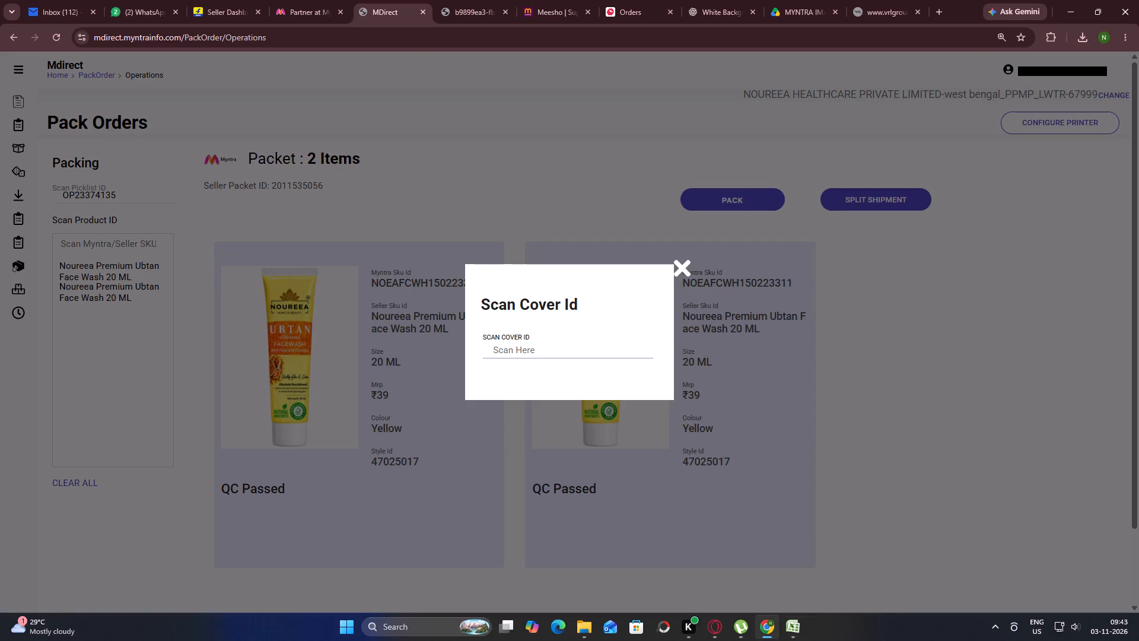
{"action": "left_click", "coordinate": [602, 351]}
{"action": "key", "text": "ctrl+v"}
{"action": "key", "text": "Return"}
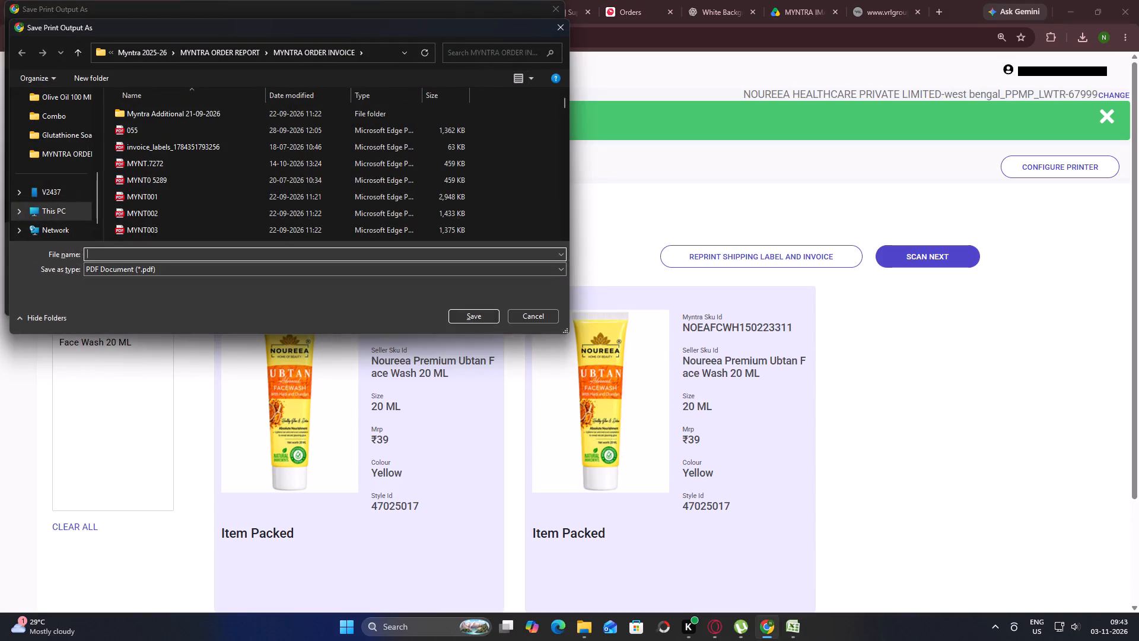
Save the two-item packet's print outputs as MYNT8292 and MYNT08292 in the MYNTRA ORDER INVOICE folder.
{"action": "key", "text": "ctrl+v"}
{"action": "key", "text": "Return"}
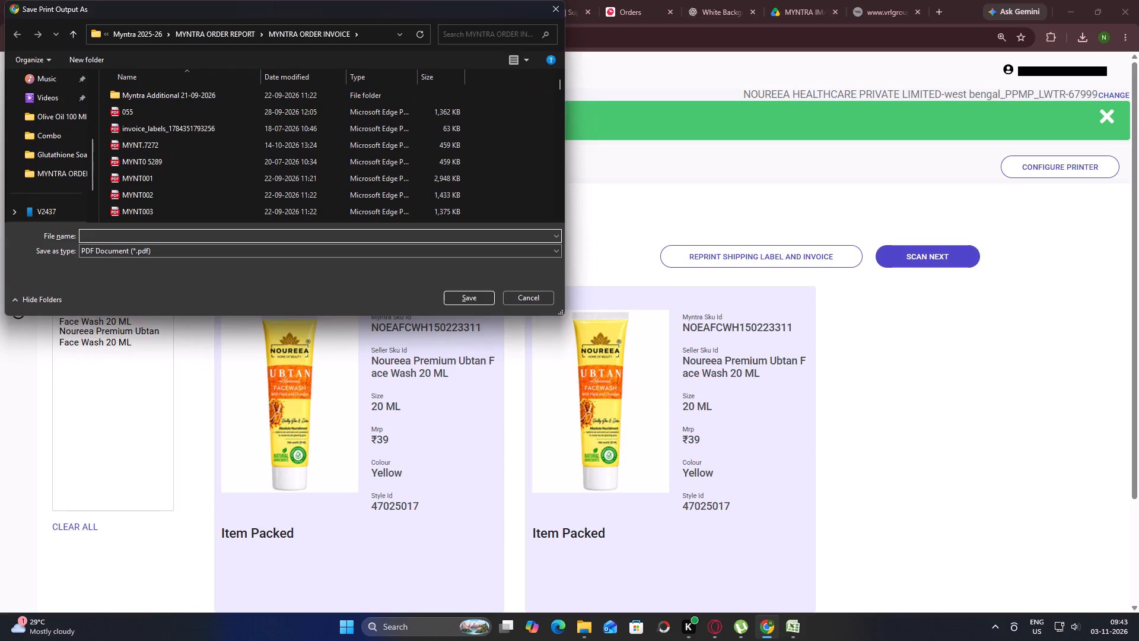
{"action": "key", "text": "ctrl+v"}
{"action": "key", "text": "Left"}
{"action": "key", "text": "Left"}
{"action": "key", "text": "Left"}
{"action": "key", "text": "Left"}
{"action": "key", "text": "0"}
{"action": "key", "text": "Return"}
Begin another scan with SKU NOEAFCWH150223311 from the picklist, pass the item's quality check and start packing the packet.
{"action": "left_click", "coordinate": [925, 259]}
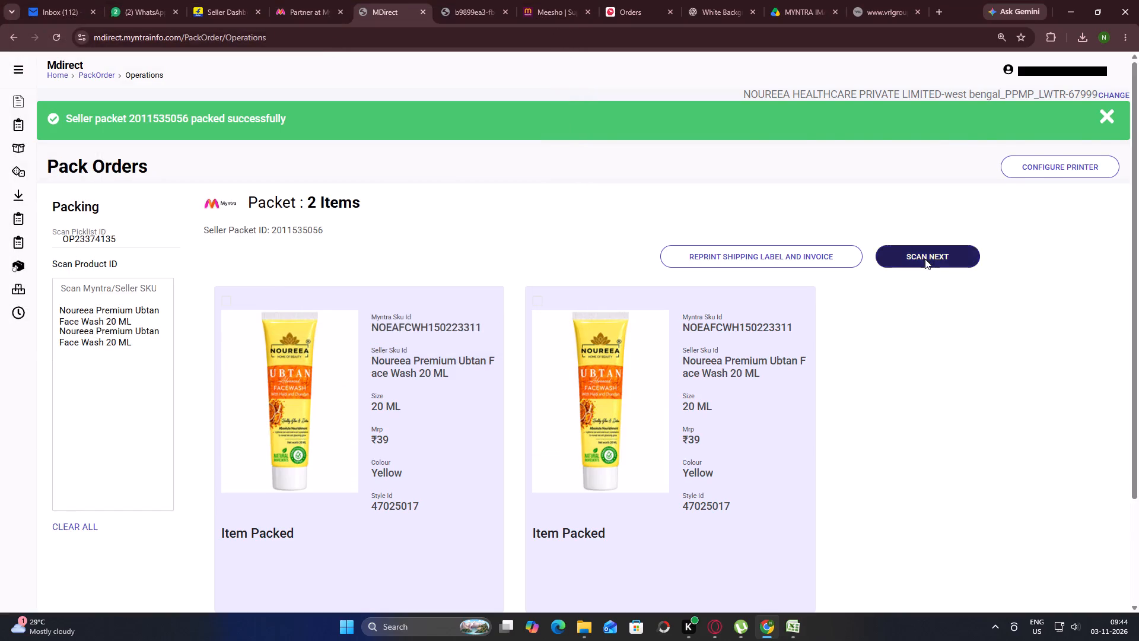
{"action": "left_click", "coordinate": [453, 1]}
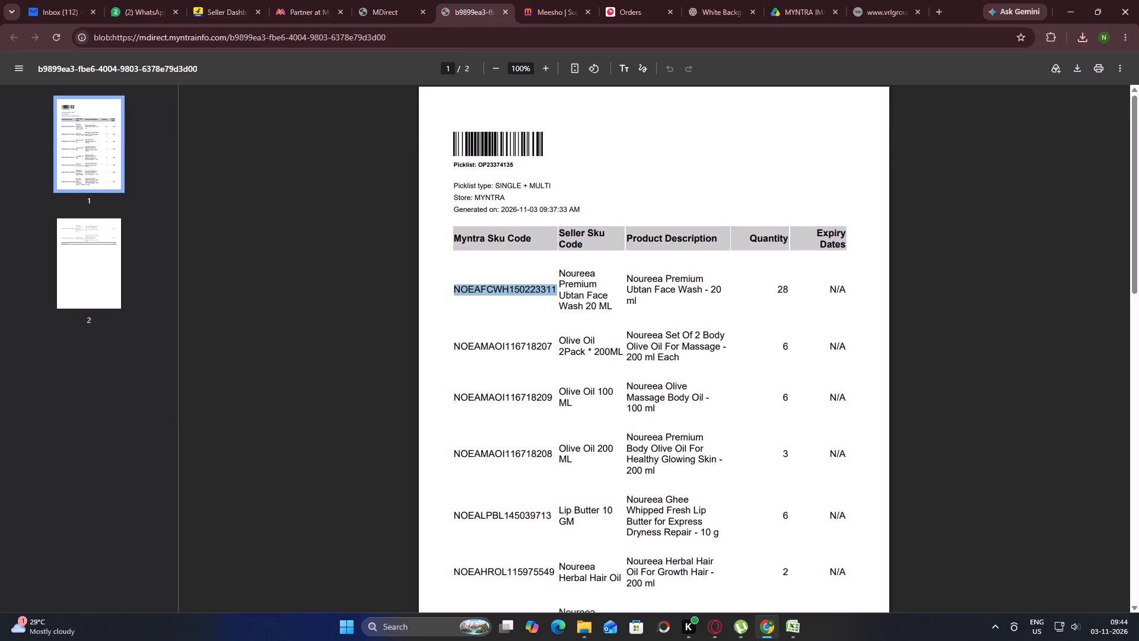
{"action": "key", "text": "ctrl+c"}
{"action": "left_click", "coordinate": [370, 0]}
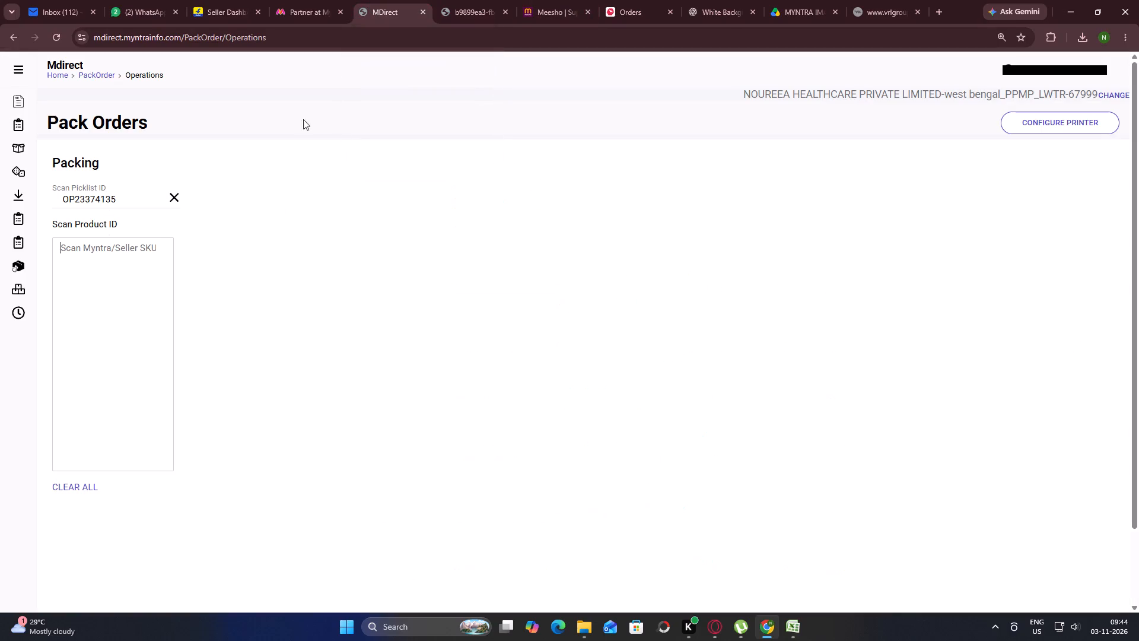
{"action": "key", "text": "ctrl+v"}
{"action": "key", "text": "Return"}
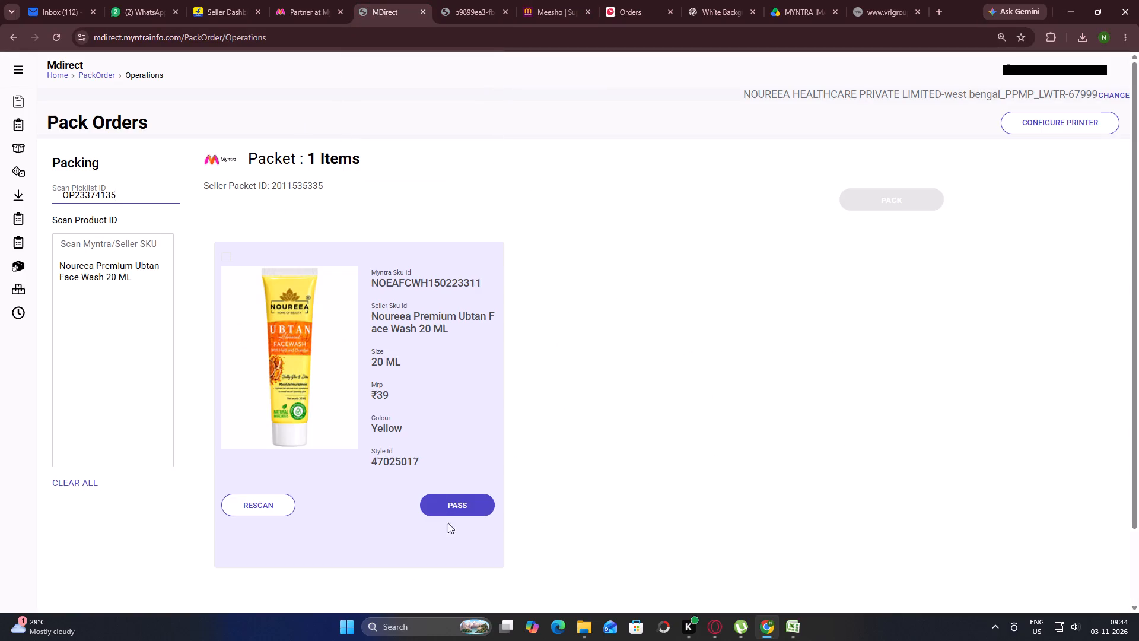
{"action": "left_click", "coordinate": [447, 507]}
{"action": "left_click", "coordinate": [903, 202]}
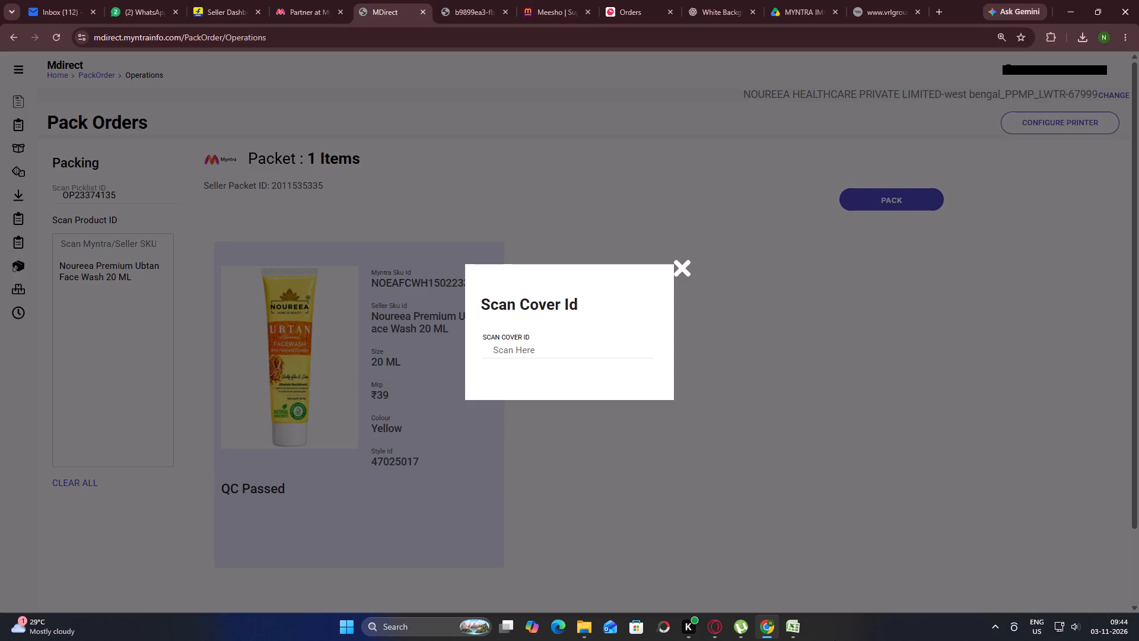
{"action": "left_click", "coordinate": [791, 621]}
{"action": "left_click", "coordinate": [623, 504]}
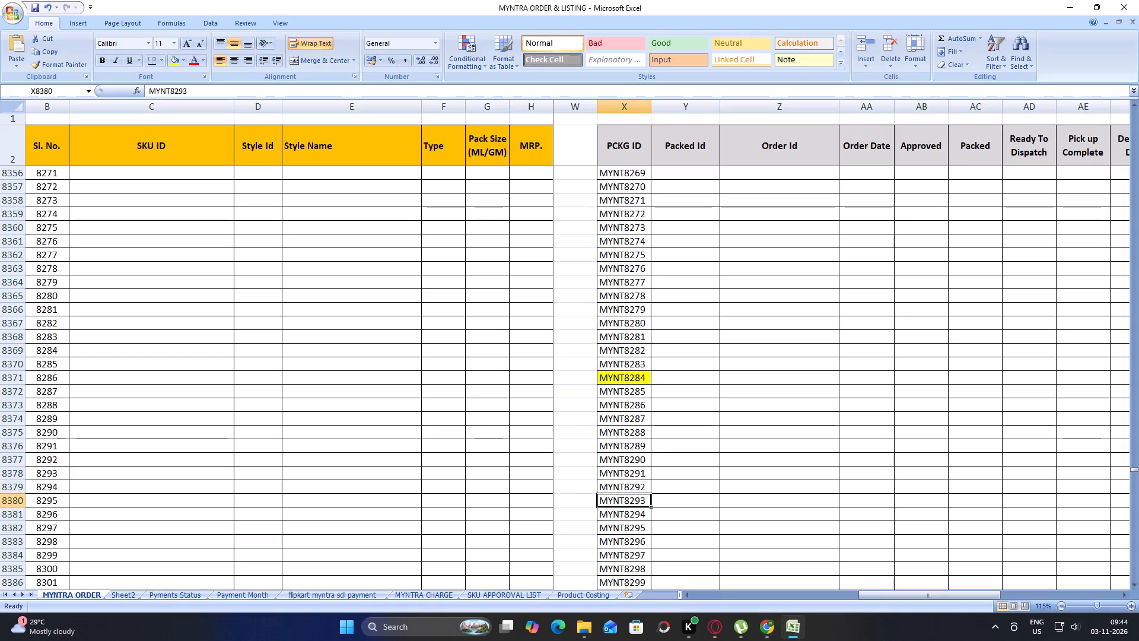
{"action": "key", "text": "ctrl+c"}
{"action": "key", "text": "alt+Tab"}
{"action": "left_click", "coordinate": [559, 345]}
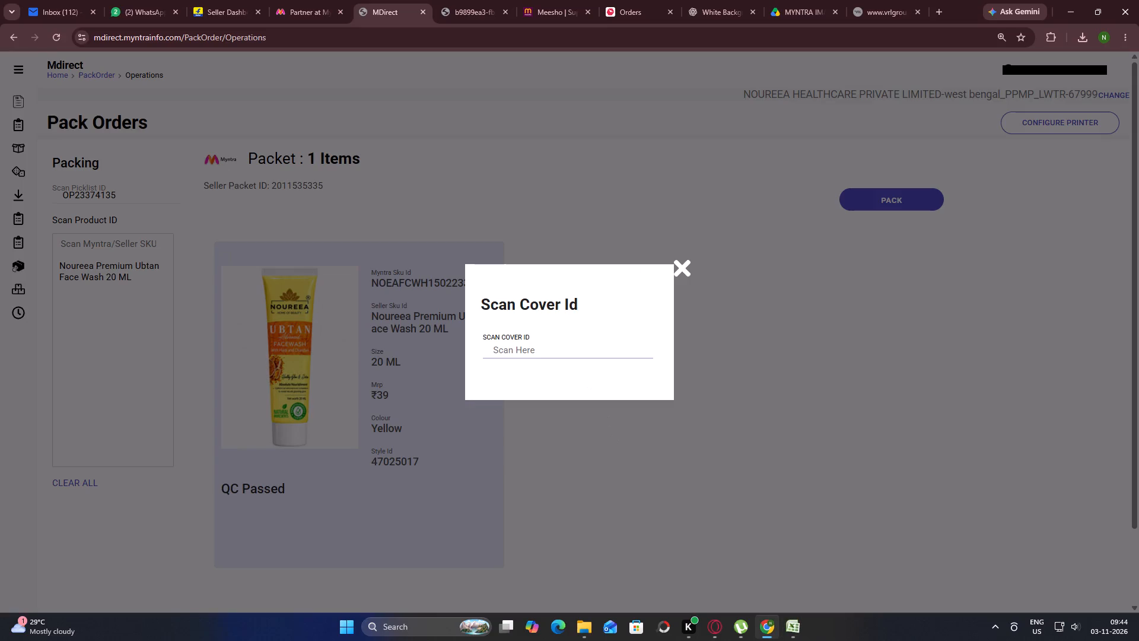
{"action": "key", "text": "ctrl+v"}
{"action": "key", "text": "Return"}
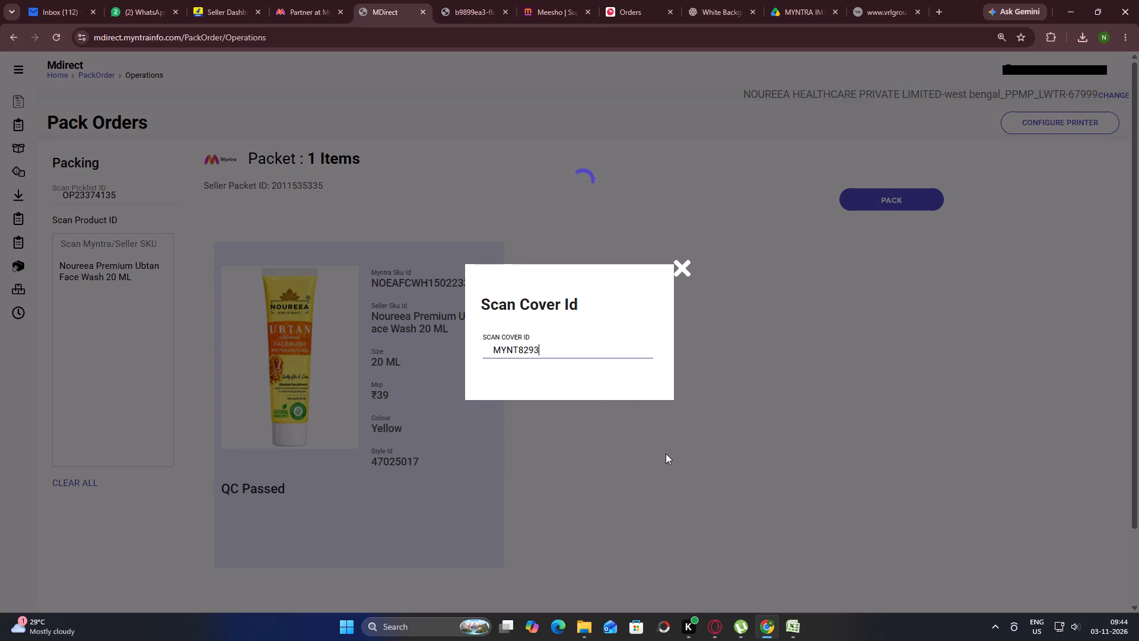
{"action": "key", "text": "ctrl+v"}
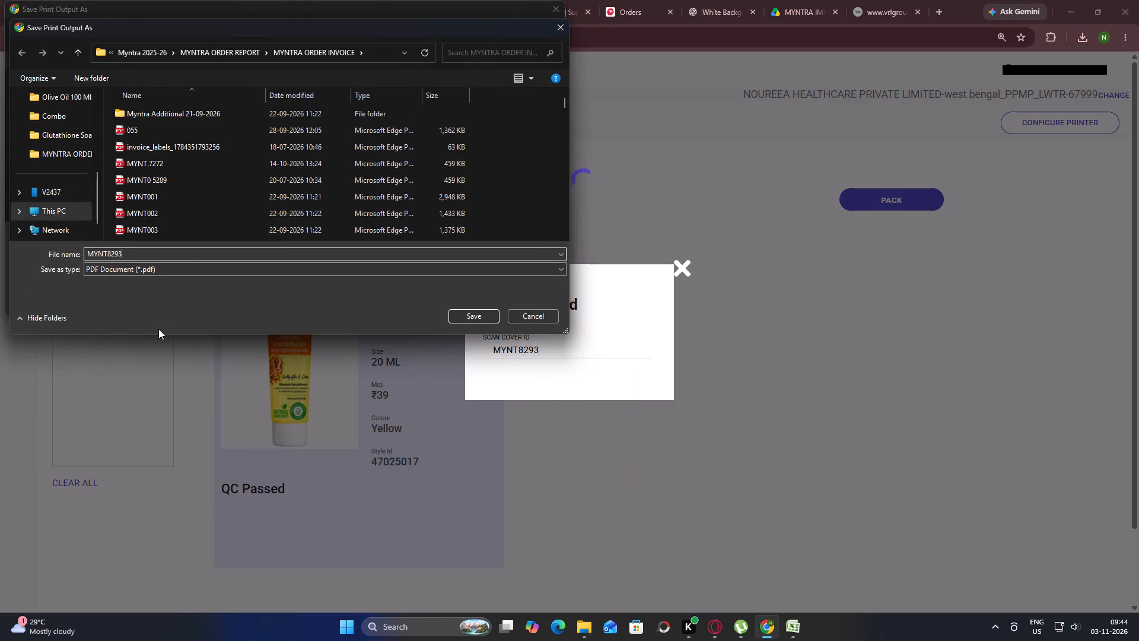
{"action": "key", "text": "Return"}
{"action": "key", "text": "ctrl+v"}
{"action": "key", "text": "Left"}
{"action": "key", "text": "Left"}
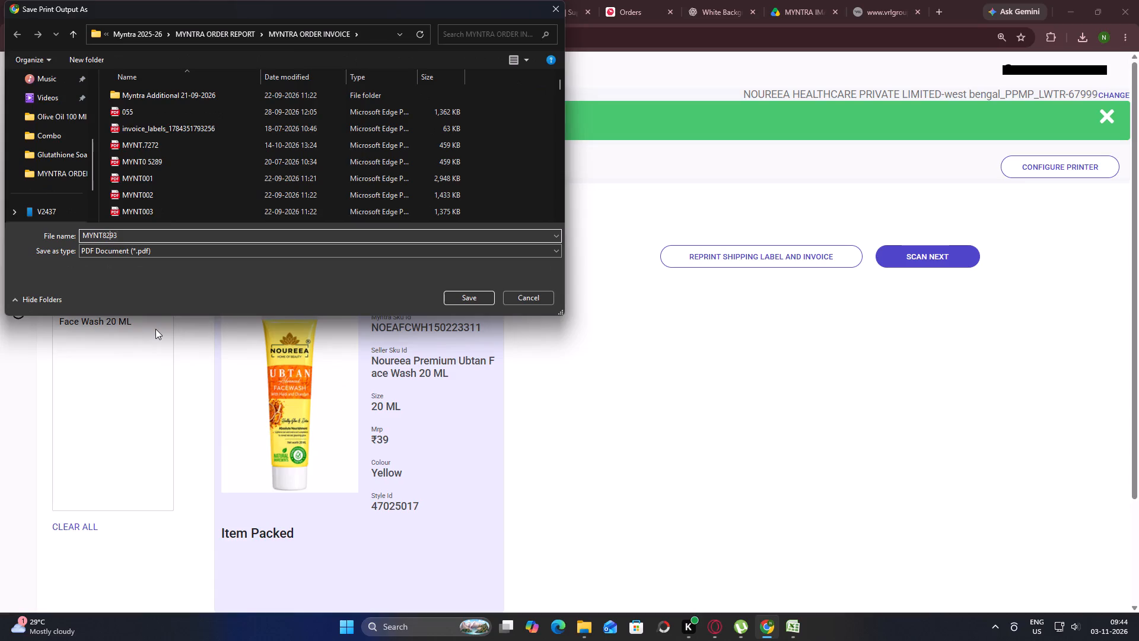
{"action": "key", "text": "Left"}
{"action": "key", "text": "Left"}
{"action": "key", "text": "0"}
{"action": "key", "text": "Return"}
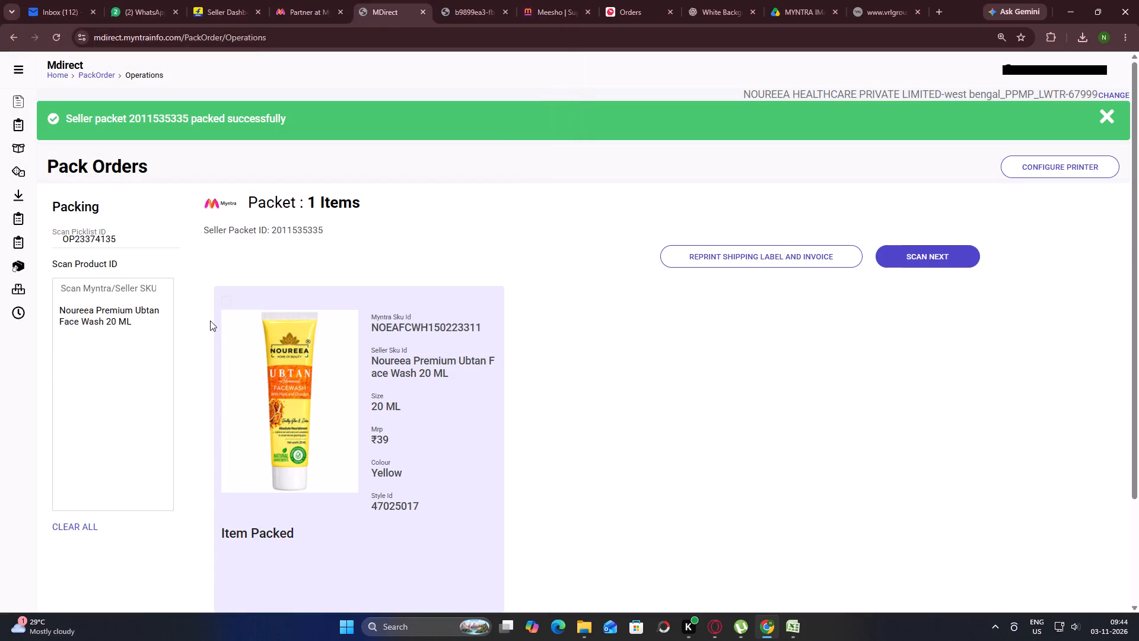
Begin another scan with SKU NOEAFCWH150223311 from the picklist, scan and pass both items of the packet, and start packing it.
{"action": "left_click", "coordinate": [928, 249]}
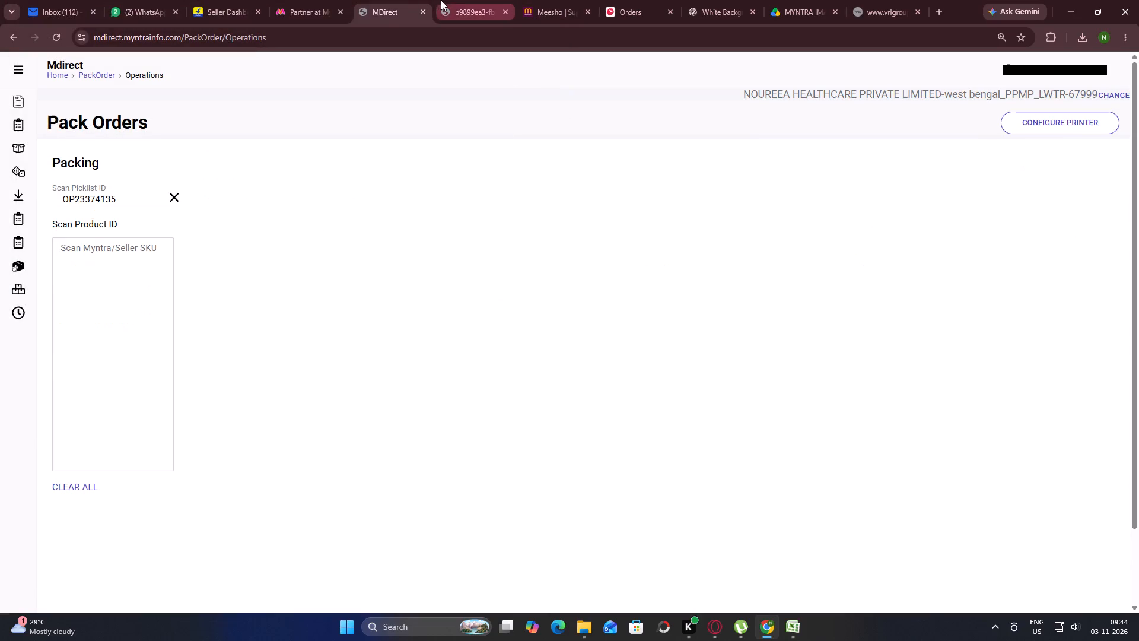
{"action": "left_click", "coordinate": [459, 0]}
{"action": "key", "text": "ctrl+c"}
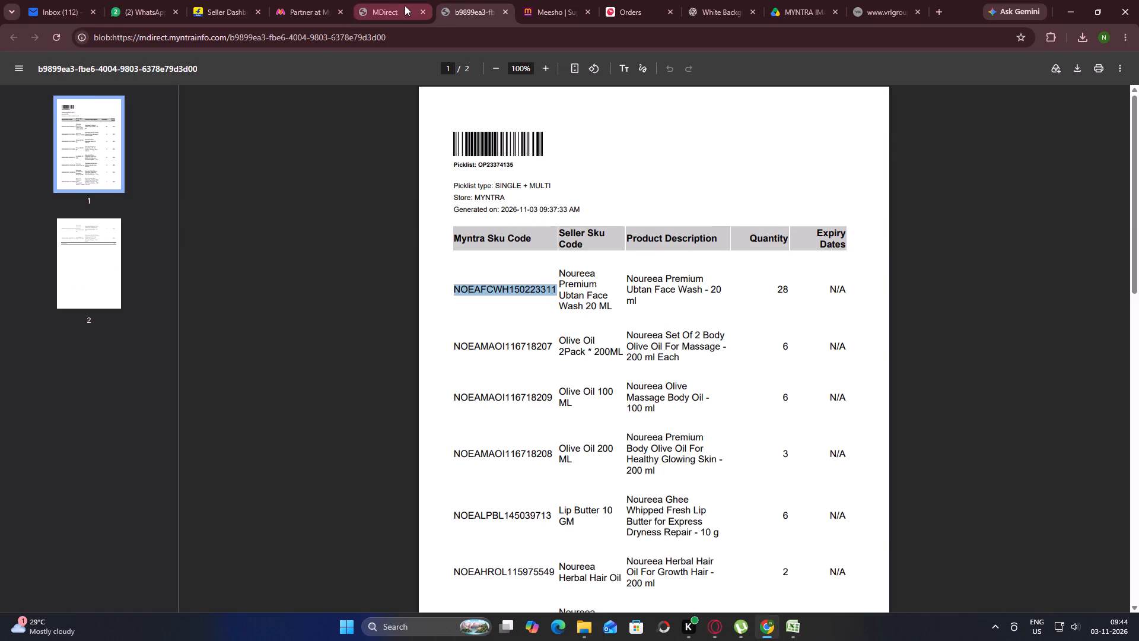
{"action": "left_click", "coordinate": [401, 2]}
{"action": "key", "text": "ctrl+v"}
{"action": "key", "text": "Return"}
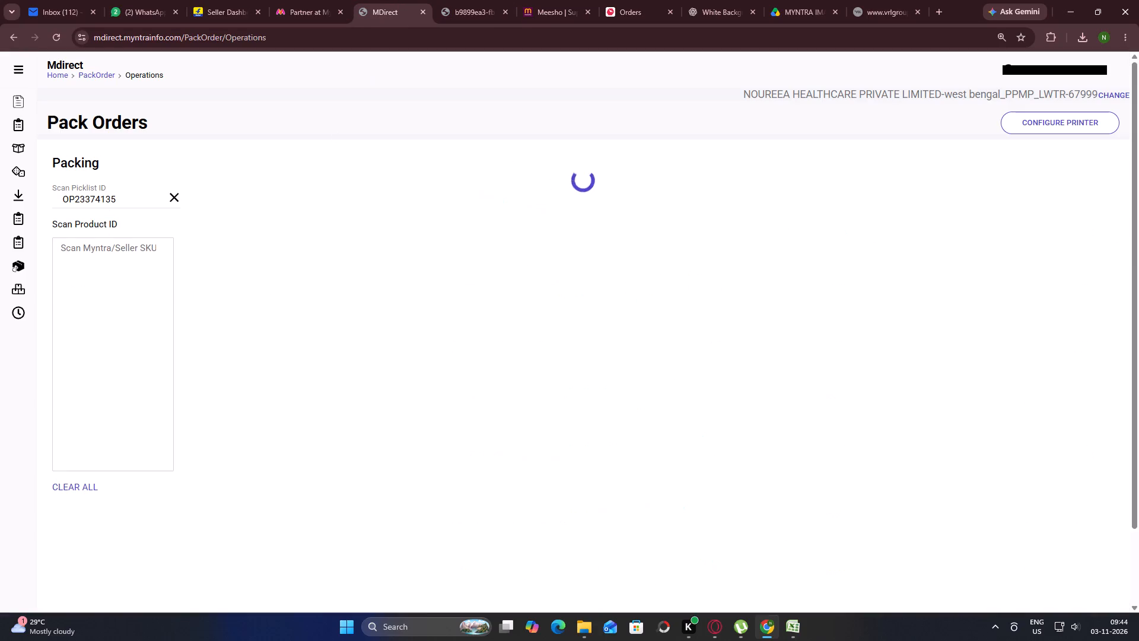
{"action": "left_click", "coordinate": [476, 500]}
{"action": "left_click", "coordinate": [99, 240]}
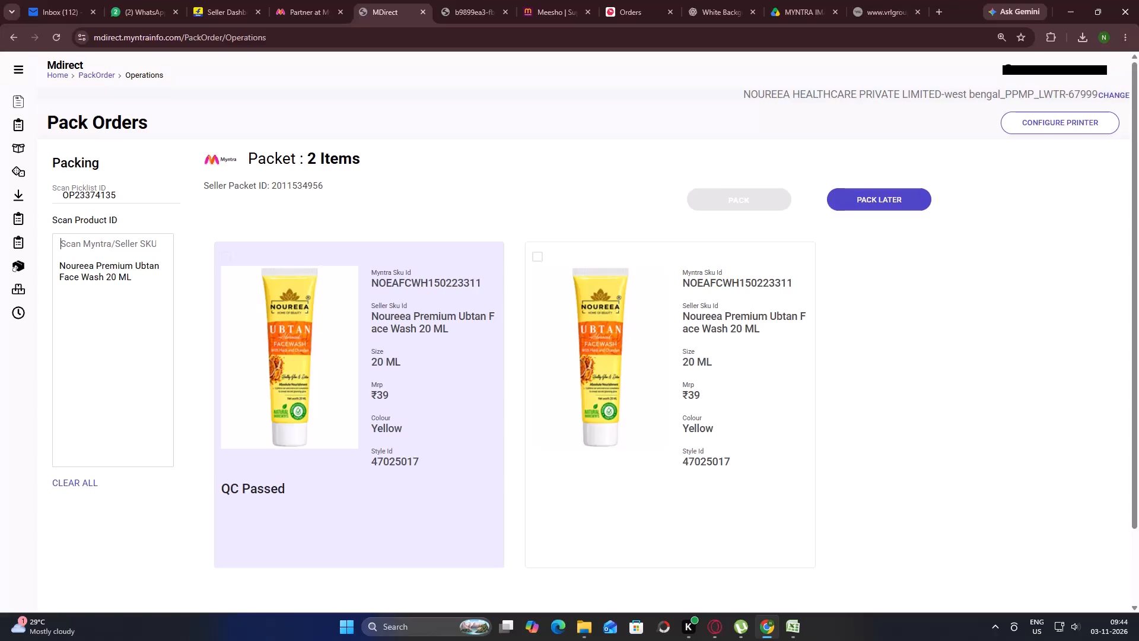
{"action": "key", "text": "ctrl+v"}
{"action": "key", "text": "Return"}
{"action": "left_click", "coordinate": [769, 426]}
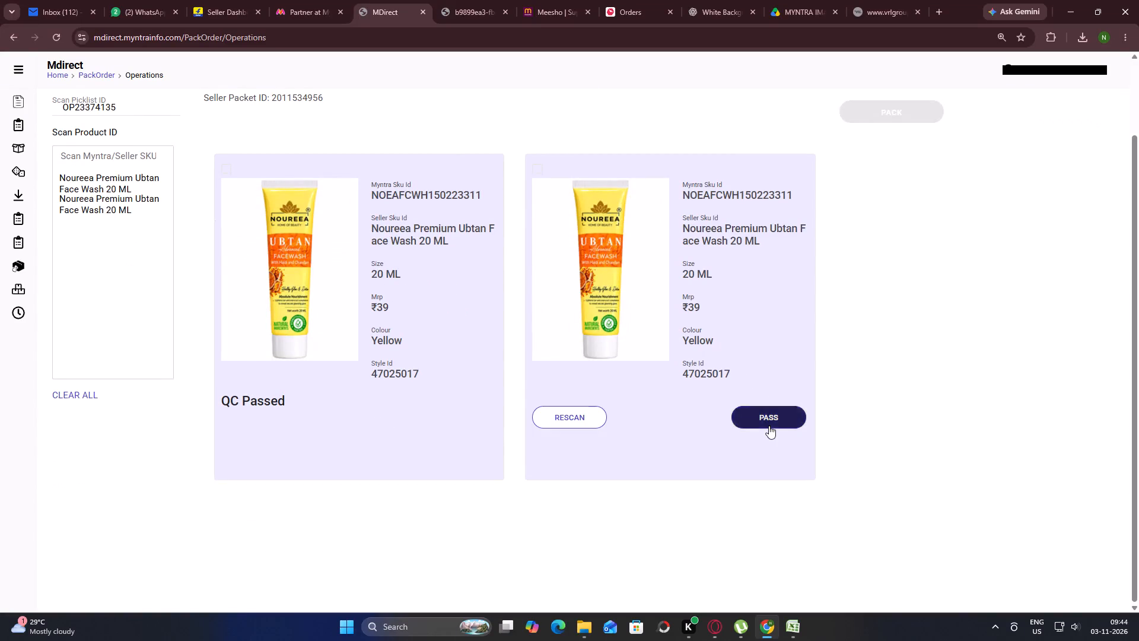
{"action": "left_click", "coordinate": [752, 106]}
Copy package ID MYNT8294 from the PCKG ID column in Excel and submit it as the packet's cover ID in Mdirect.
{"action": "key", "text": "alt+Tab"}
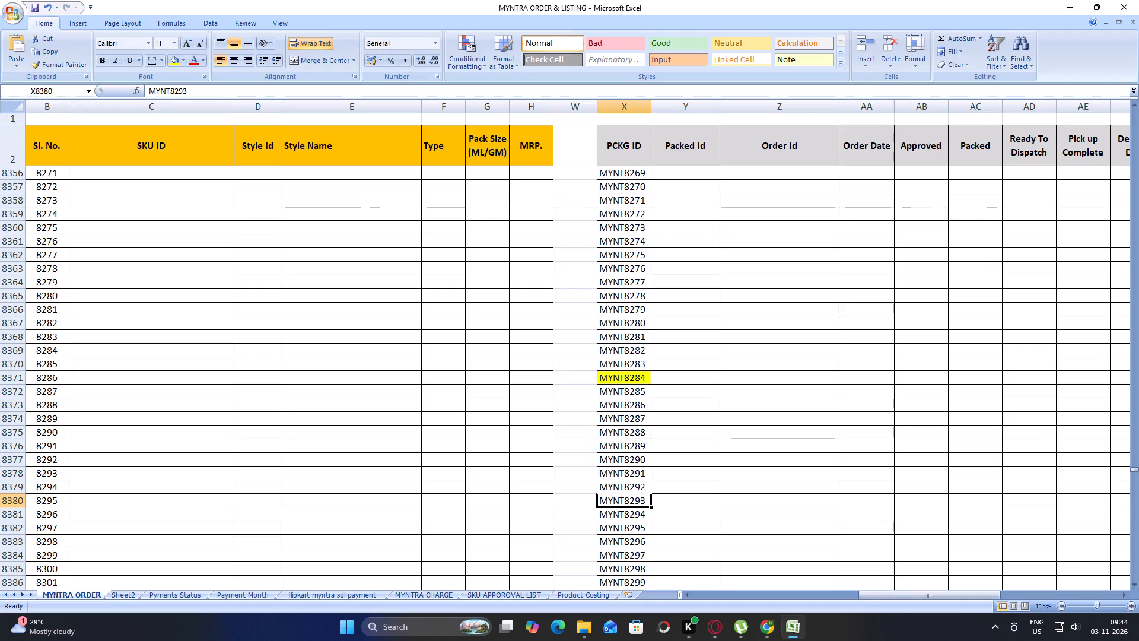
{"action": "left_click", "coordinate": [636, 516]}
{"action": "key", "text": "ctrl+c"}
{"action": "key", "text": "alt+Tab"}
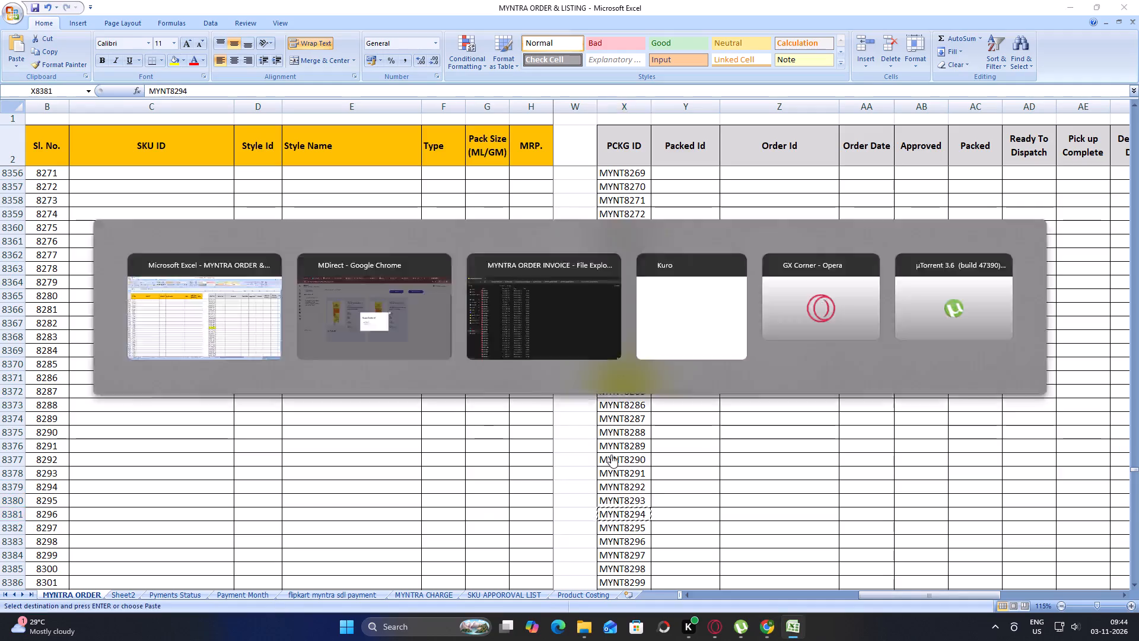
{"action": "left_click", "coordinate": [549, 341]}
{"action": "key", "text": "ctrl+v"}
{"action": "key", "text": "Return"}
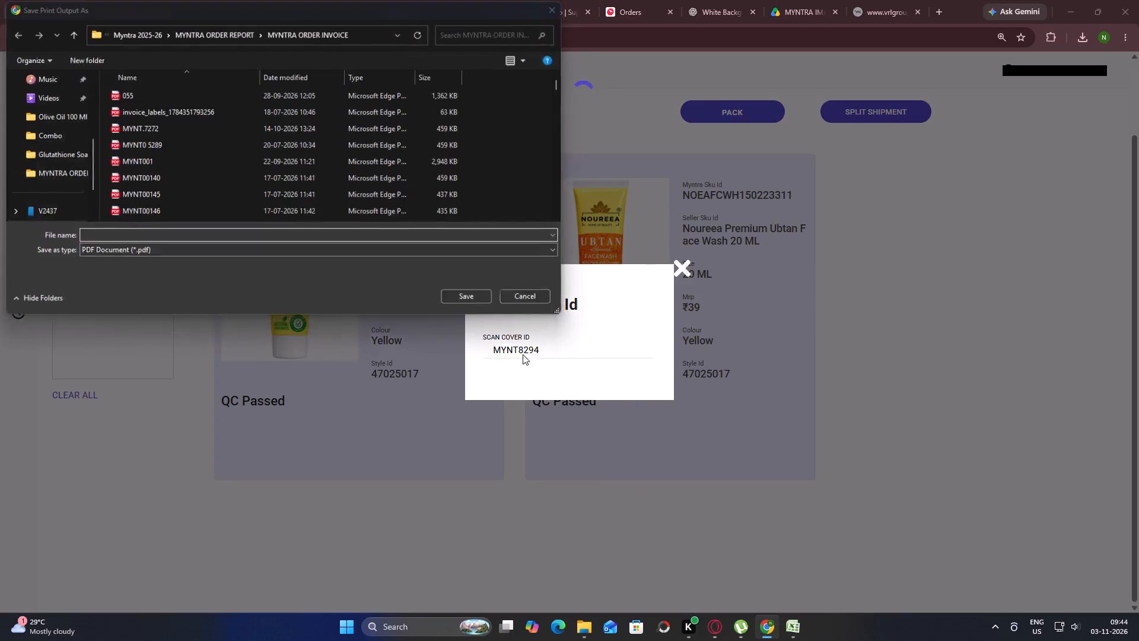
{"action": "key", "text": "ctrl+v"}
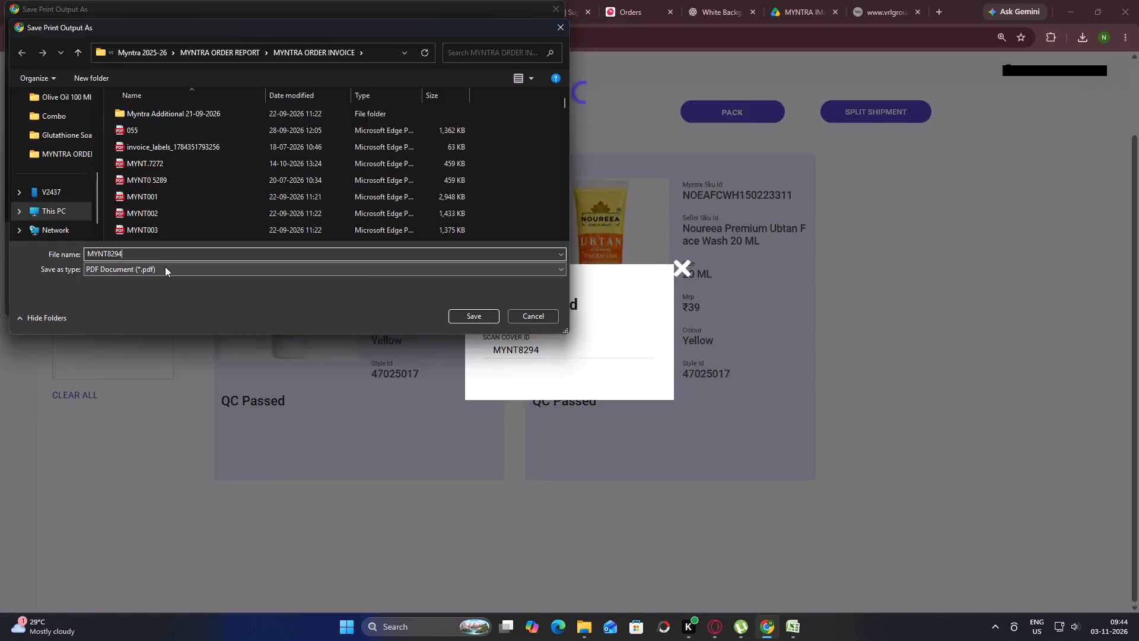
{"action": "key", "text": "Return"}
{"action": "key", "text": "ctrl+v"}
{"action": "key", "text": "Left"}
{"action": "key", "text": "Left"}
{"action": "key", "text": "Left"}
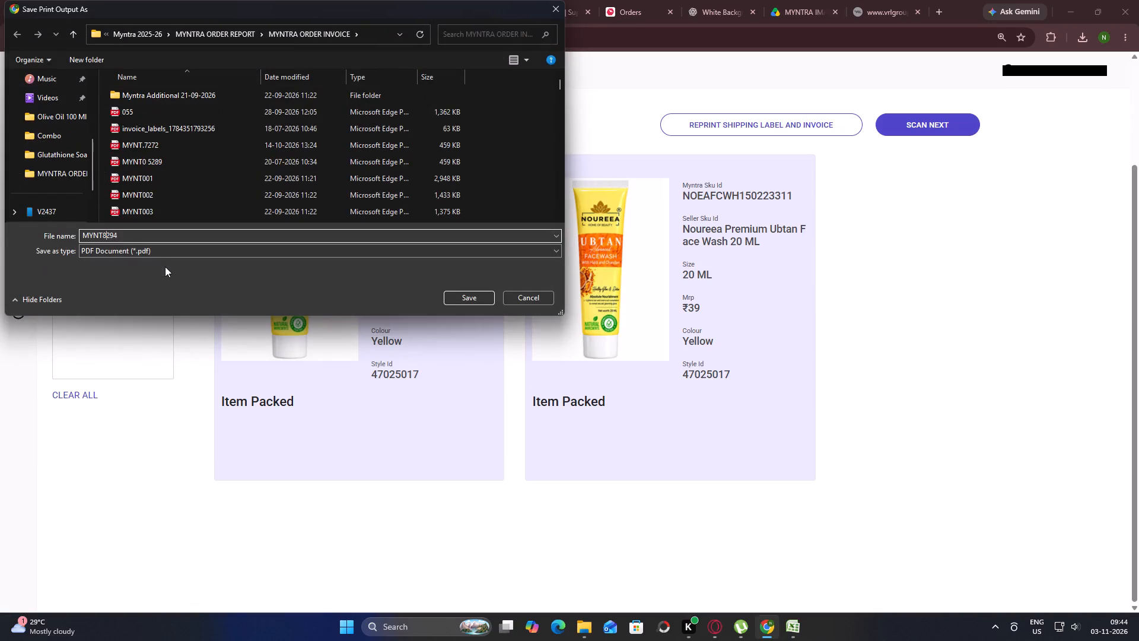
{"action": "key", "text": "Left"}
{"action": "key", "text": "period"}
{"action": "key", "text": "BackSpace"}
{"action": "key", "text": "0"}
{"action": "key", "text": "Return"}
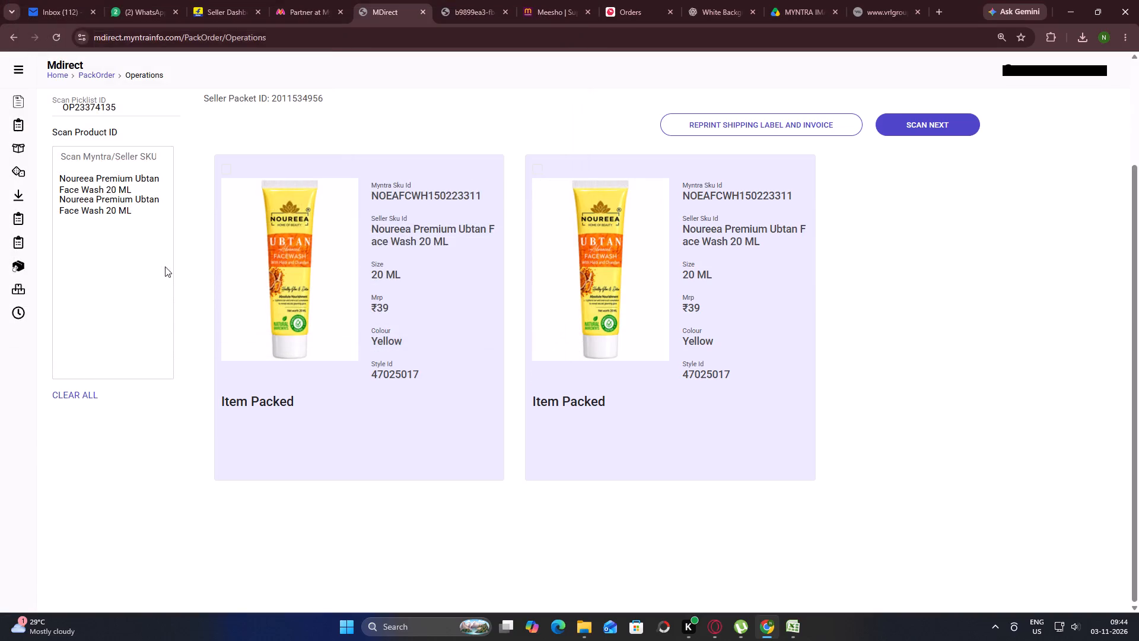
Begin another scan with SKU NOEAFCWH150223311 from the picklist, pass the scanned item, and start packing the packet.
{"action": "left_click", "coordinate": [947, 132]}
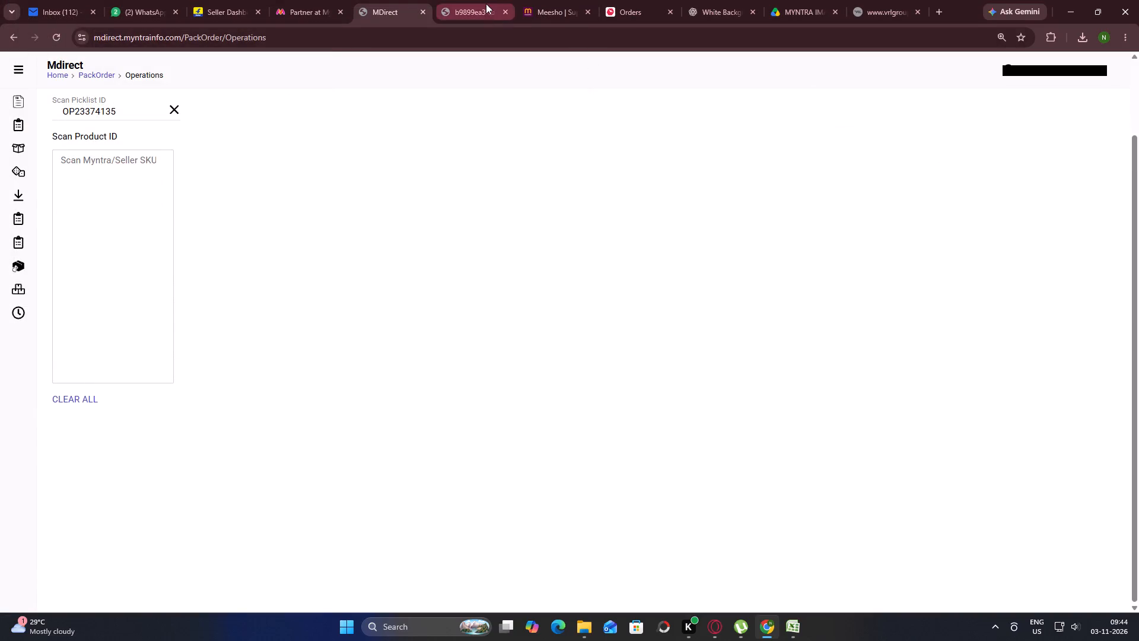
{"action": "left_click", "coordinate": [486, 4]}
{"action": "key", "text": "ctrl+c"}
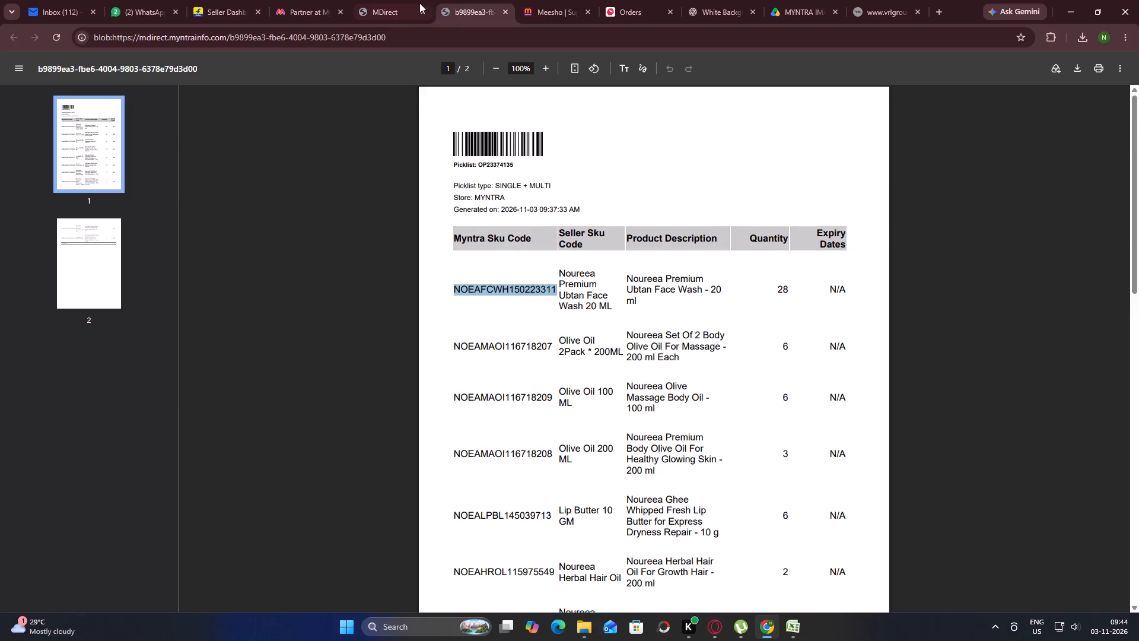
{"action": "left_click", "coordinate": [378, 0]}
{"action": "key", "text": "ctrl+v"}
{"action": "key", "text": "Return"}
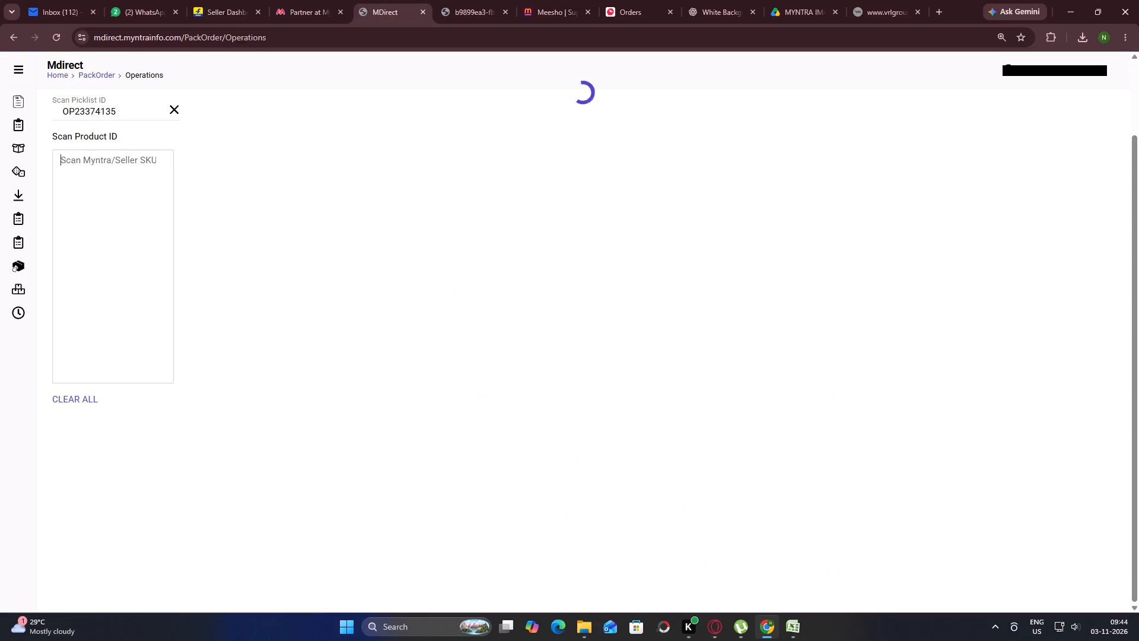
{"action": "left_click", "coordinate": [435, 413]}
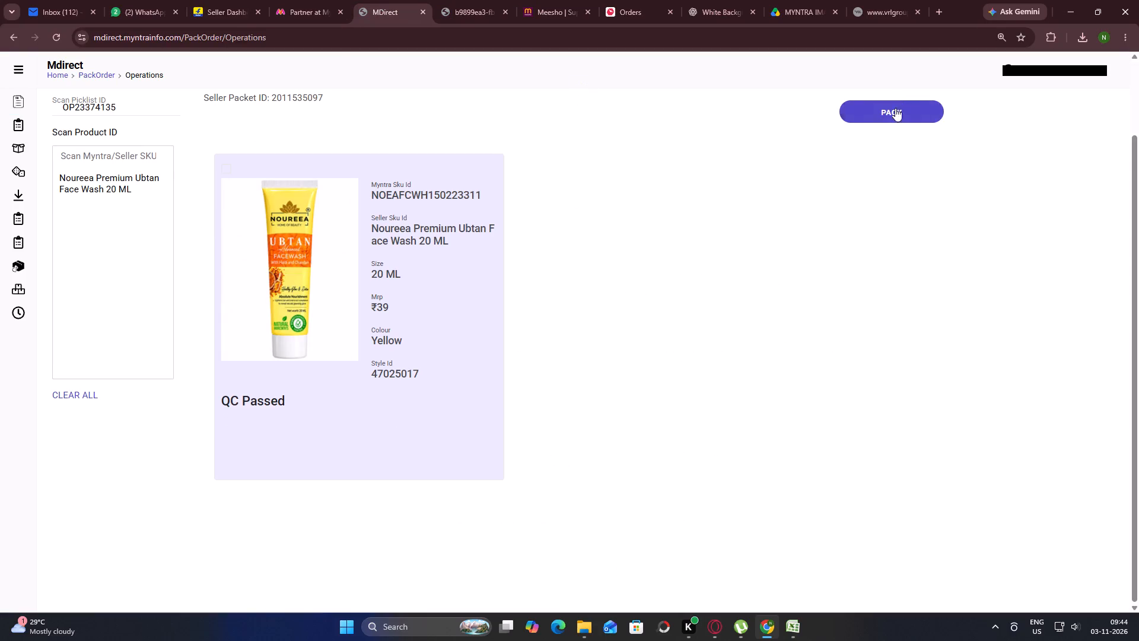
{"action": "left_click", "coordinate": [894, 115]}
{"action": "left_click", "coordinate": [795, 628]}
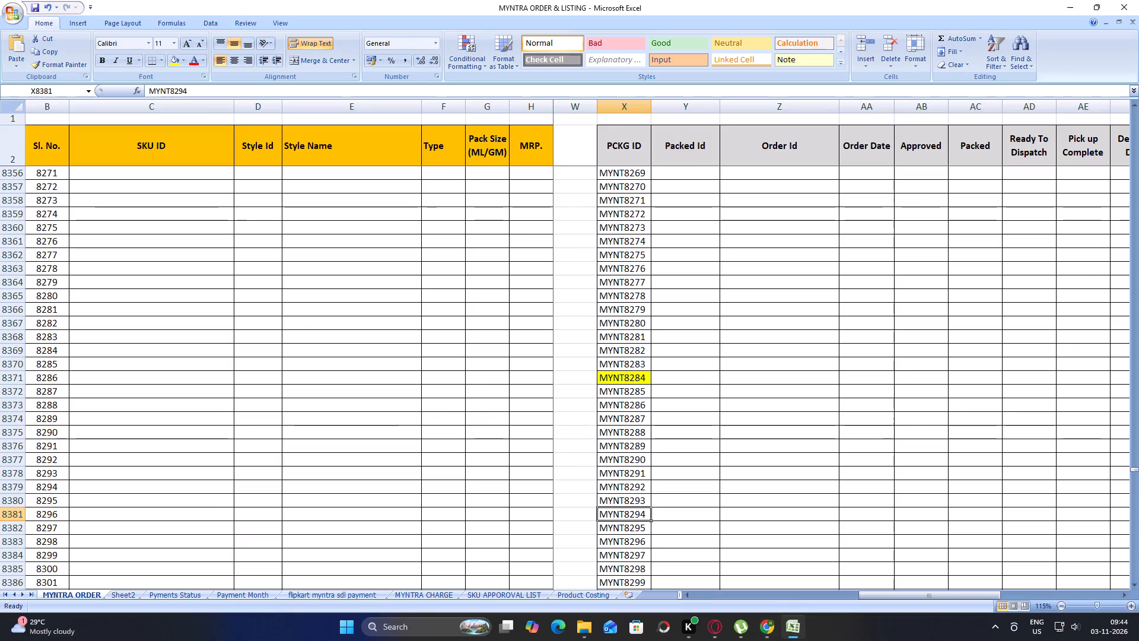
{"action": "scroll", "coordinate": [610, 453], "scroll_direction": "down", "scroll_amount": 2}
{"action": "left_click", "coordinate": [629, 450]}
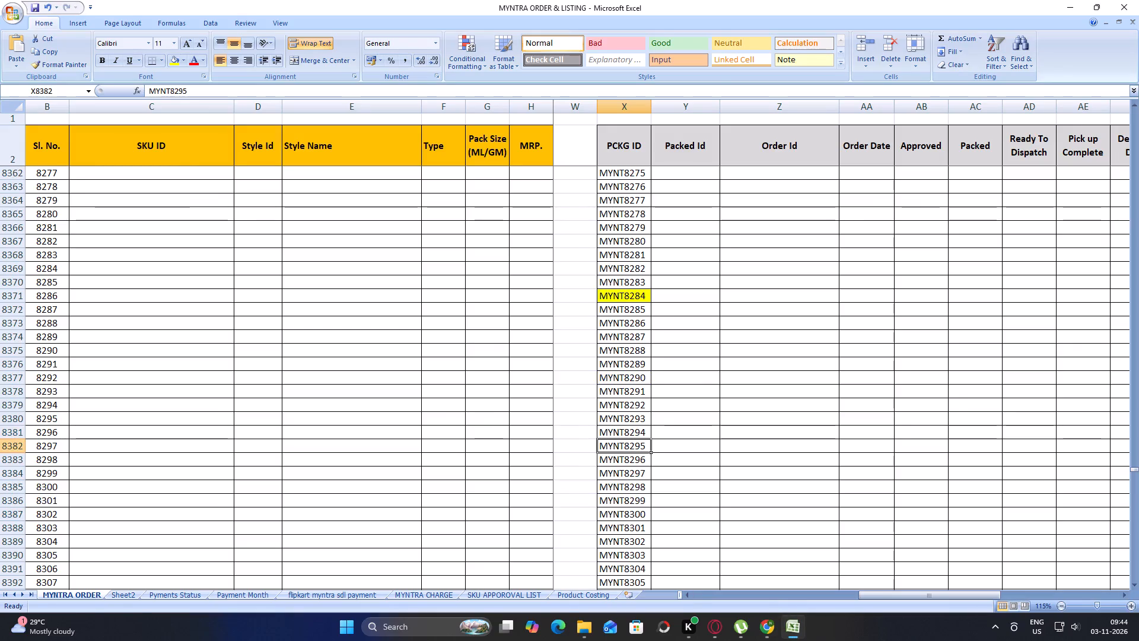
{"action": "key", "text": "ctrl+c"}
{"action": "key", "text": "alt+Tab"}
{"action": "left_click", "coordinate": [556, 341]}
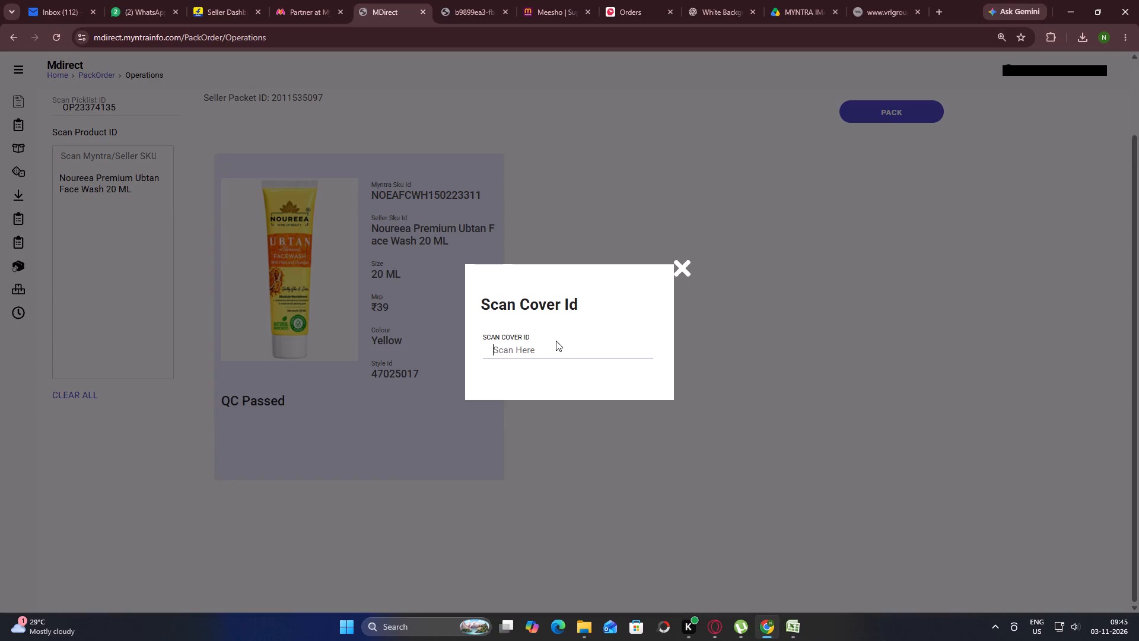
{"action": "key", "text": "ctrl+v"}
{"action": "key", "text": "Return"}
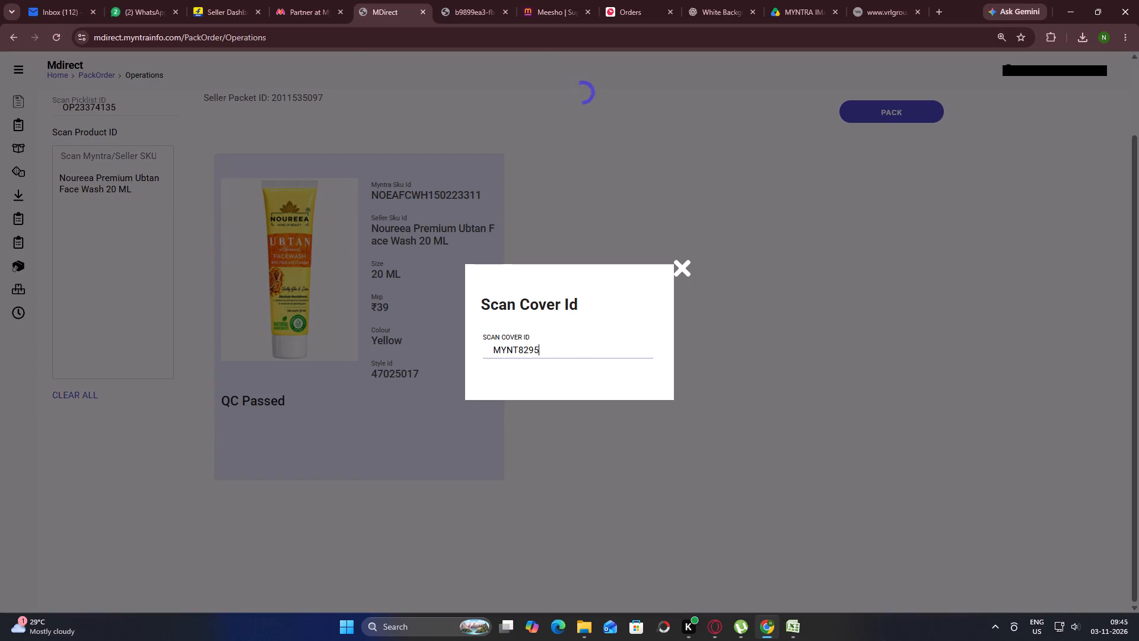
{"action": "key", "text": "ctrl+v"}
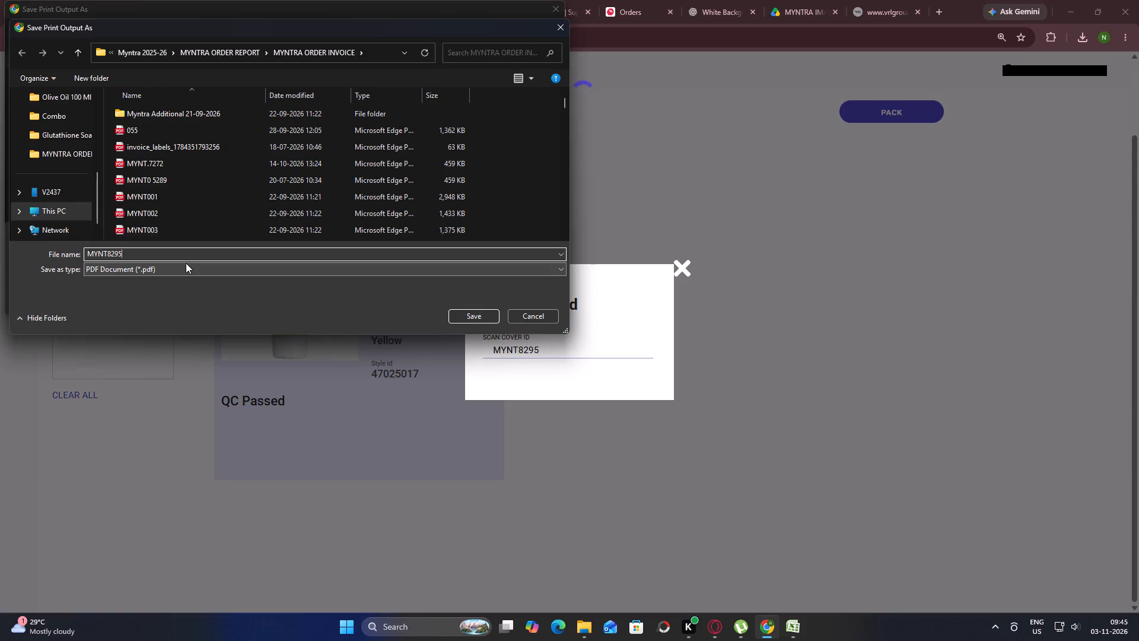
{"action": "key", "text": "Return"}
{"action": "key", "text": "ctrl+v"}
{"action": "key", "text": "Left"}
{"action": "key", "text": "Left"}
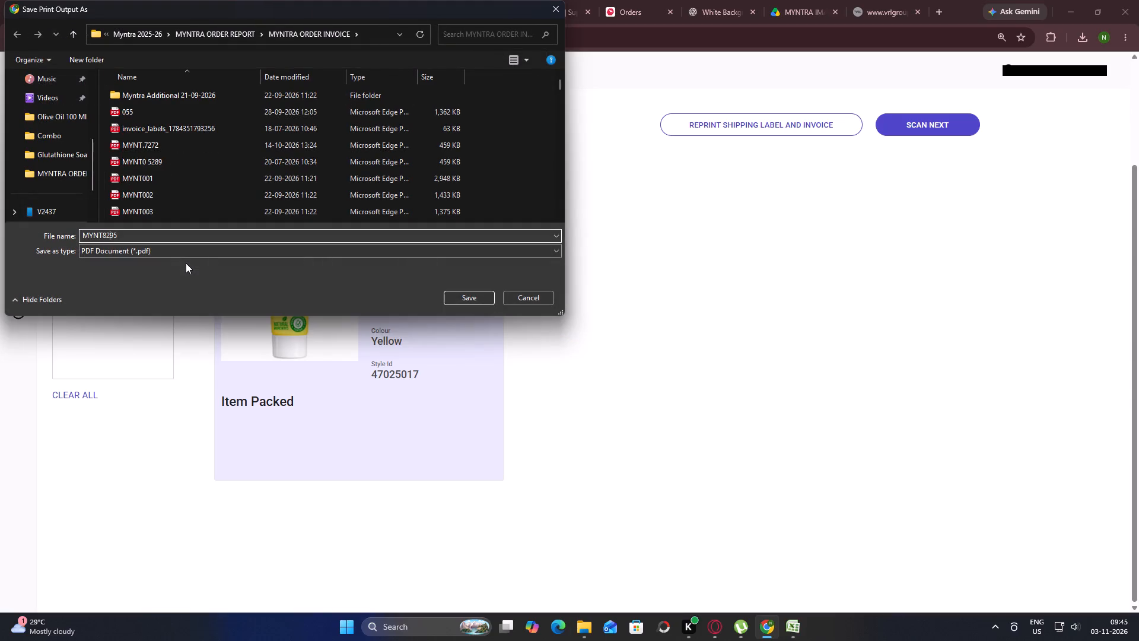
{"action": "key", "text": "Left"}
{"action": "key", "text": "Left"}
{"action": "key", "text": "0"}
{"action": "key", "text": "Return"}
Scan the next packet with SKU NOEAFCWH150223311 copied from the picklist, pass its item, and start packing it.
{"action": "left_click", "coordinate": [917, 120]}
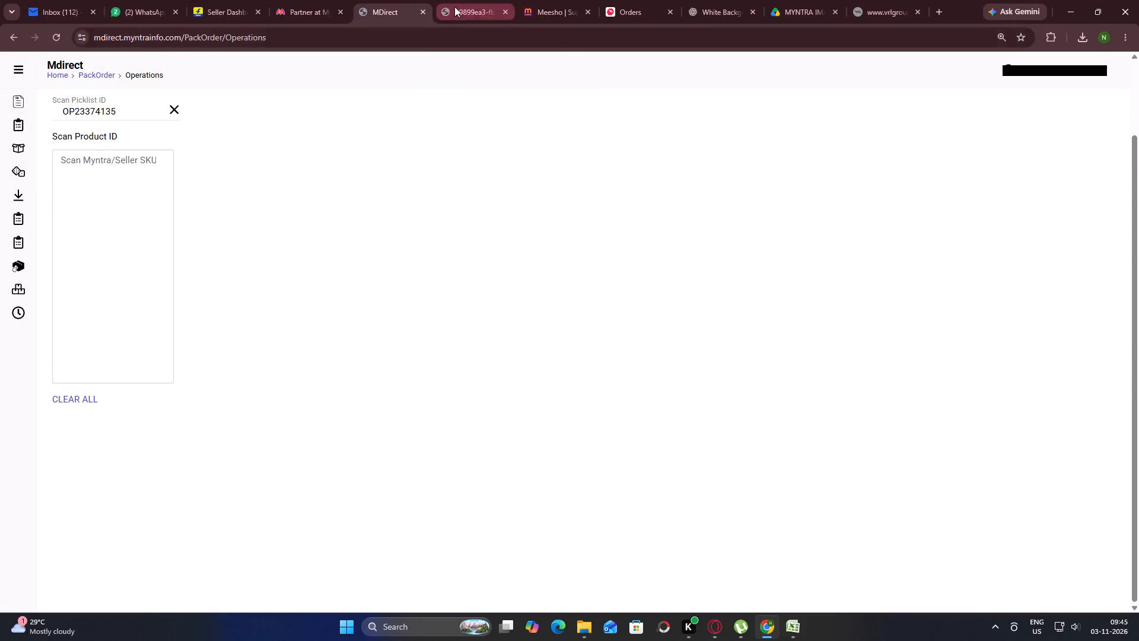
{"action": "left_click", "coordinate": [455, 6]}
{"action": "key", "text": "ctrl+c"}
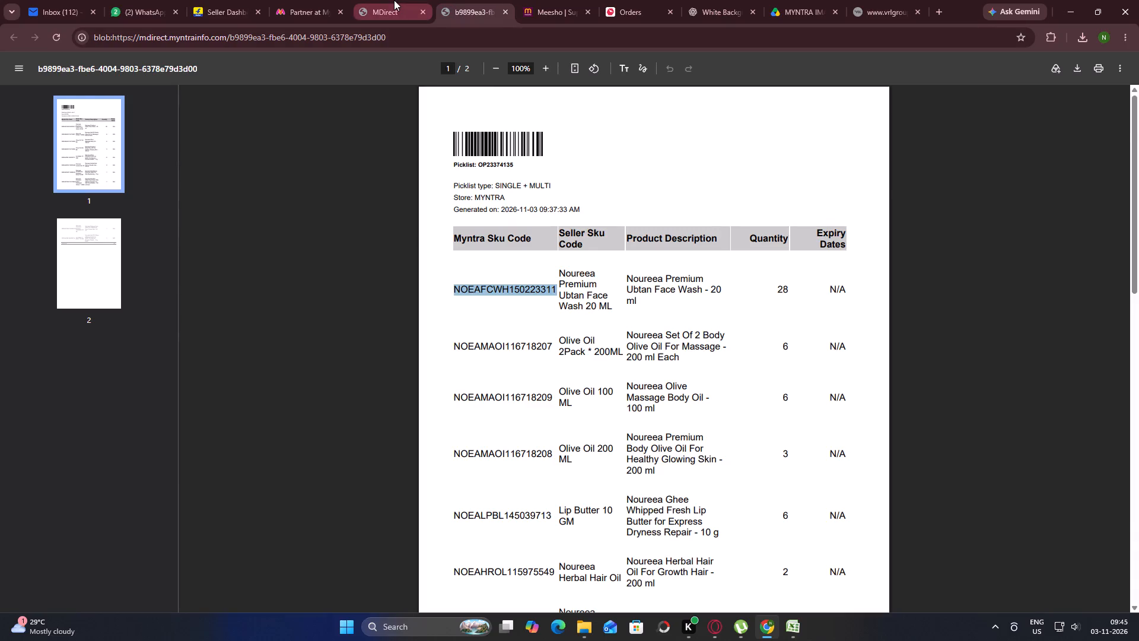
{"action": "left_click", "coordinate": [394, 0]}
{"action": "key", "text": "ctrl+v"}
{"action": "key", "text": "Return"}
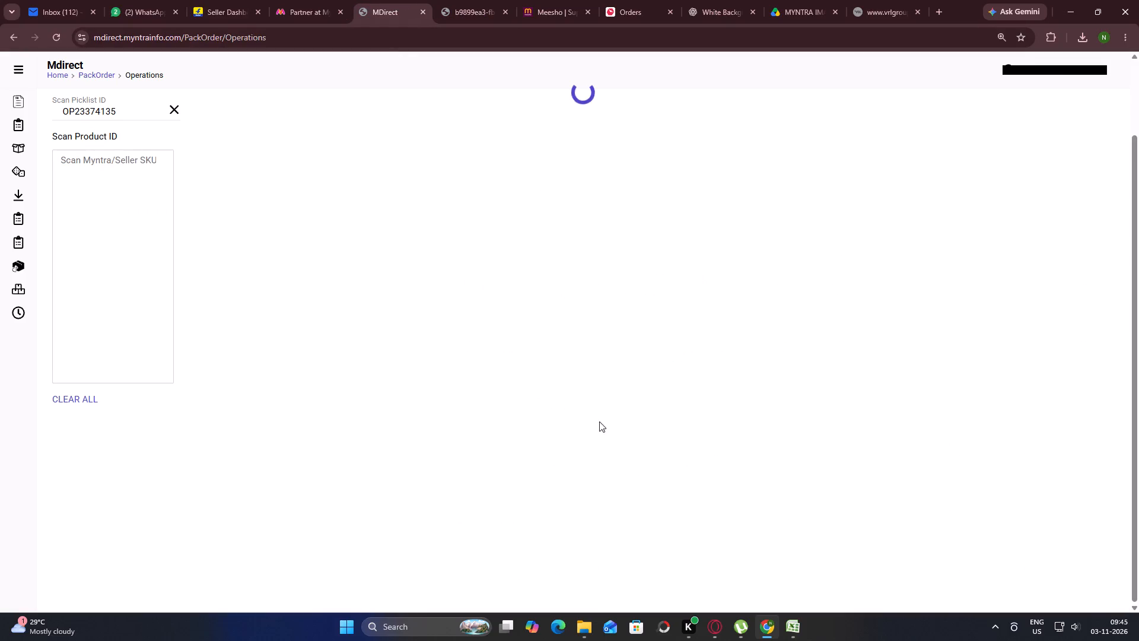
{"action": "left_click", "coordinate": [473, 412]}
{"action": "left_click", "coordinate": [905, 115]}
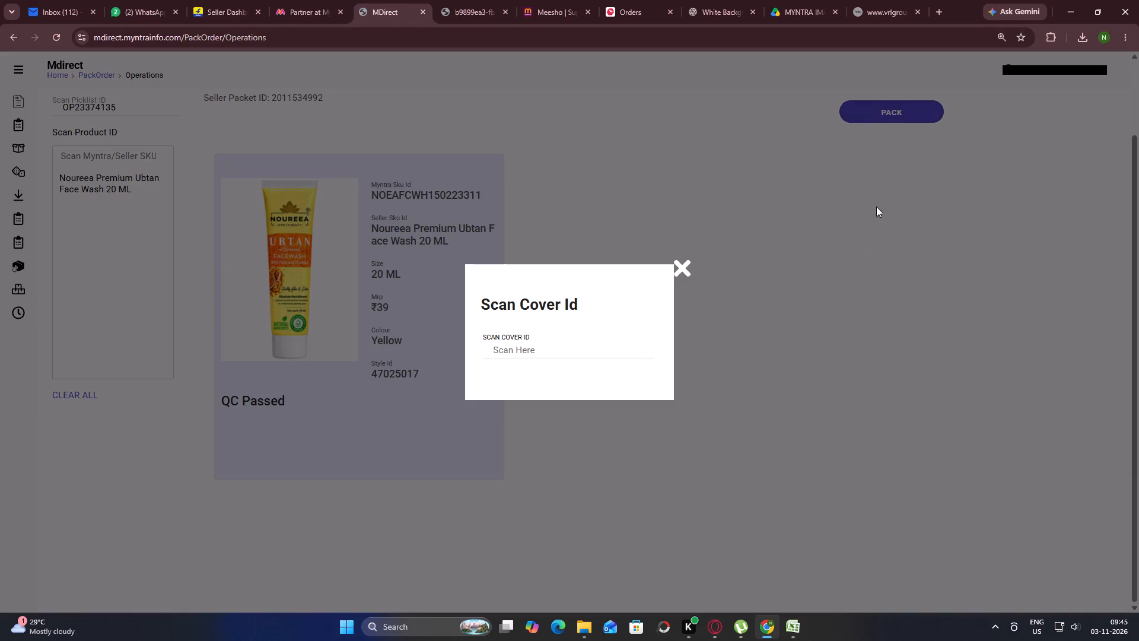
{"action": "left_click", "coordinate": [786, 626]}
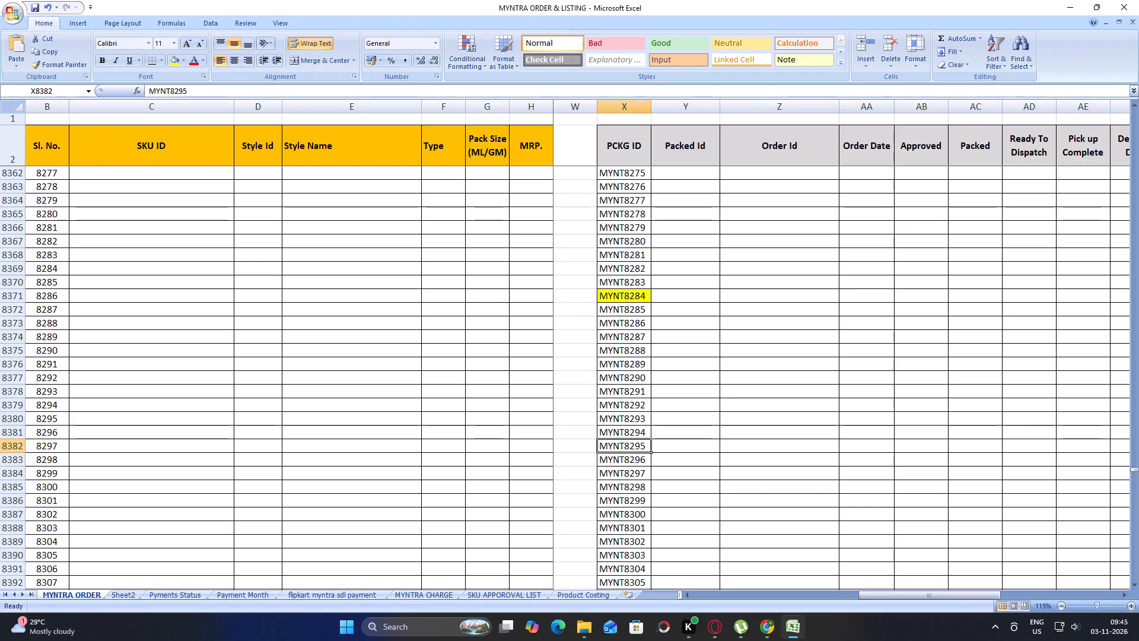
{"action": "left_click", "coordinate": [642, 456]}
{"action": "key", "text": "ctrl+c"}
{"action": "key", "text": "alt+Tab"}
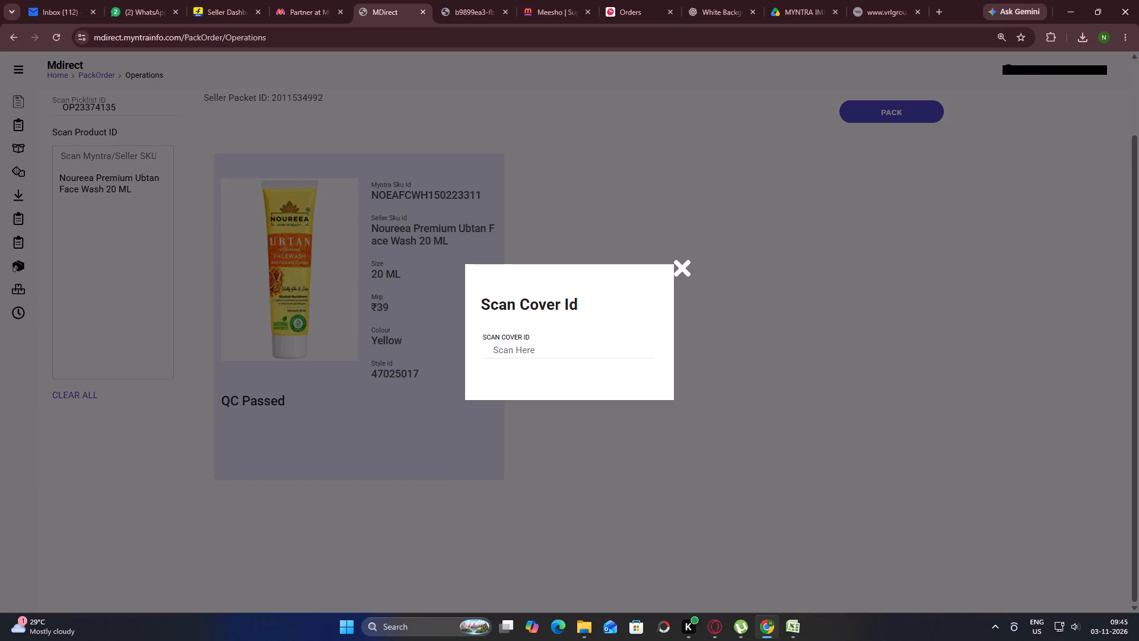
{"action": "left_click", "coordinate": [543, 356]}
{"action": "key", "text": "ctrl+v"}
{"action": "key", "text": "Return"}
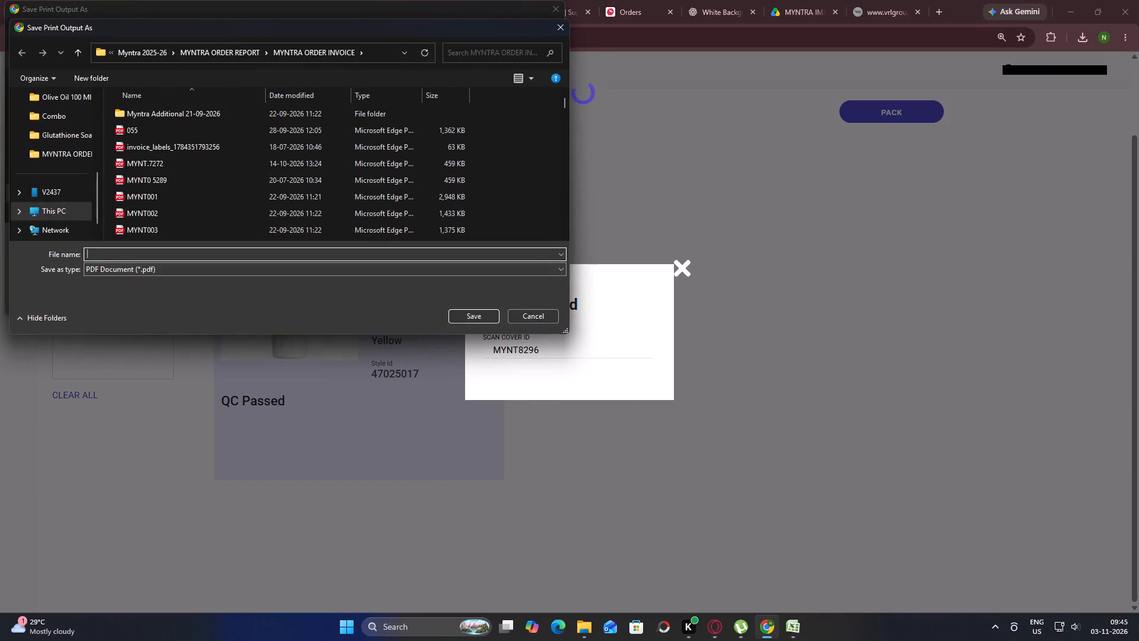
Save the packet's two print outputs as MYNT8296 and MYNT08296 in the MYNTRA ORDER INVOICE folder.
{"action": "key", "text": "ctrl+v"}
{"action": "key", "text": "Return"}
{"action": "key", "text": "ctrl+v"}
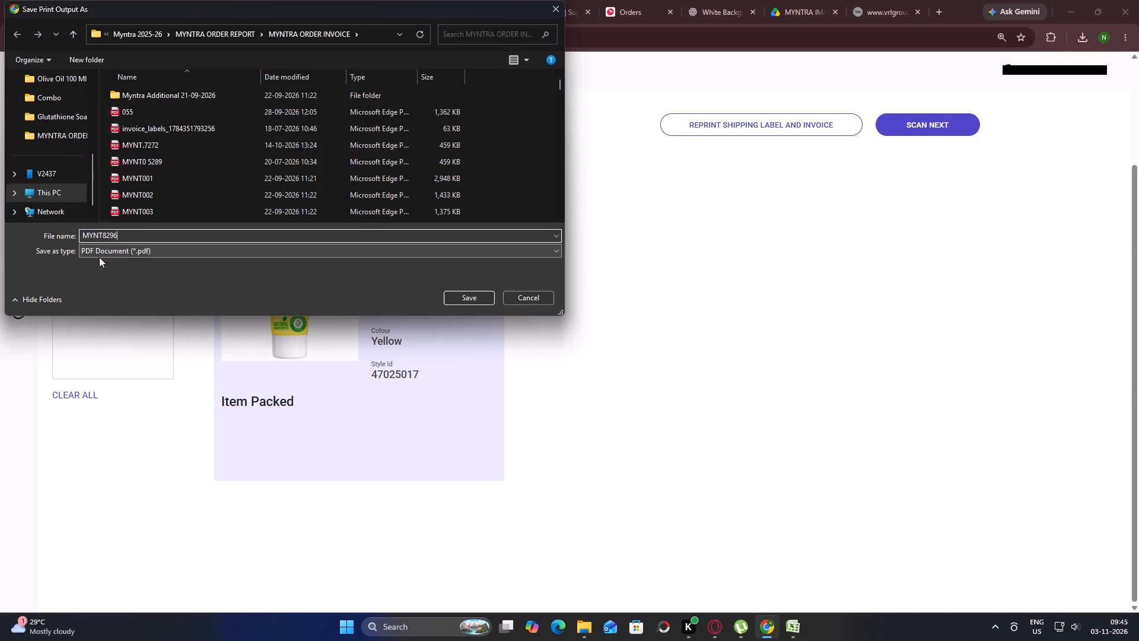
{"action": "key", "text": "Left"}
{"action": "key", "text": "Left"}
{"action": "key", "text": "Left"}
{"action": "key", "text": "Left"}
{"action": "key", "text": "0"}
{"action": "key", "text": "Return"}
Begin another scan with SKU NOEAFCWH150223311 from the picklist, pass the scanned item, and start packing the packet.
{"action": "left_click", "coordinate": [946, 119]}
{"action": "left_click", "coordinate": [485, 10]}
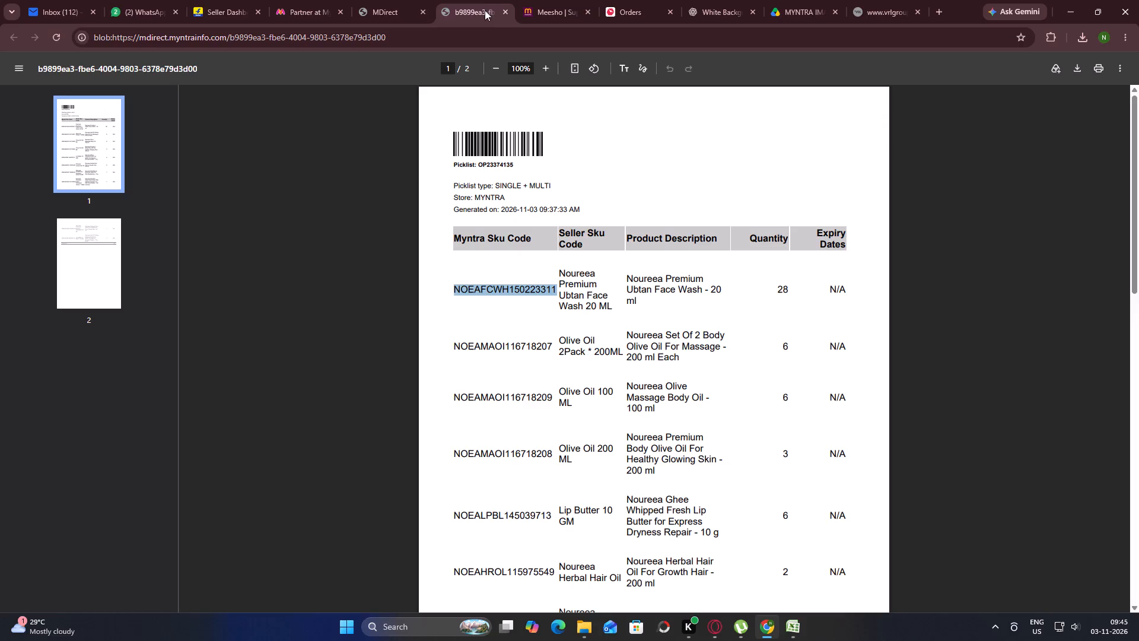
{"action": "key", "text": "ctrl+c"}
{"action": "left_click", "coordinate": [402, 0]}
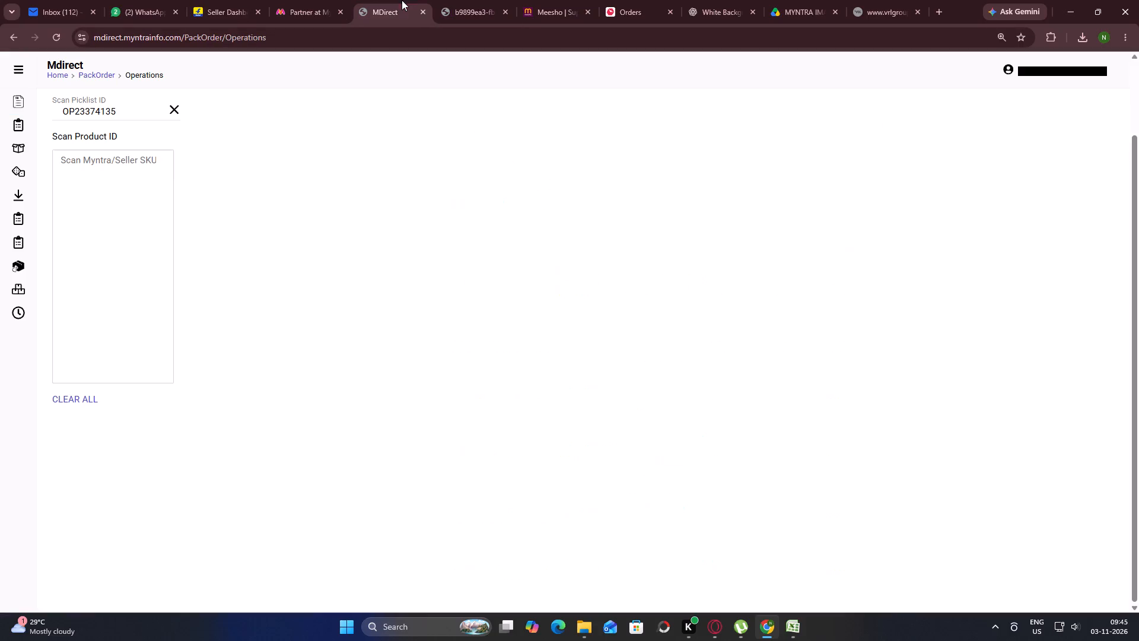
{"action": "key", "text": "ctrl+v"}
{"action": "key", "text": "Return"}
{"action": "left_click", "coordinate": [455, 414]}
{"action": "left_click", "coordinate": [894, 116]}
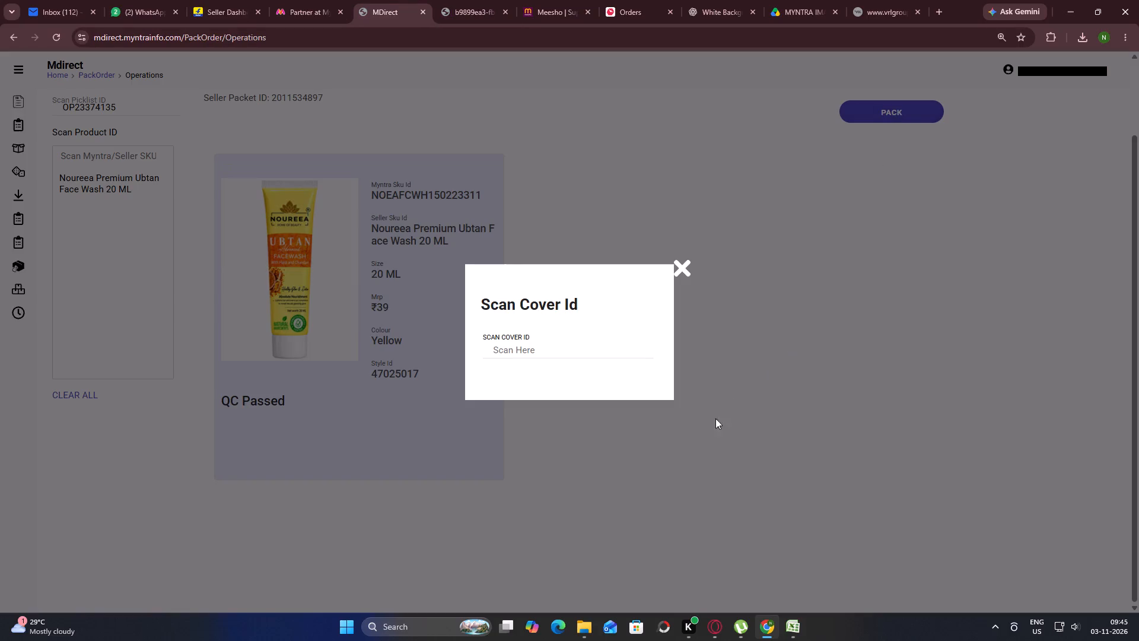
{"action": "key", "text": "alt+Tab"}
{"action": "left_click", "coordinate": [635, 477]}
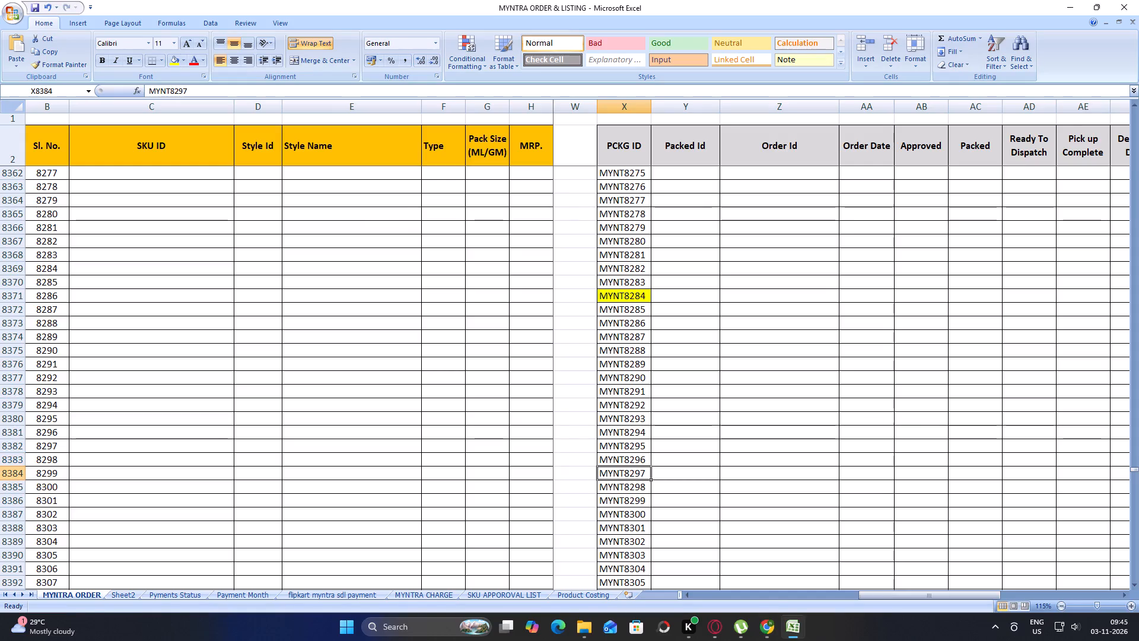
{"action": "key", "text": "ctrl+c"}
{"action": "key", "text": "alt+Tab"}
{"action": "left_click", "coordinate": [615, 345]}
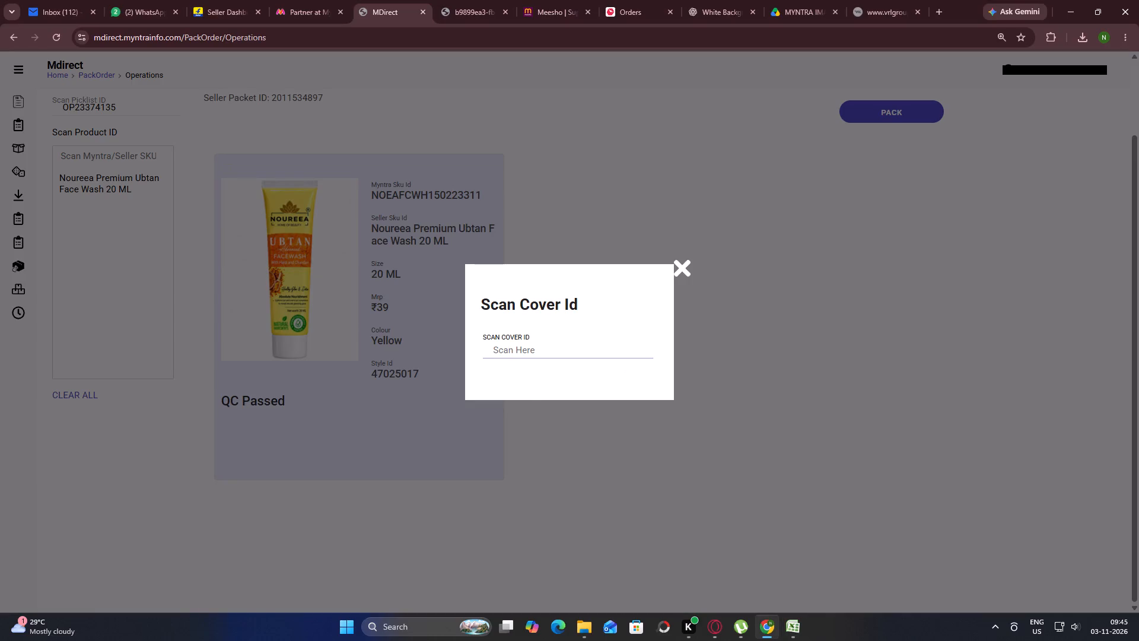
{"action": "key", "text": "ctrl+v"}
{"action": "key", "text": "Return"}
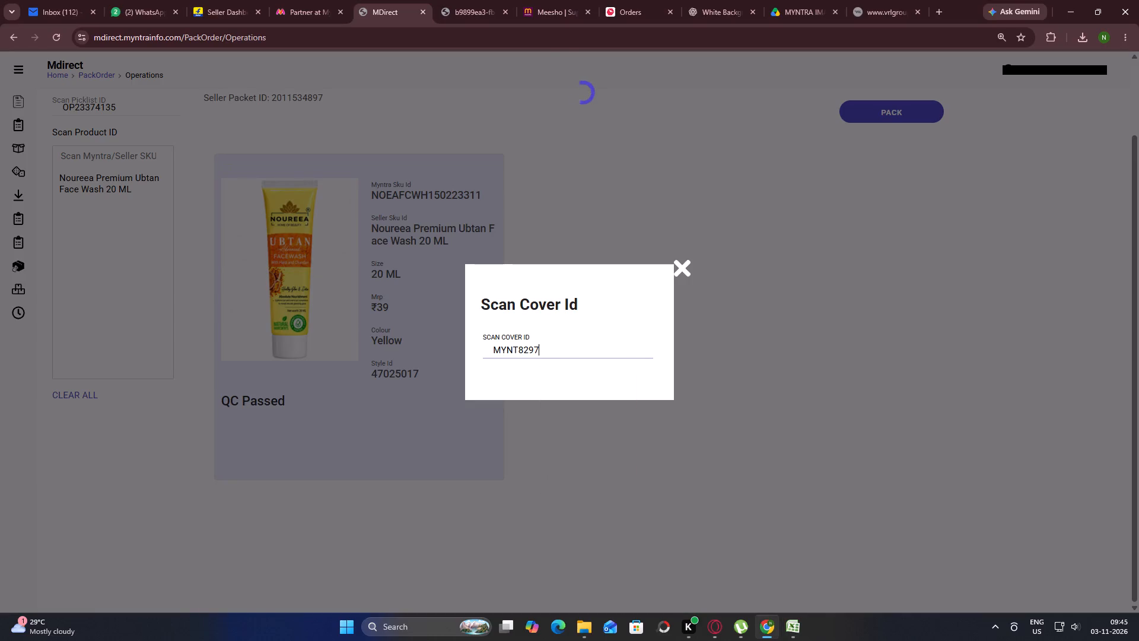
{"action": "key", "text": "ctrl+v"}
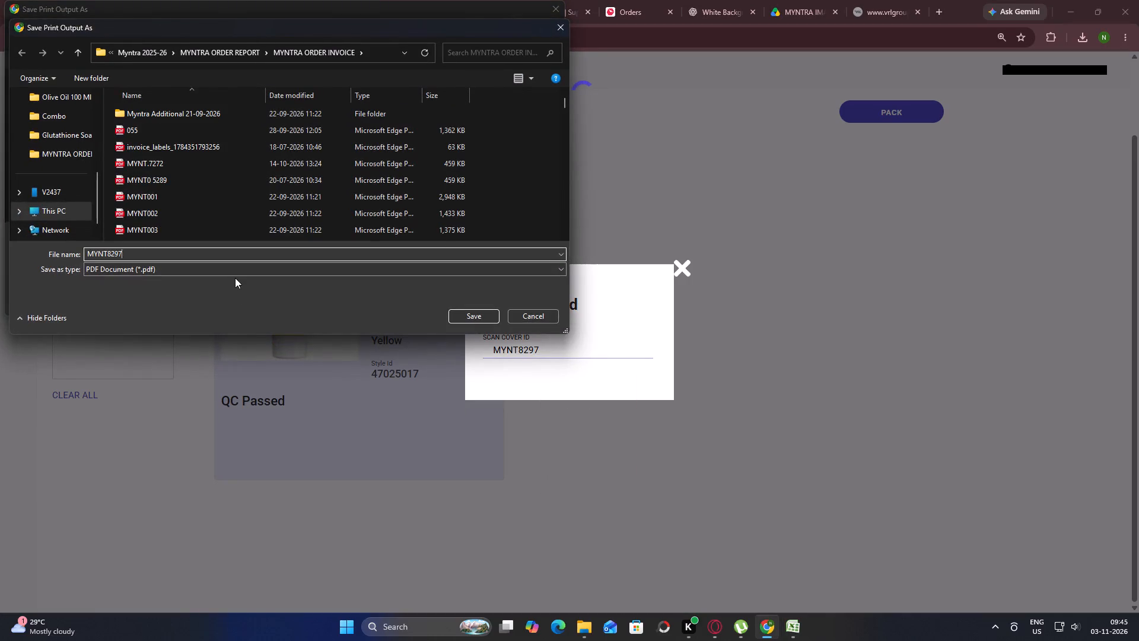
{"action": "key", "text": "Return"}
{"action": "key", "text": "ctrl+v"}
{"action": "key", "text": "Left"}
{"action": "key", "text": "Left"}
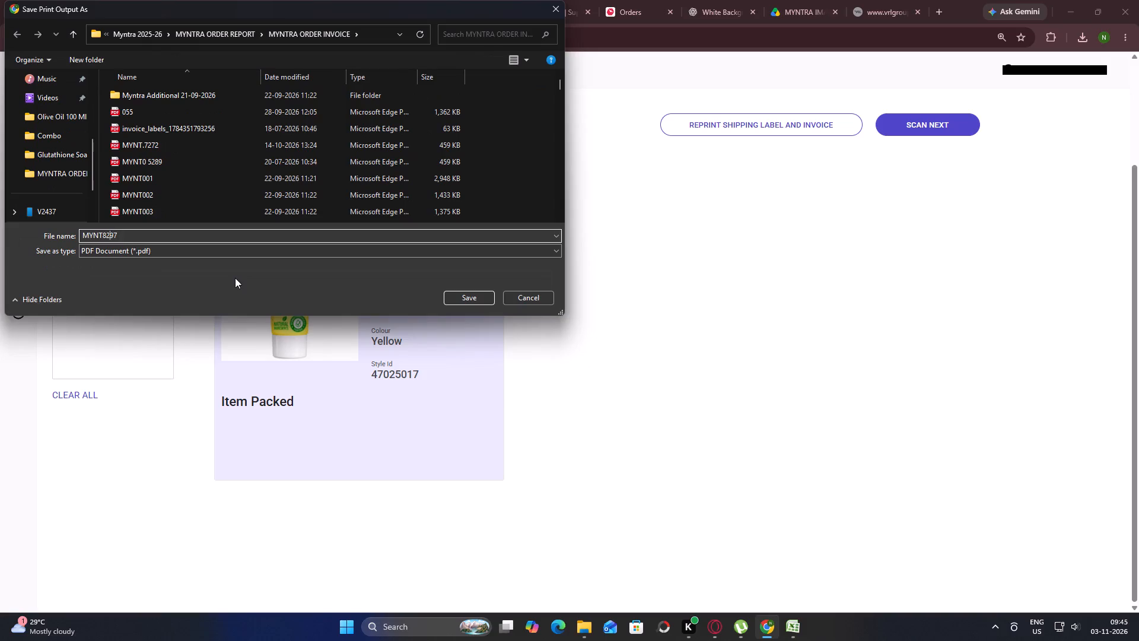
{"action": "key", "text": "Left"}
{"action": "key", "text": "Left"}
{"action": "key", "text": "0"}
{"action": "key", "text": "Return"}
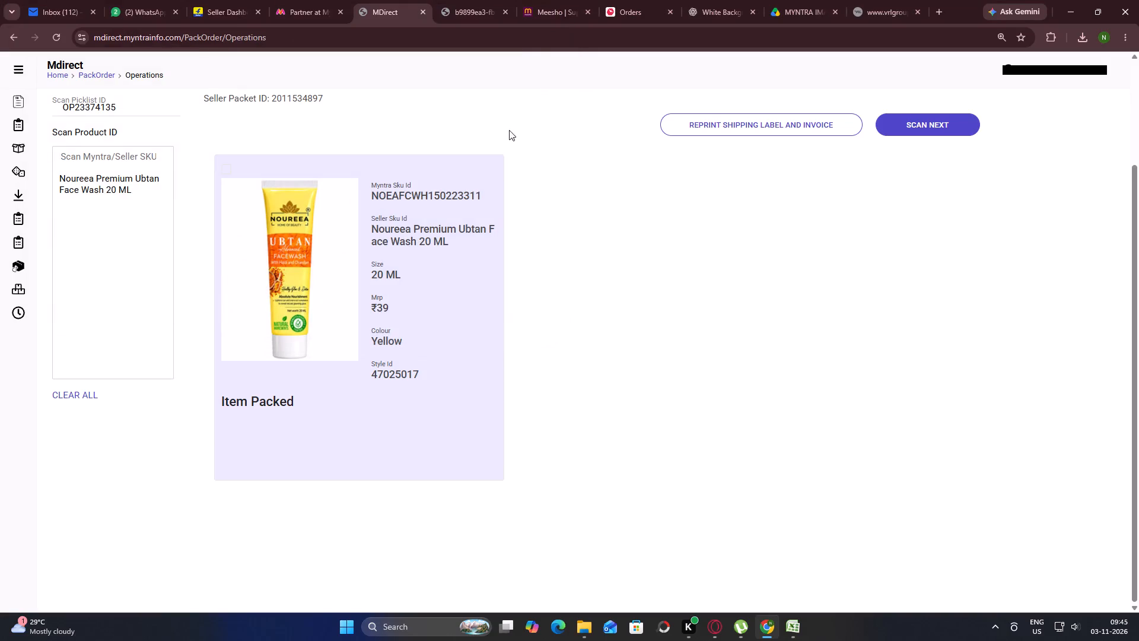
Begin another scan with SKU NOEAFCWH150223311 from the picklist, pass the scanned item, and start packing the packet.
{"action": "left_click", "coordinate": [902, 126]}
{"action": "left_click", "coordinate": [458, 8]}
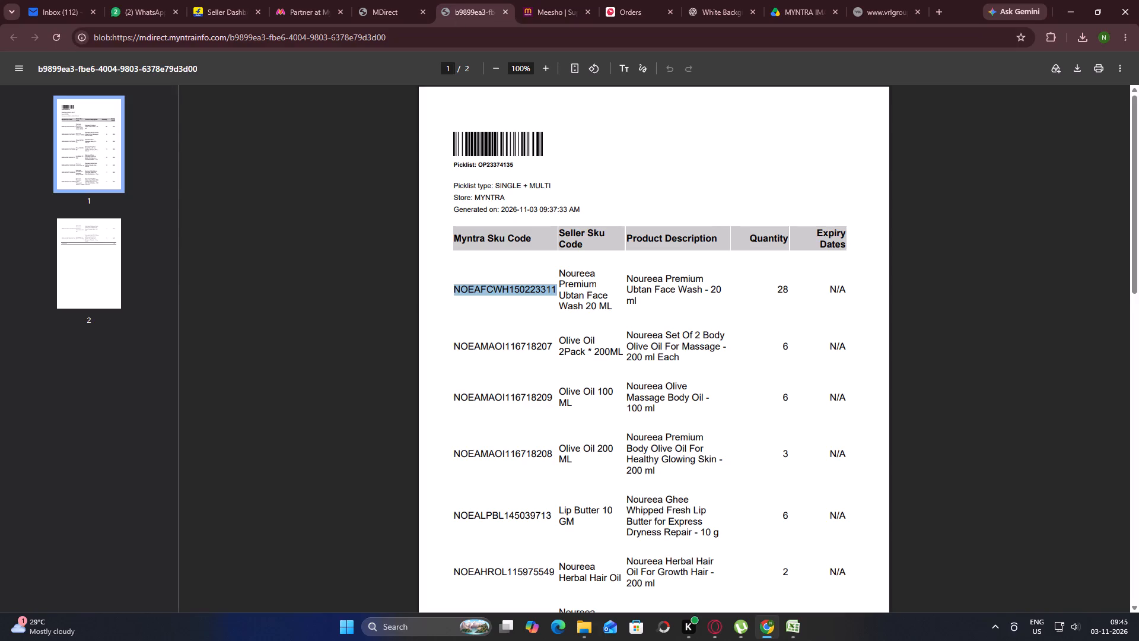
{"action": "key", "text": "ctrl+c"}
{"action": "left_click", "coordinate": [405, 1]}
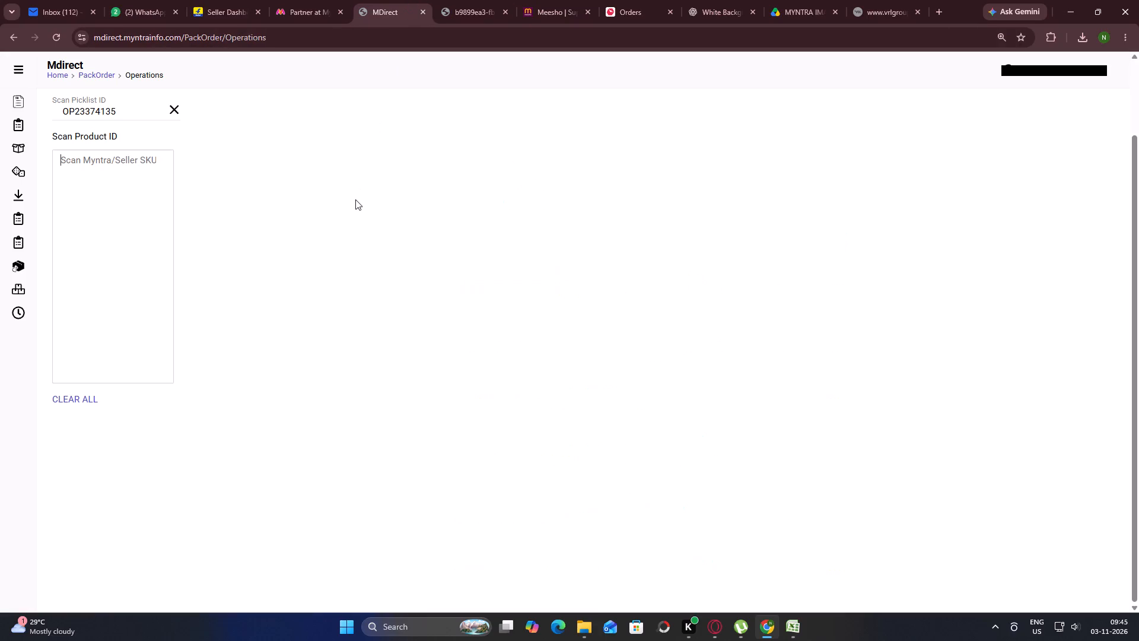
{"action": "key", "text": "ctrl+v"}
{"action": "key", "text": "Return"}
{"action": "left_click", "coordinate": [454, 426]}
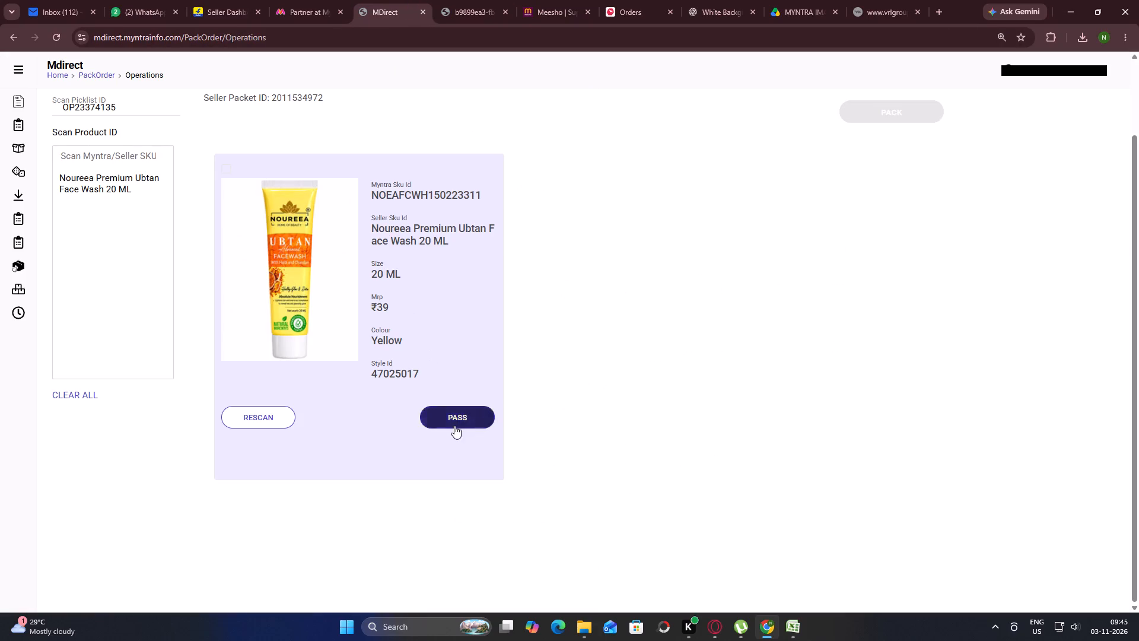
{"action": "left_click", "coordinate": [903, 101]}
{"action": "key", "text": "alt+Tab"}
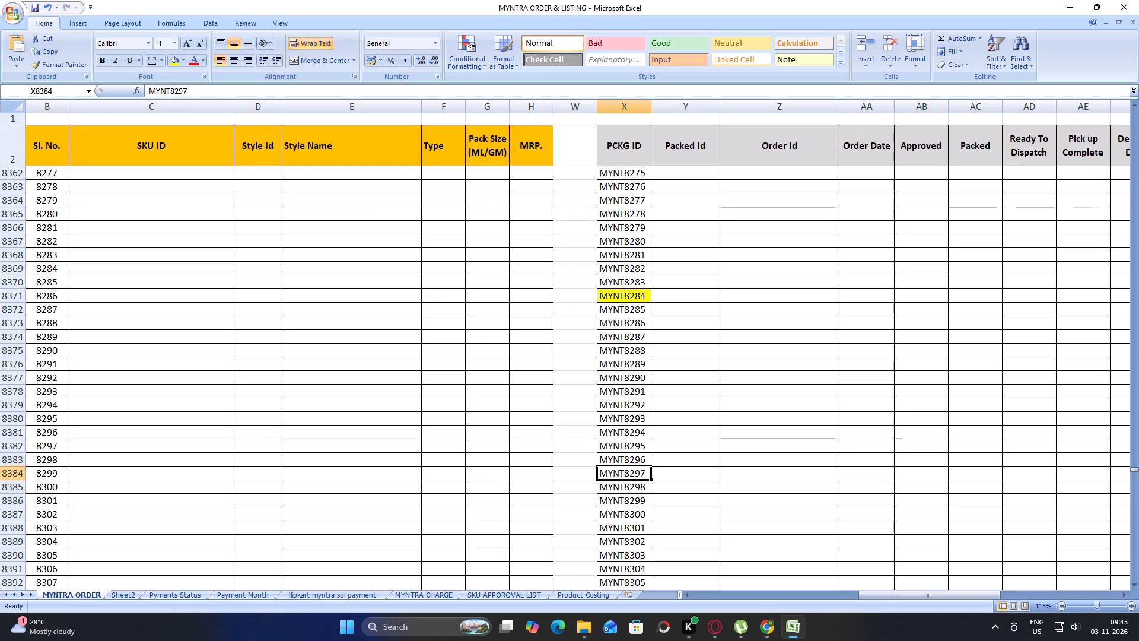
{"action": "left_click", "coordinate": [636, 486]}
{"action": "key", "text": "ctrl+c"}
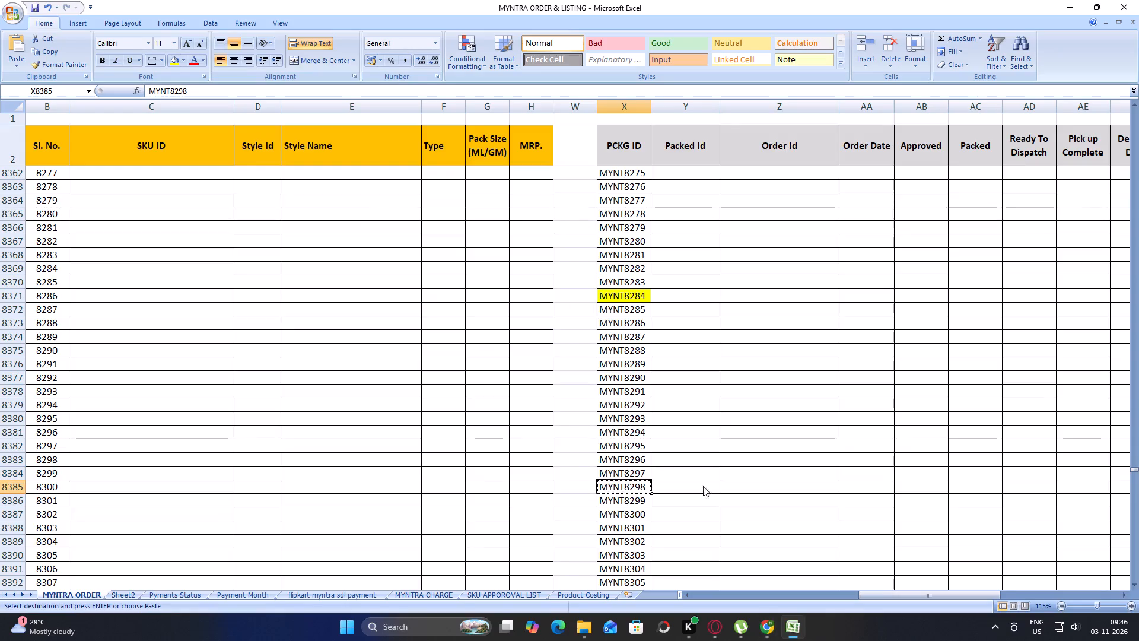
{"action": "key", "text": "alt+Tab"}
{"action": "left_click", "coordinate": [542, 356]}
{"action": "key", "text": "ctrl+v"}
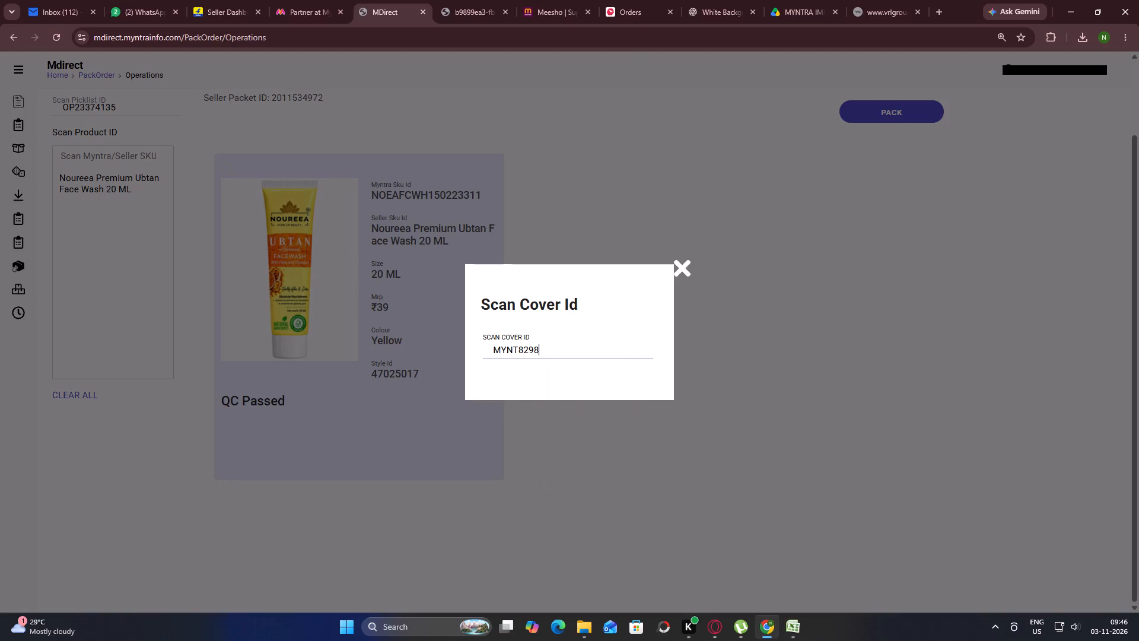
{"action": "key", "text": "Return"}
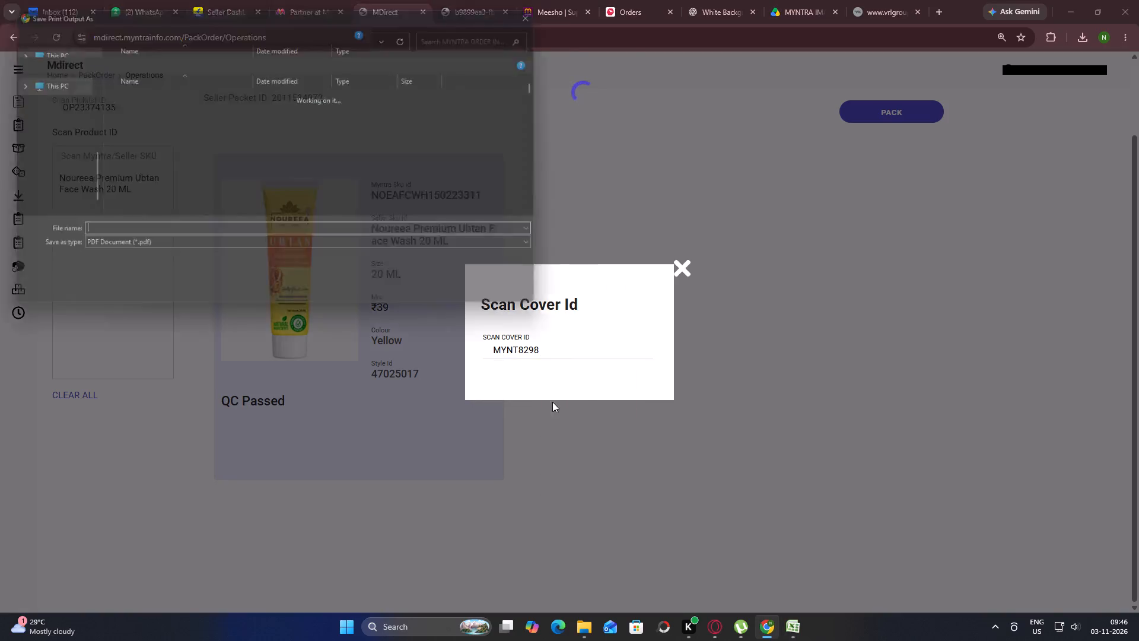
Save the packet's two print outputs as MYNT8298 and MYNT08298 in the MYNTRA ORDER INVOICE folder.
{"action": "key", "text": "ctrl+v"}
{"action": "key", "text": "Return"}
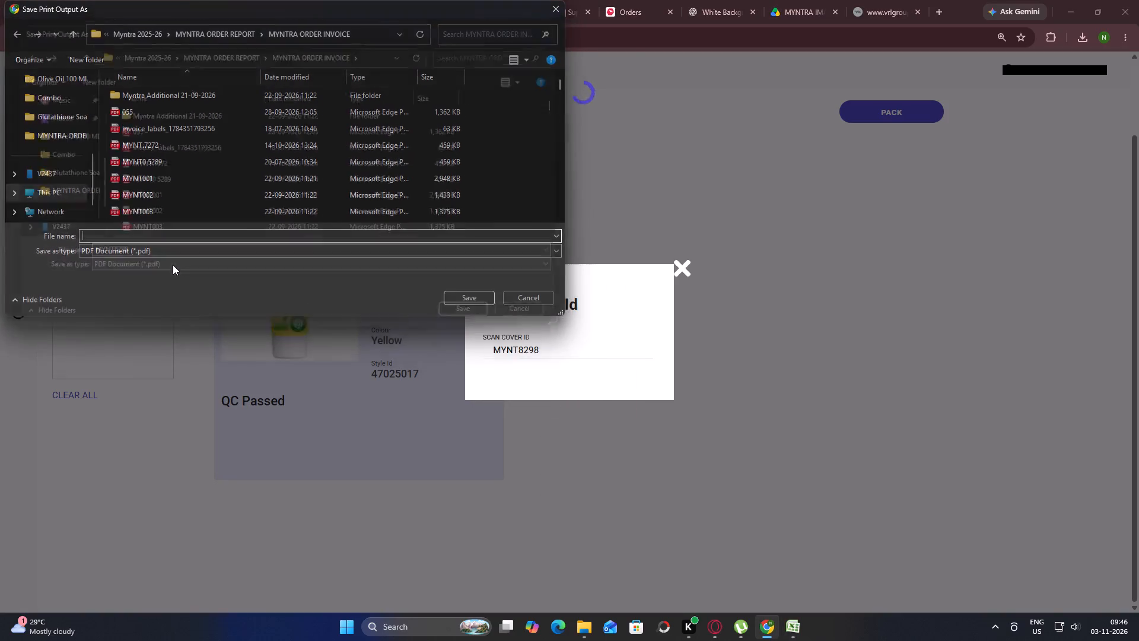
{"action": "key", "text": "ctrl+v"}
{"action": "key", "text": "Left"}
{"action": "key", "text": "Left"}
{"action": "key", "text": "Left"}
{"action": "key", "text": "Left"}
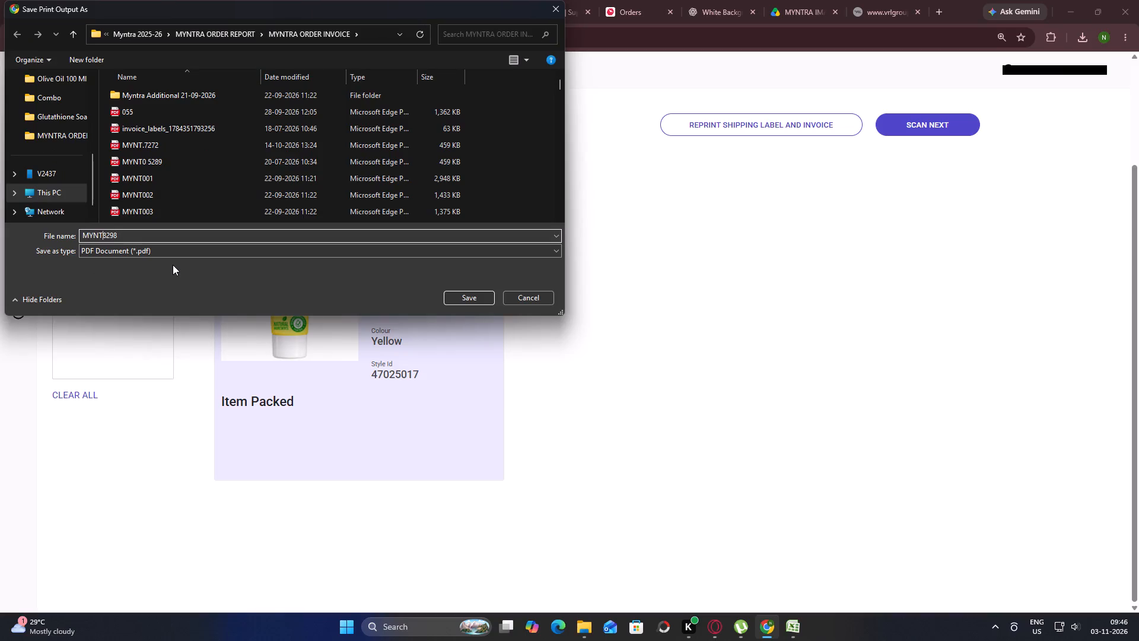
{"action": "key", "text": "0"}
{"action": "key", "text": "Return"}
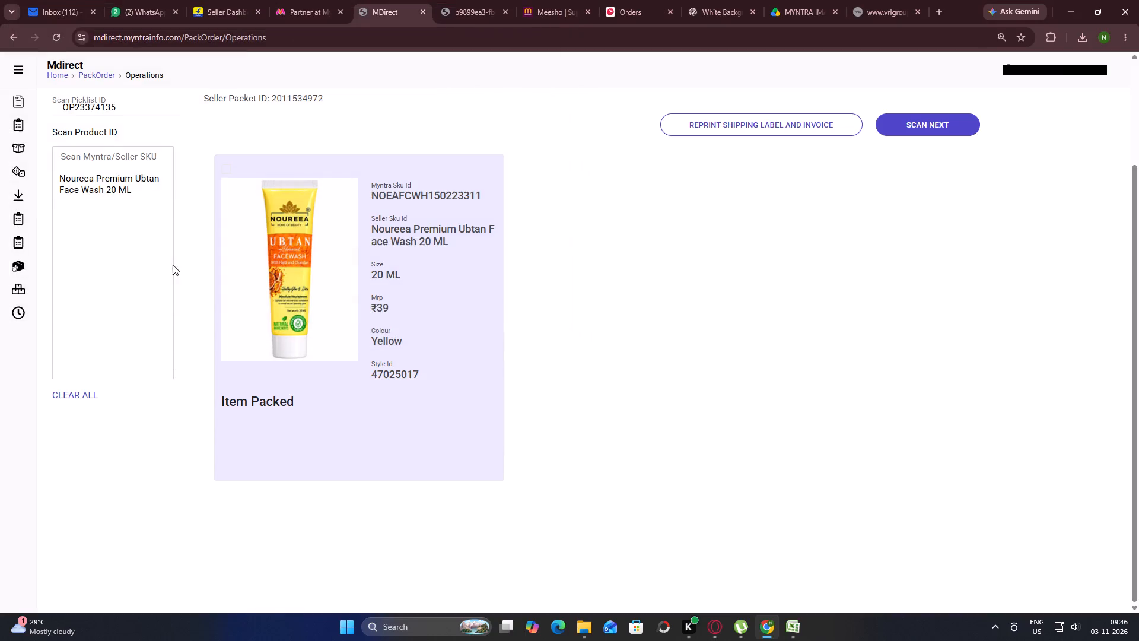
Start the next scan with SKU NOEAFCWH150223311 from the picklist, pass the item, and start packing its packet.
{"action": "left_click", "coordinate": [933, 126]}
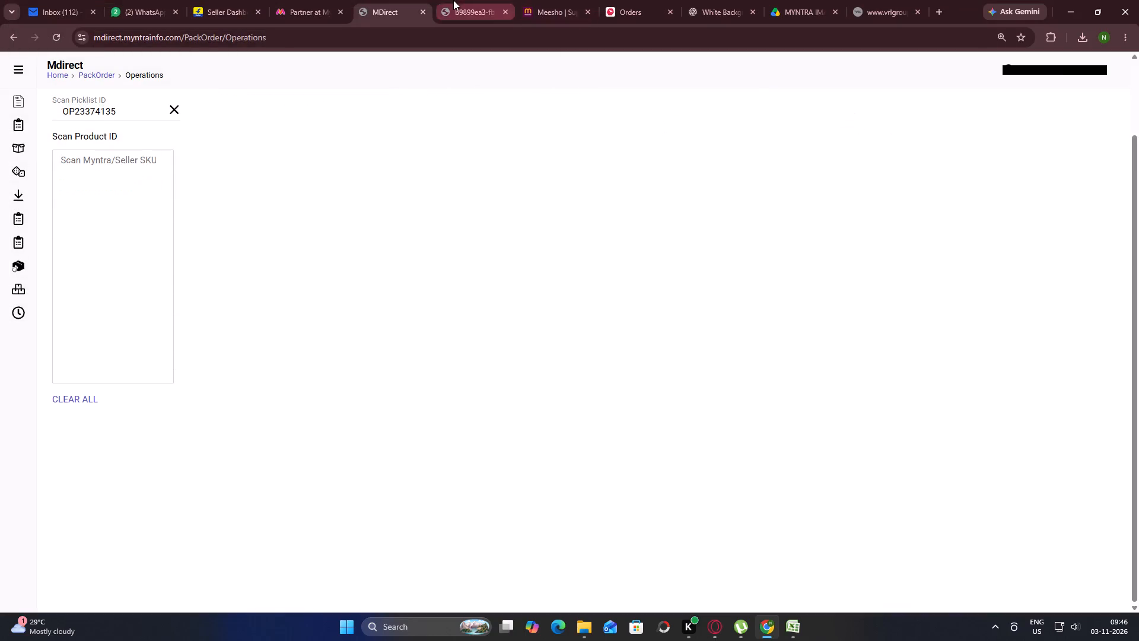
{"action": "left_click", "coordinate": [453, 0]}
{"action": "key", "text": "ctrl+c"}
{"action": "left_click", "coordinate": [392, 0]}
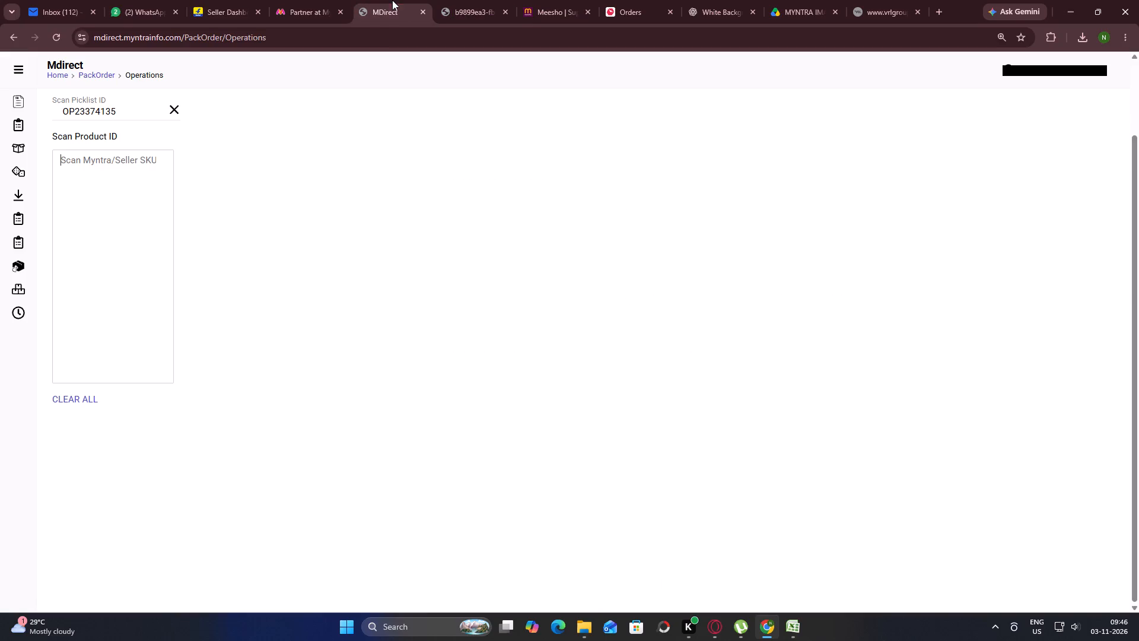
{"action": "key", "text": "ctrl+v"}
{"action": "key", "text": "Return"}
{"action": "left_click", "coordinate": [475, 414]}
{"action": "left_click", "coordinate": [887, 114]}
Copy package ID MYNT8299 from the PCKG ID column in Excel and submit it as the packet's cover ID in Mdirect.
{"action": "key", "text": "alt+Tab"}
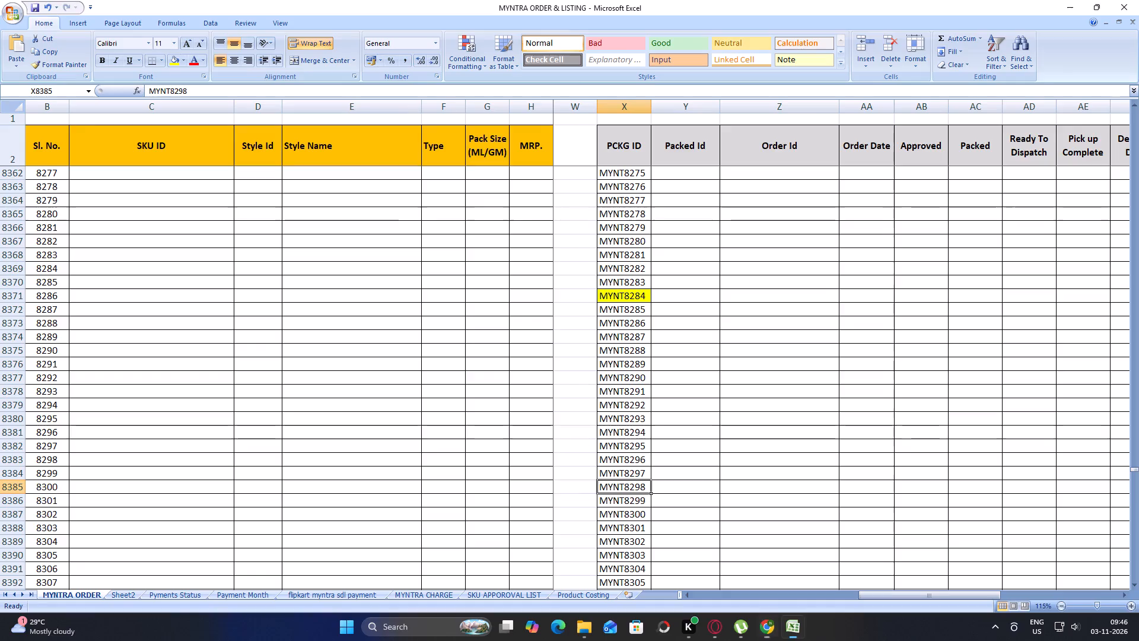
{"action": "scroll", "coordinate": [638, 457], "scroll_direction": "down", "scroll_amount": 3}
{"action": "left_click", "coordinate": [628, 378]}
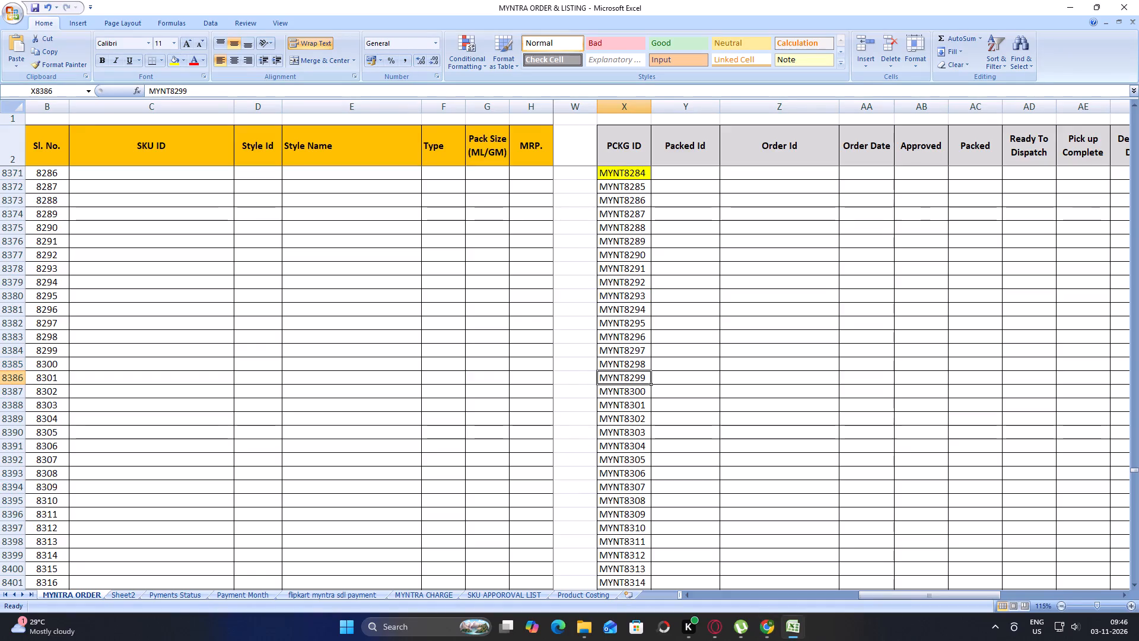
{"action": "key", "text": "ctrl+c"}
{"action": "key", "text": "alt+Tab"}
{"action": "left_click", "coordinate": [581, 356]}
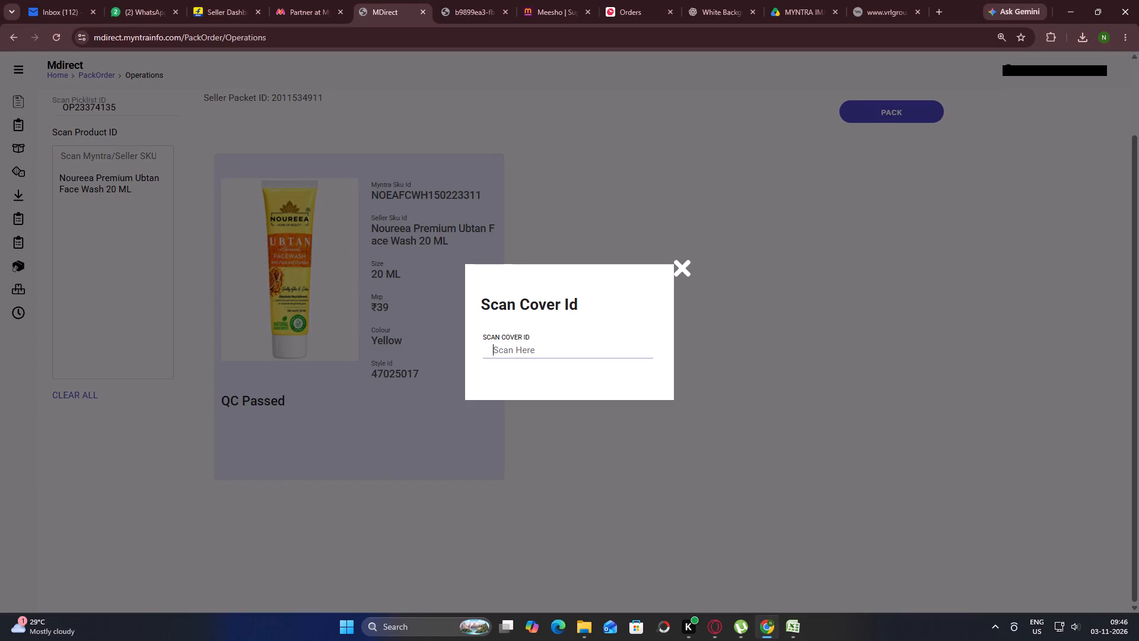
{"action": "key", "text": "ctrl+v"}
{"action": "key", "text": "Return"}
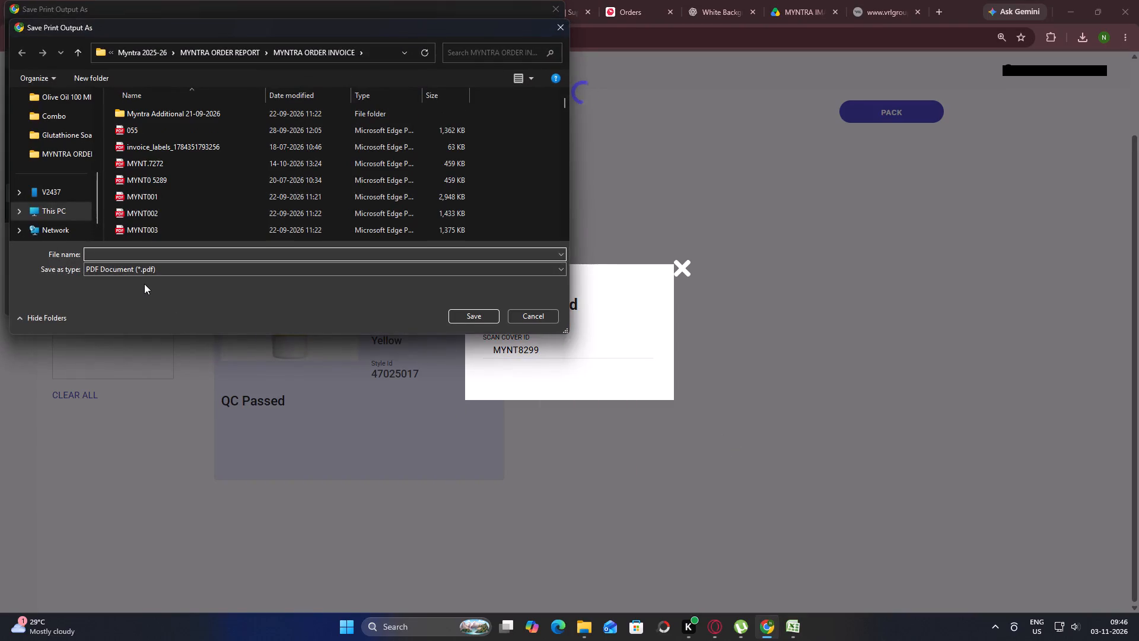
{"action": "key", "text": "ctrl+v"}
{"action": "key", "text": "Return"}
{"action": "key", "text": "ctrl+v"}
{"action": "key", "text": "Left"}
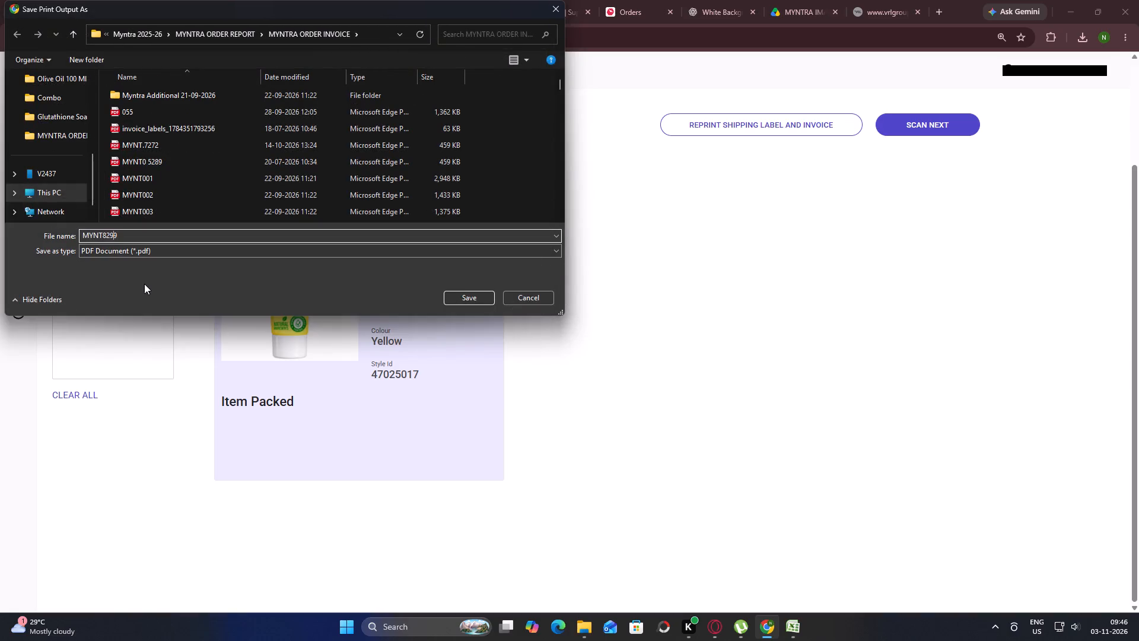
{"action": "key", "text": "Left"}
{"action": "key", "text": "Left"}
{"action": "key", "text": "Left"}
{"action": "key", "text": "0"}
{"action": "key", "text": "Return"}
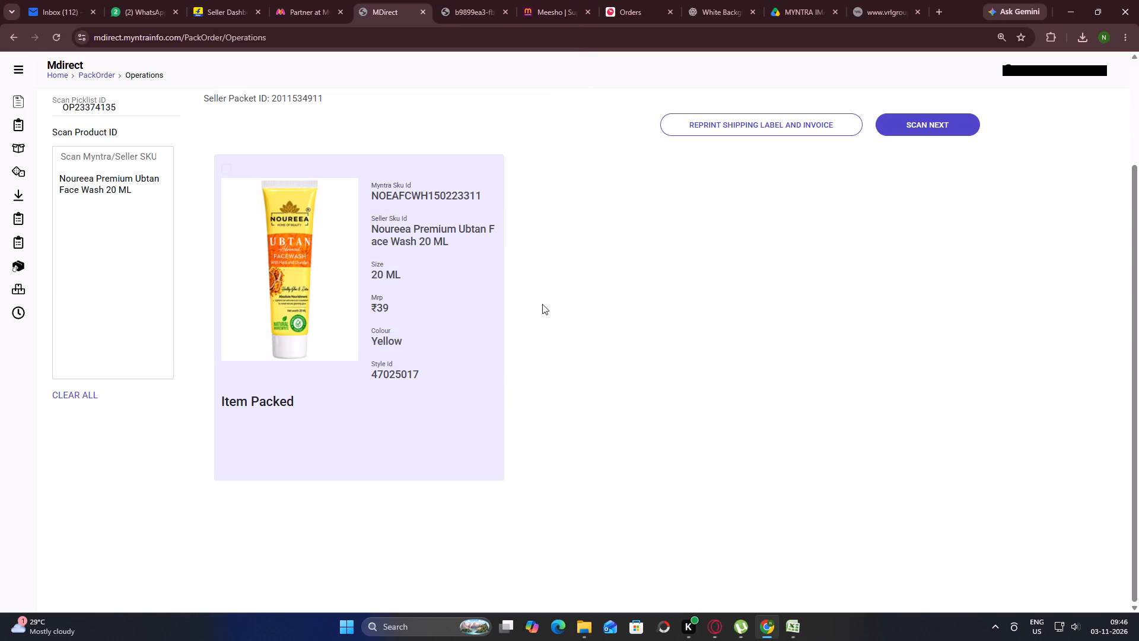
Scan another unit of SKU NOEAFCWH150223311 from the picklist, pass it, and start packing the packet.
{"action": "left_click", "coordinate": [928, 123]}
{"action": "left_click", "coordinate": [482, 0]}
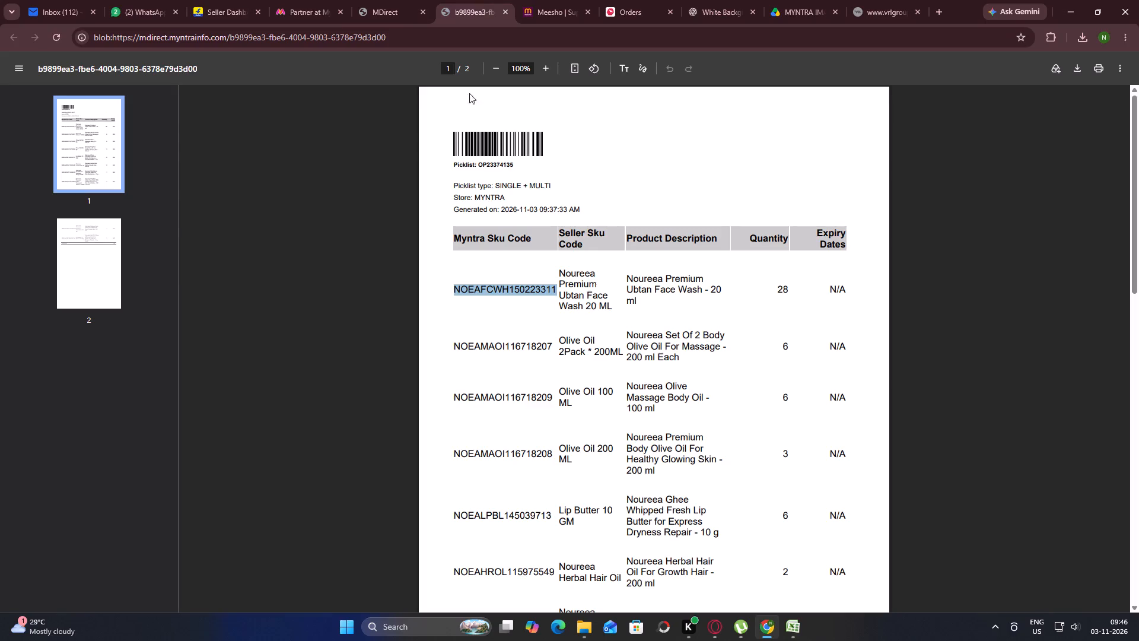
{"action": "key", "text": "ctrl+c"}
{"action": "left_click", "coordinate": [400, 5]}
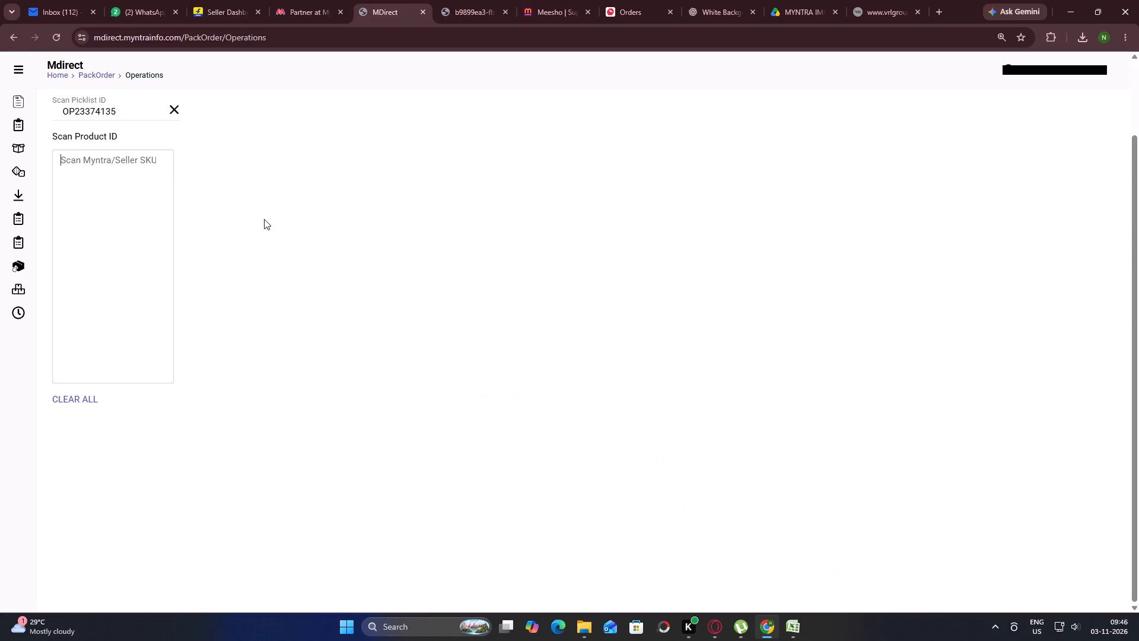
{"action": "key", "text": "ctrl+v"}
{"action": "key", "text": "Return"}
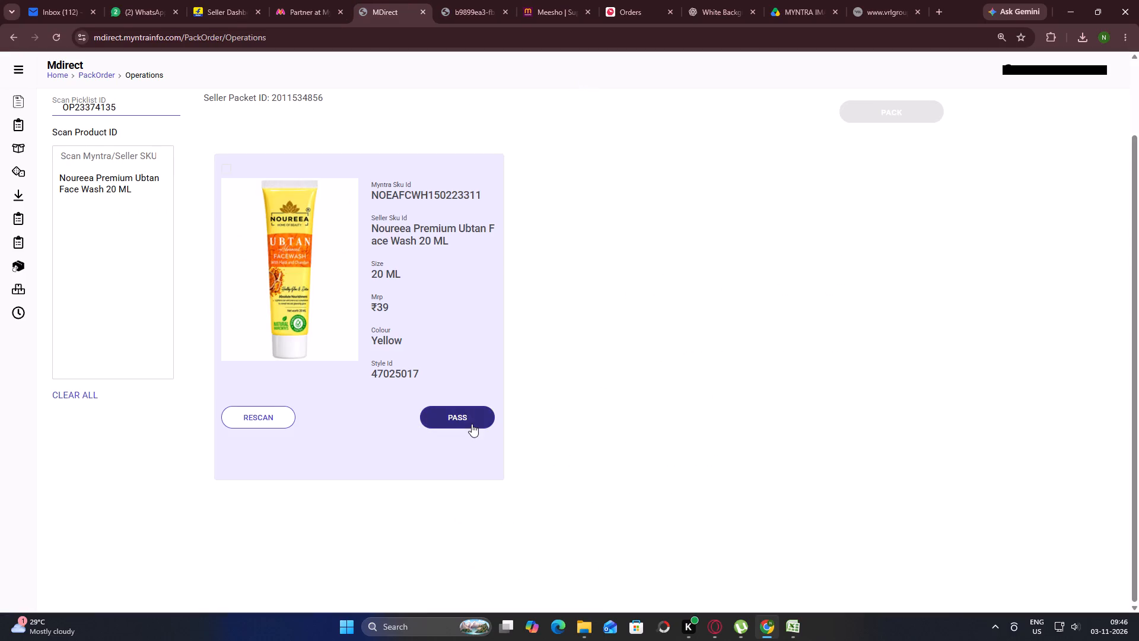
{"action": "left_click", "coordinate": [472, 424]}
{"action": "left_click", "coordinate": [873, 113]}
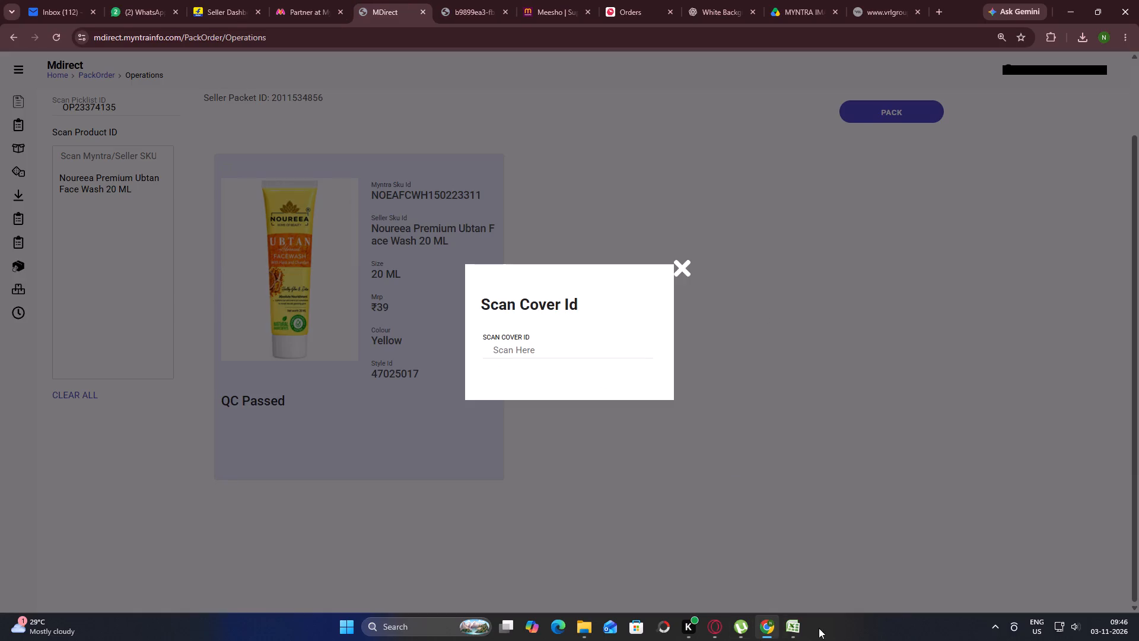
Copy package ID MYNT8300 from the PCKG ID column in Excel and submit it as the packet's cover ID in Mdirect.
{"action": "left_click", "coordinate": [794, 633]}
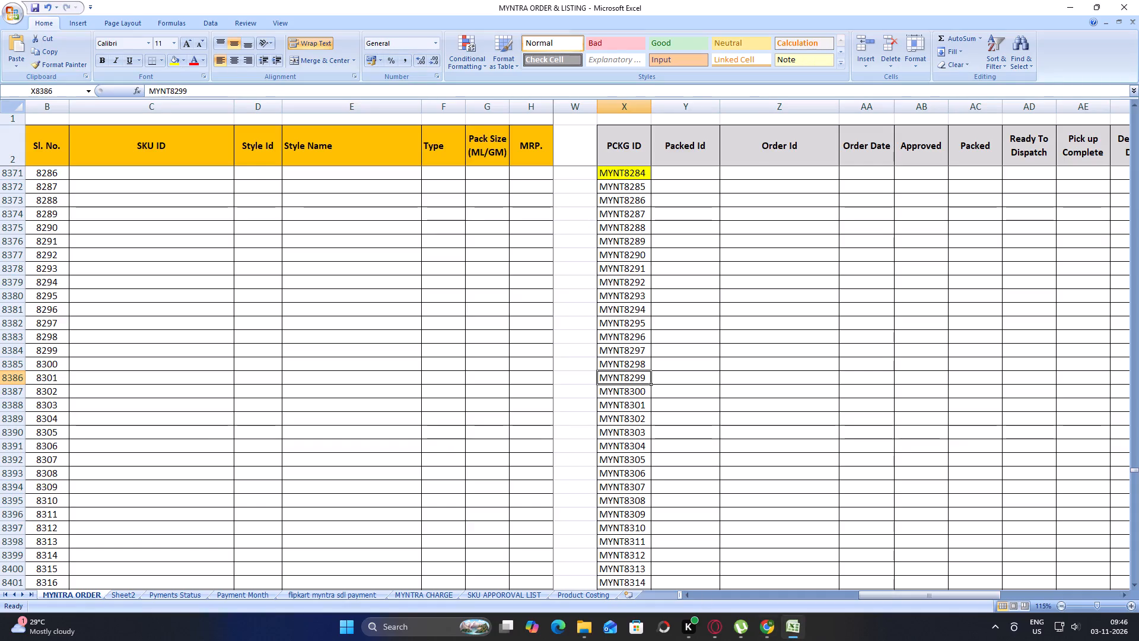
{"action": "left_click", "coordinate": [609, 393]}
{"action": "key", "text": "ctrl+c"}
{"action": "key", "text": "alt+Tab"}
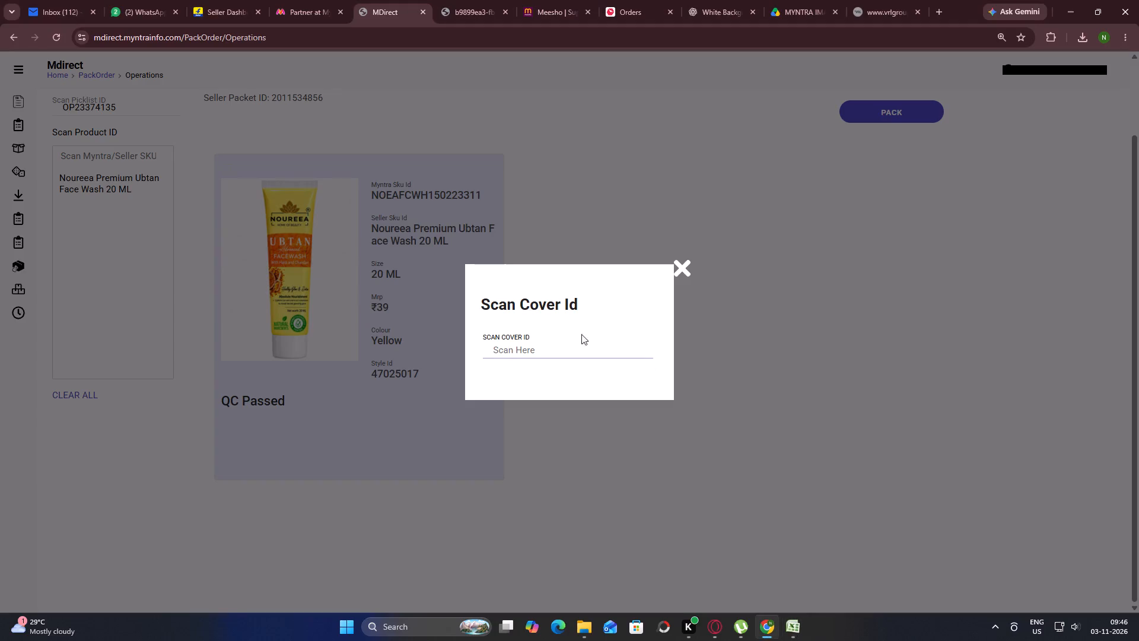
{"action": "left_click", "coordinate": [559, 343]}
{"action": "key", "text": "ctrl+v"}
{"action": "key", "text": "Return"}
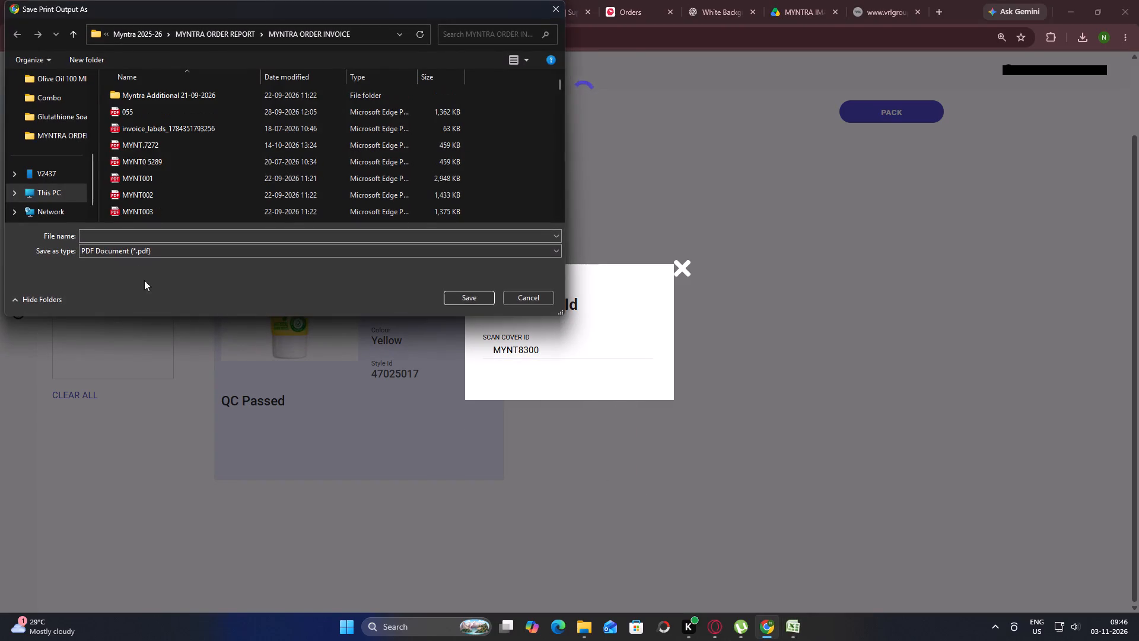
Save the packet's two print outputs as MYNT8300 and MYNT08300 in the MYNTRA ORDER INVOICE folder.
{"action": "left_click", "coordinate": [149, 236]}
{"action": "key", "text": "ctrl+v"}
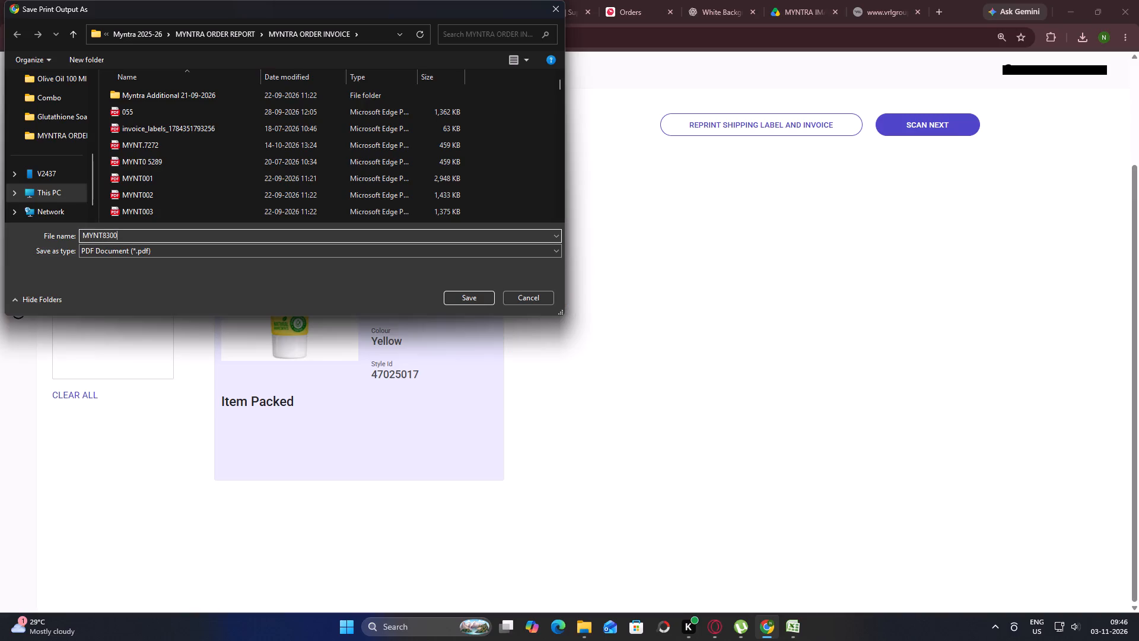
{"action": "key", "text": "Return"}
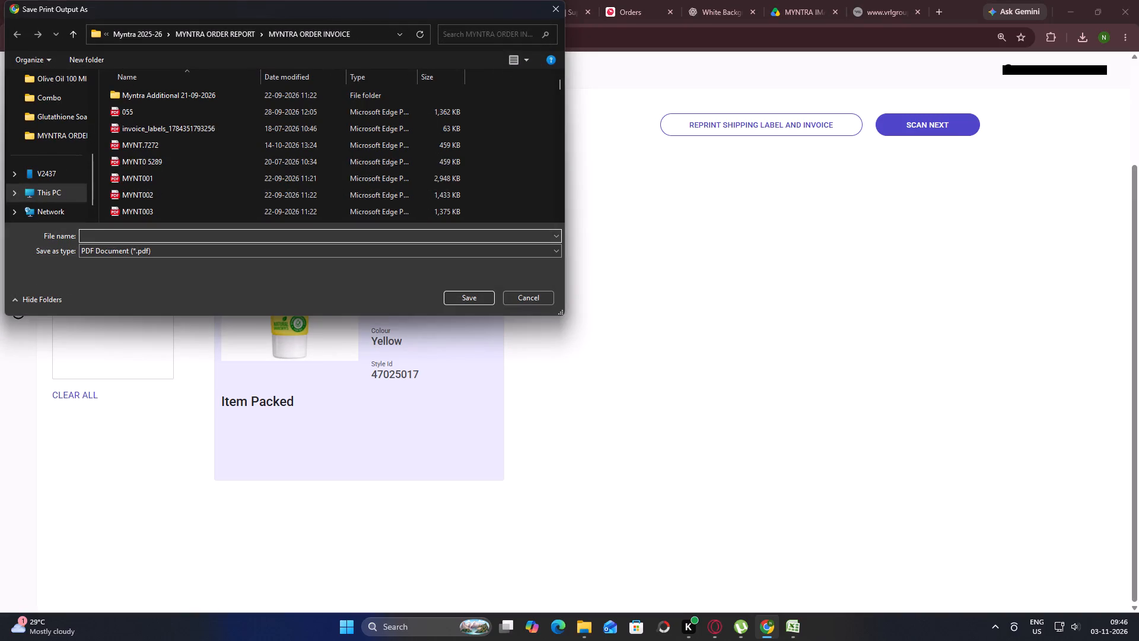
{"action": "key", "text": "ctrl+v"}
{"action": "key", "text": "Left"}
{"action": "key", "text": "Left"}
{"action": "key", "text": "Left"}
{"action": "key", "text": "Left"}
{"action": "key", "text": "0"}
{"action": "key", "text": "Return"}
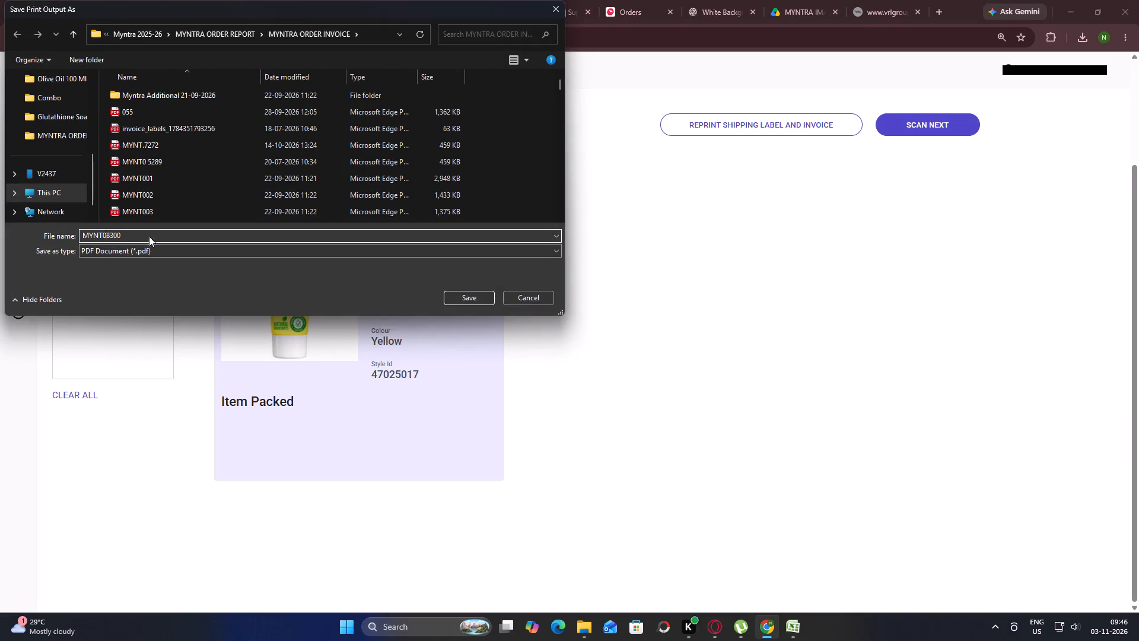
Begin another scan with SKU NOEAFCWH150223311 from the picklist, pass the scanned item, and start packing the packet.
{"action": "left_click", "coordinate": [936, 120]}
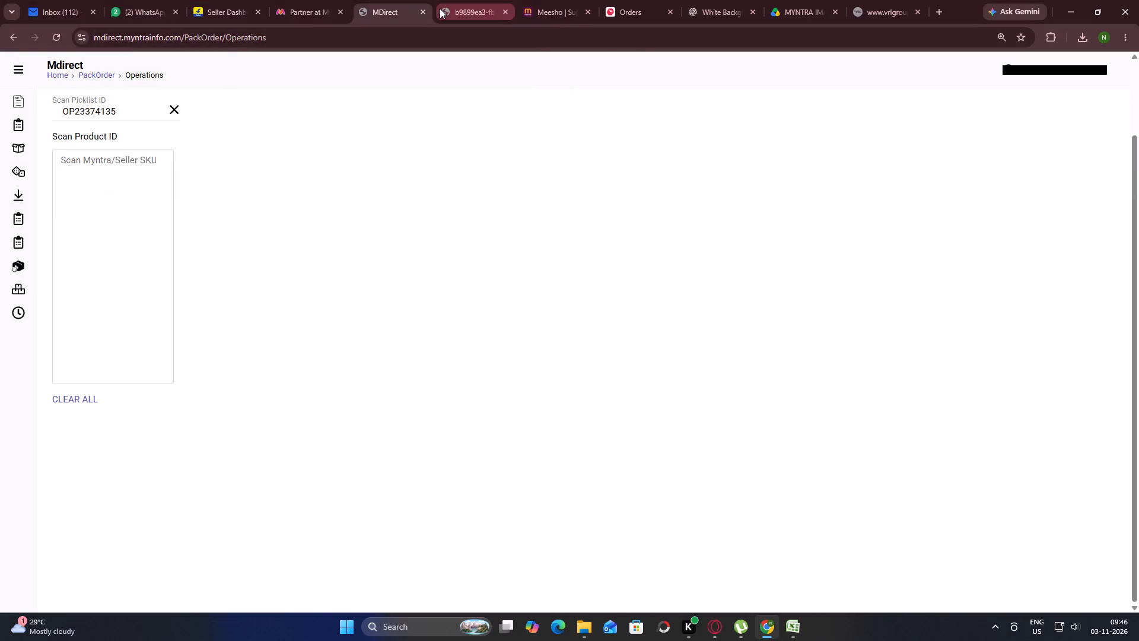
{"action": "left_click", "coordinate": [447, 1]}
{"action": "key", "text": "ctrl+c"}
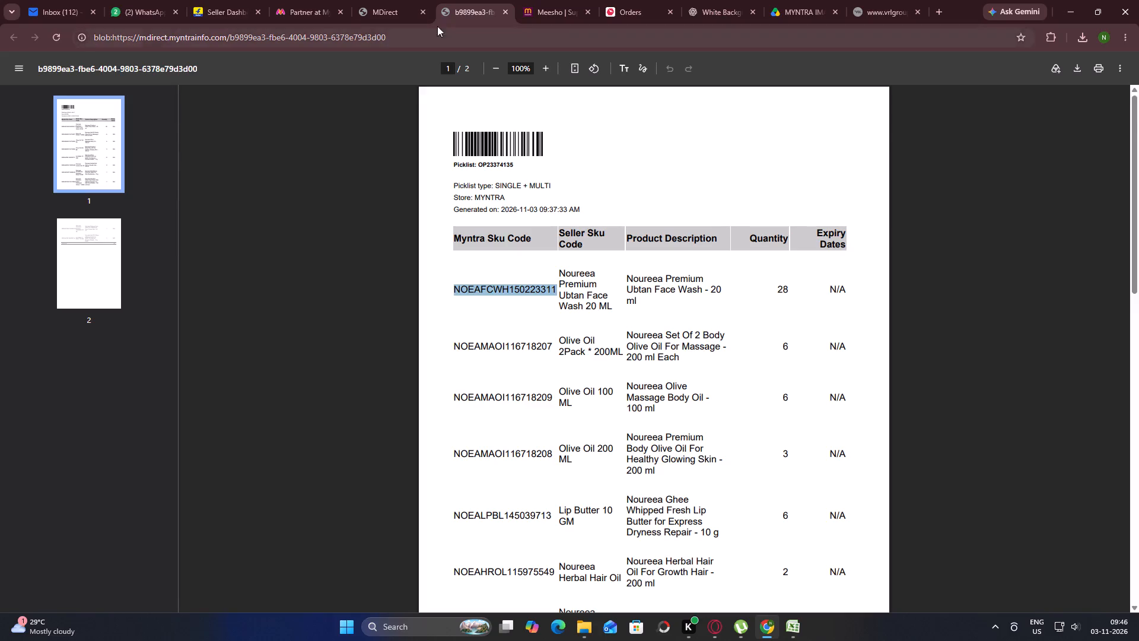
{"action": "left_click", "coordinate": [401, 5]}
{"action": "key", "text": "ctrl+v"}
{"action": "key", "text": "Return"}
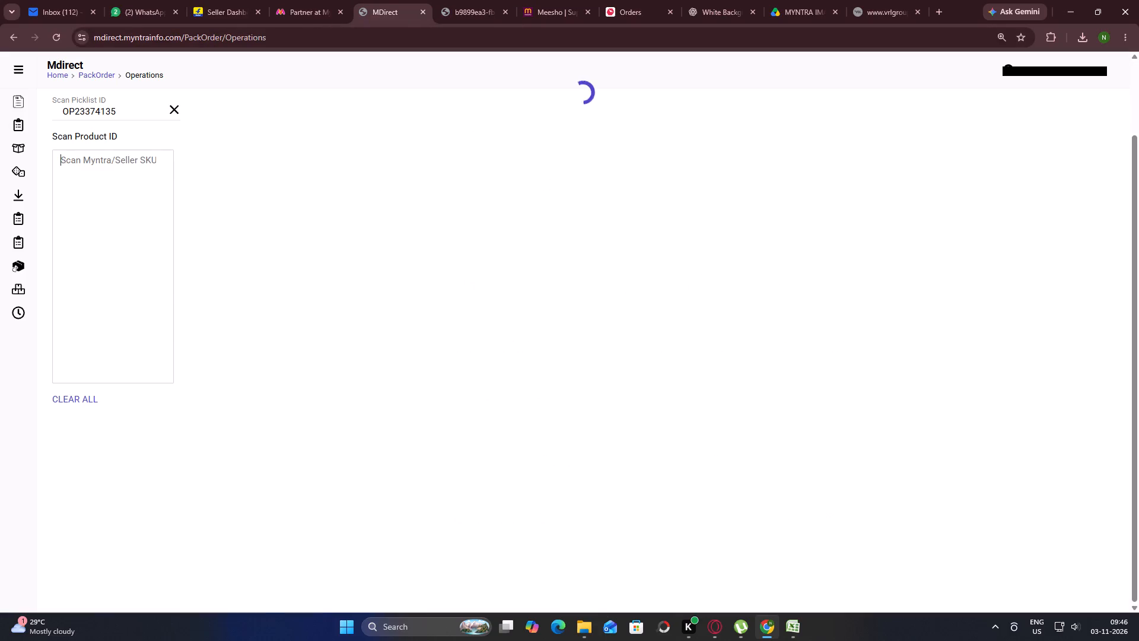
{"action": "left_click", "coordinate": [479, 412]}
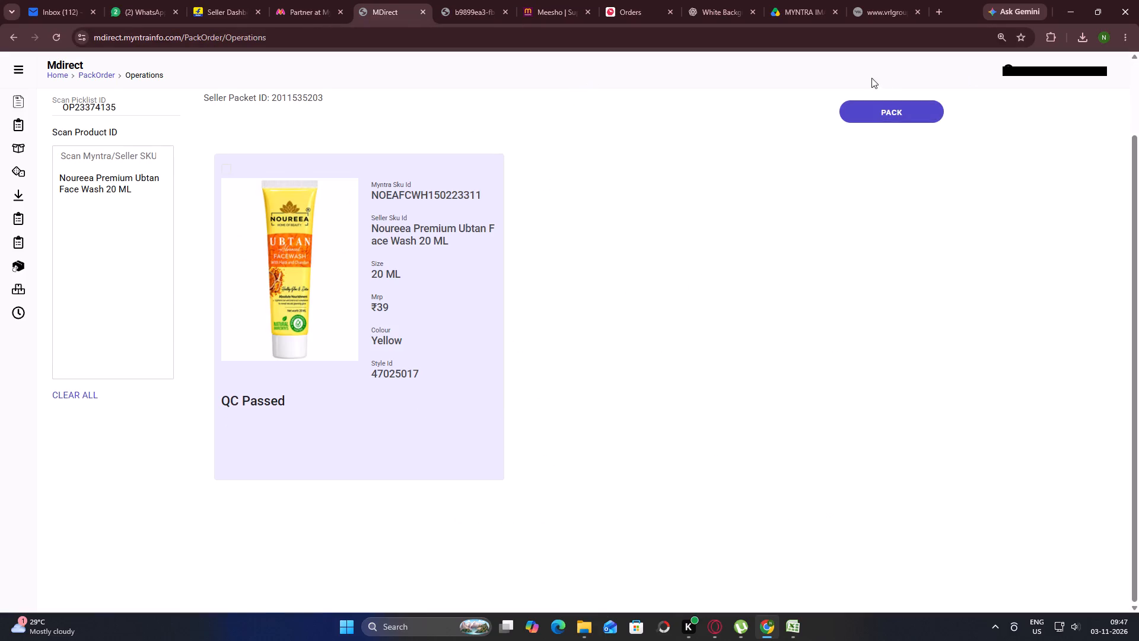
{"action": "left_click", "coordinate": [891, 123]}
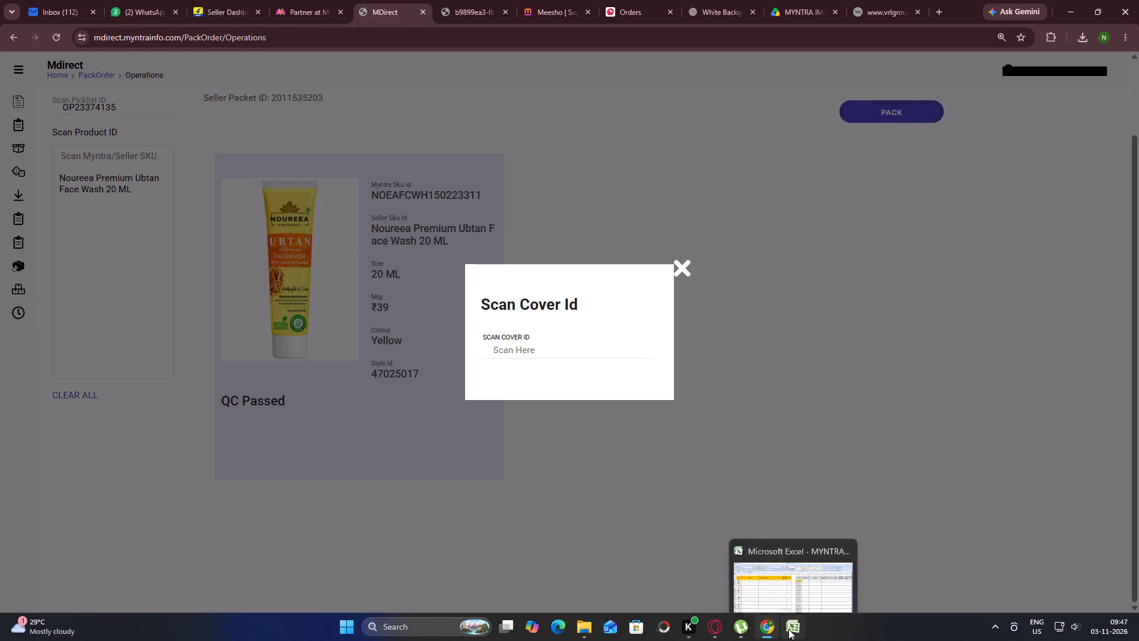
Copy package ID MYNT8301 from the PCKG ID column in Excel and submit it as the packet's cover ID in Mdirect.
{"action": "left_click", "coordinate": [788, 629]}
{"action": "left_click", "coordinate": [632, 407]}
{"action": "key", "text": "ctrl+c"}
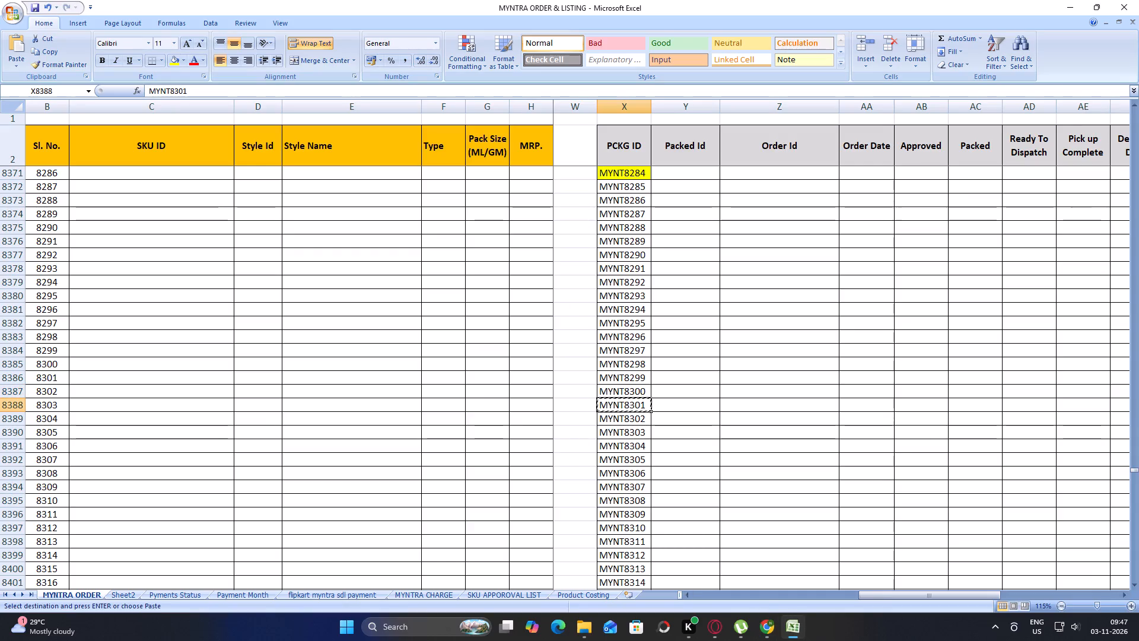
{"action": "key", "text": "alt+Tab"}
{"action": "left_click", "coordinate": [536, 347]}
{"action": "key", "text": "ctrl+v"}
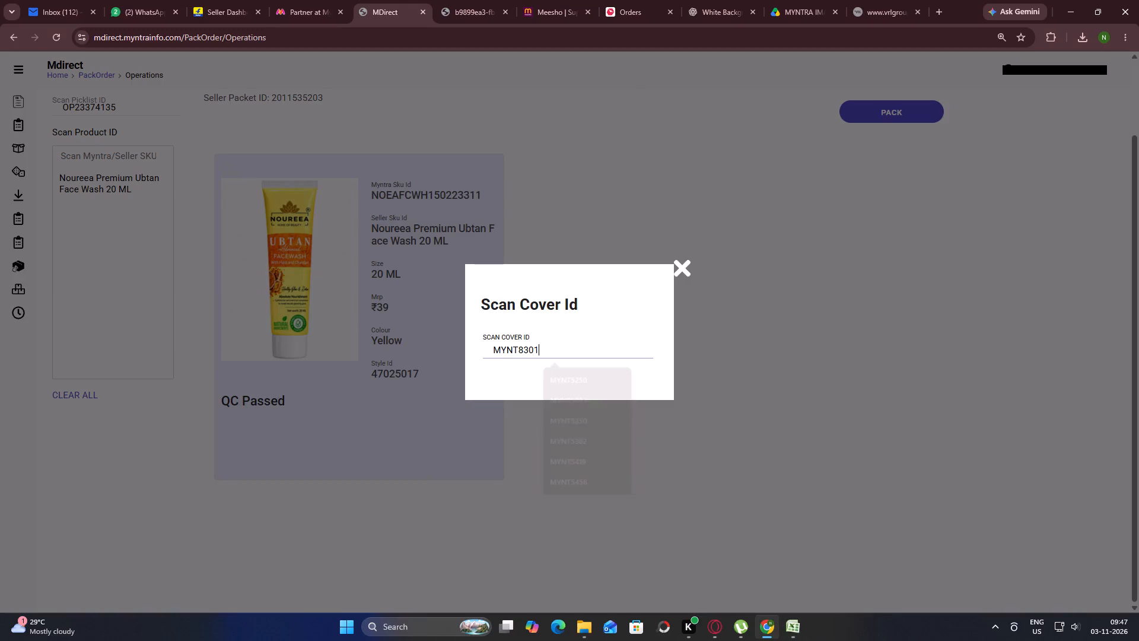
{"action": "key", "text": "Return"}
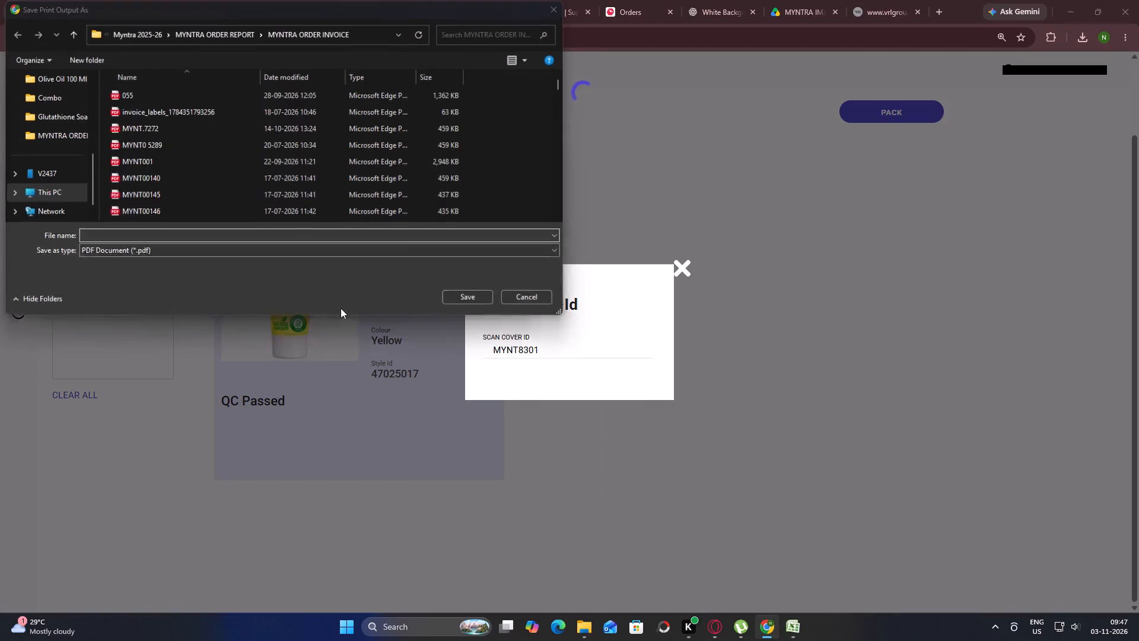
Save the packet's two print outputs as MYNT8301 and MYNT08301 in the MYNTRA ORDER INVOICE folder.
{"action": "key", "text": "ctrl+v"}
{"action": "key", "text": "Return"}
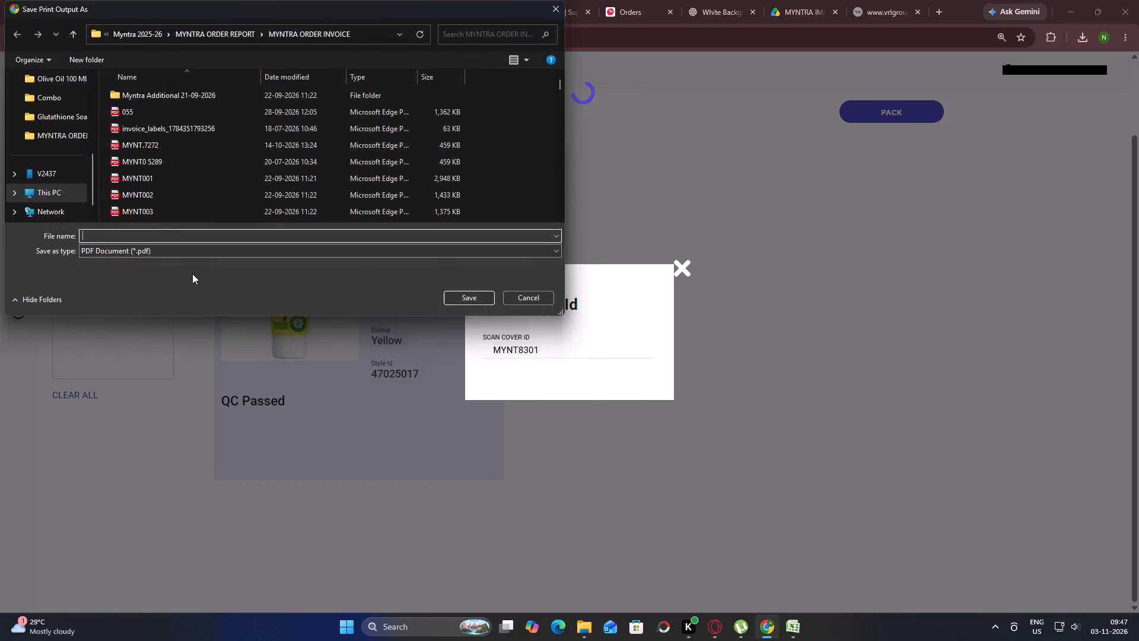
{"action": "key", "text": "ctrl+v"}
{"action": "key", "text": "Left"}
{"action": "key", "text": "Left"}
{"action": "key", "text": "Left"}
{"action": "key", "text": "Left"}
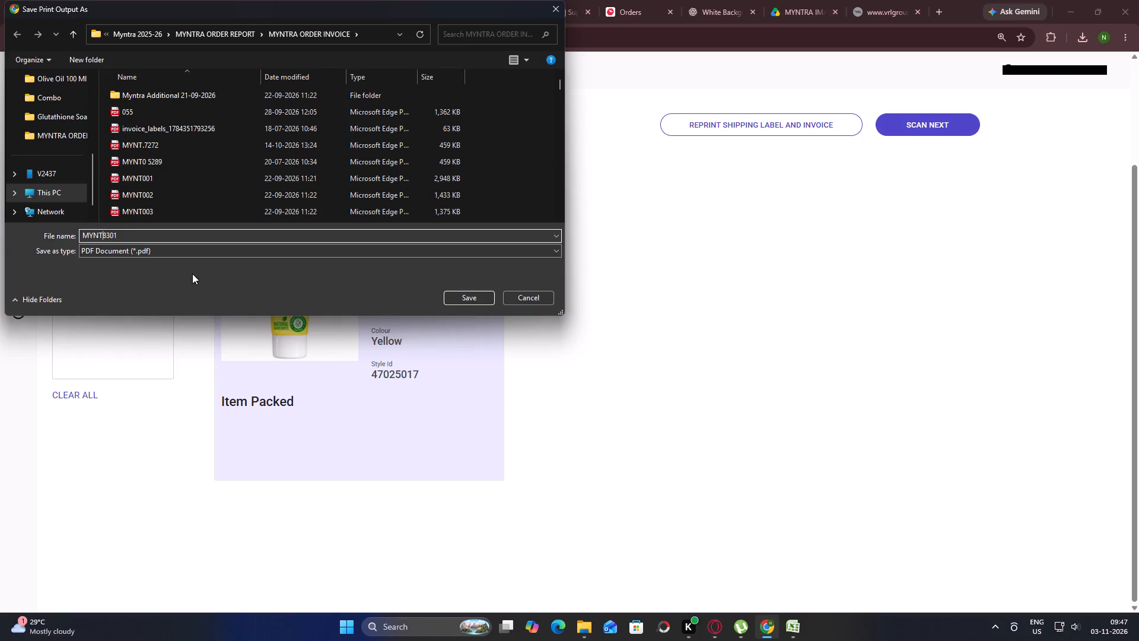
{"action": "key", "text": "0"}
{"action": "key", "text": "Return"}
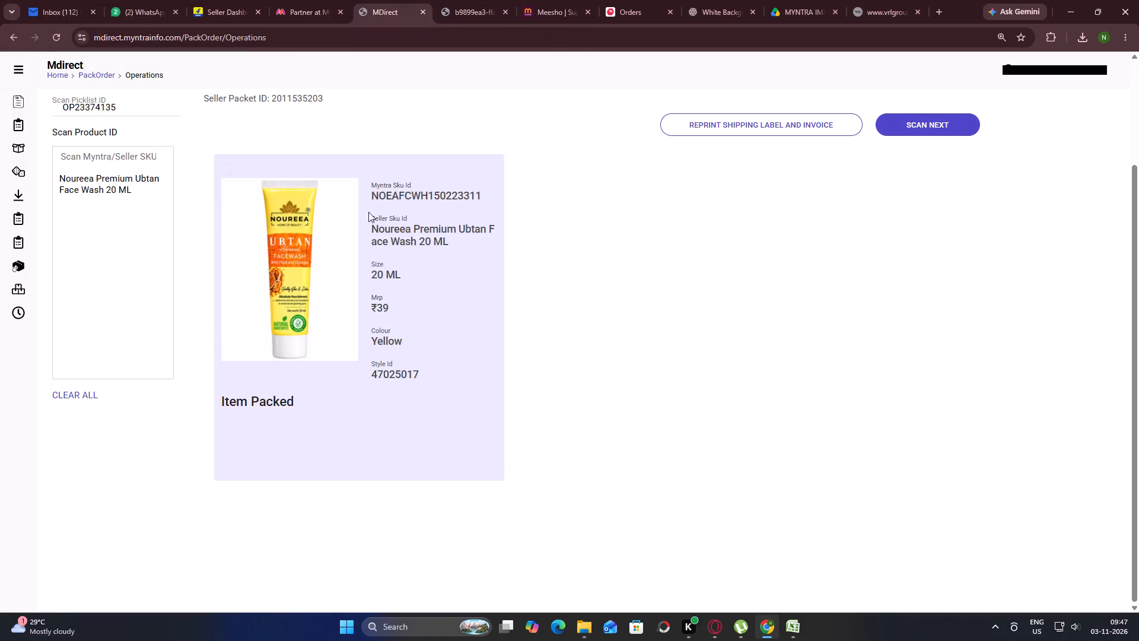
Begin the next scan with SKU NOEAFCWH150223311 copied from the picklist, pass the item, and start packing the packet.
{"action": "left_click", "coordinate": [953, 114]}
{"action": "left_click", "coordinate": [469, 0]}
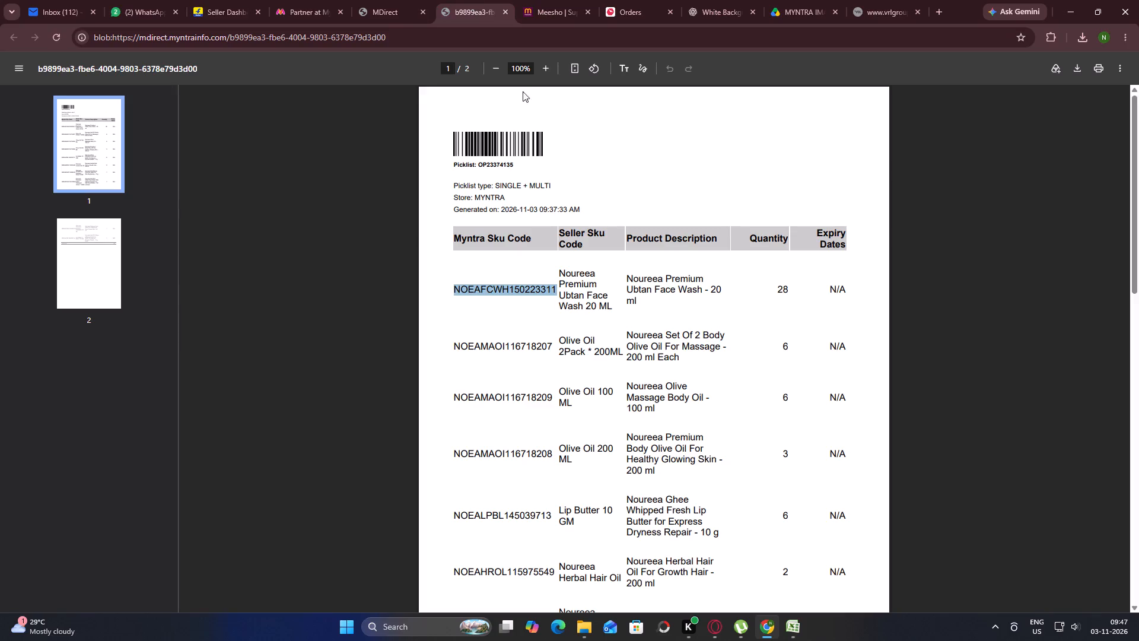
{"action": "key", "text": "ctrl+c"}
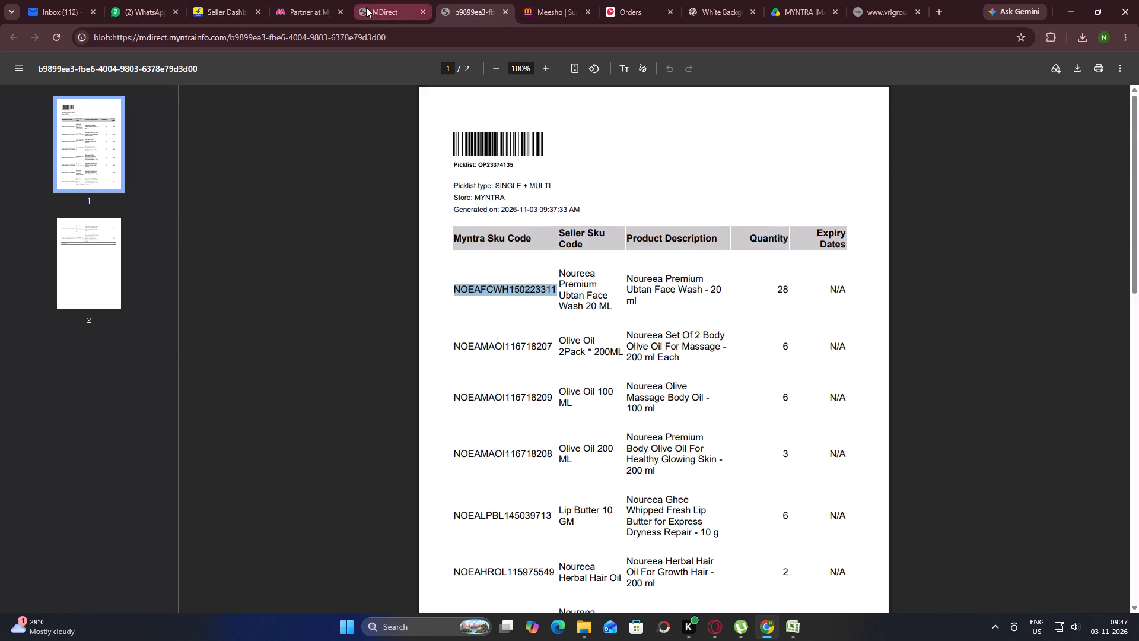
{"action": "left_click", "coordinate": [366, 7]}
{"action": "key", "text": "ctrl+v"}
{"action": "key", "text": "Return"}
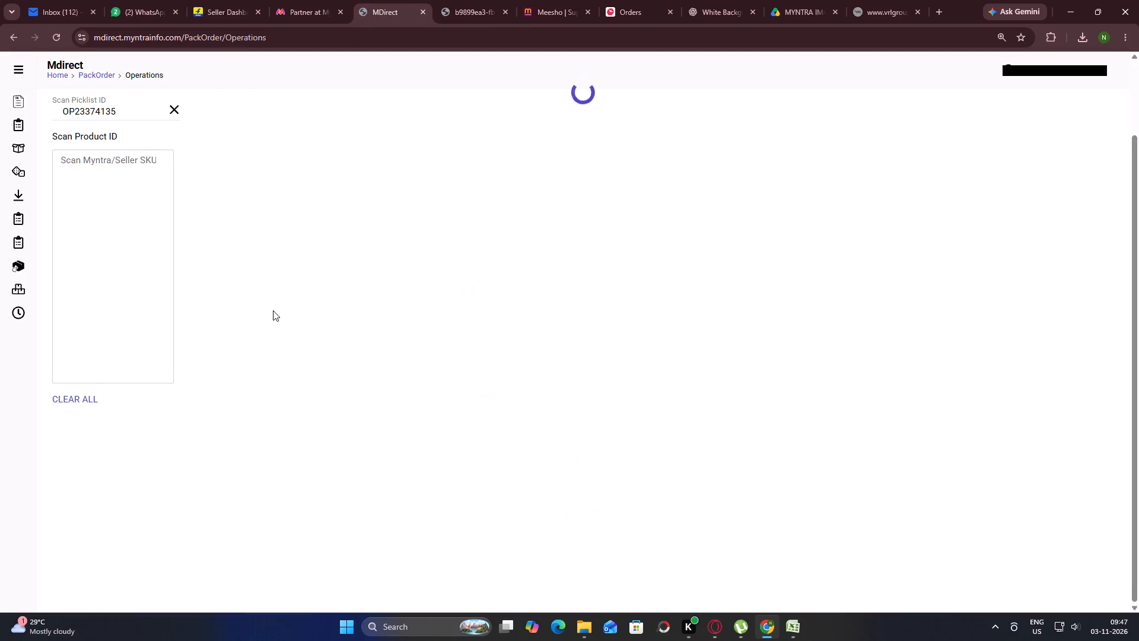
{"action": "left_click", "coordinate": [485, 413]}
{"action": "left_click", "coordinate": [884, 104]}
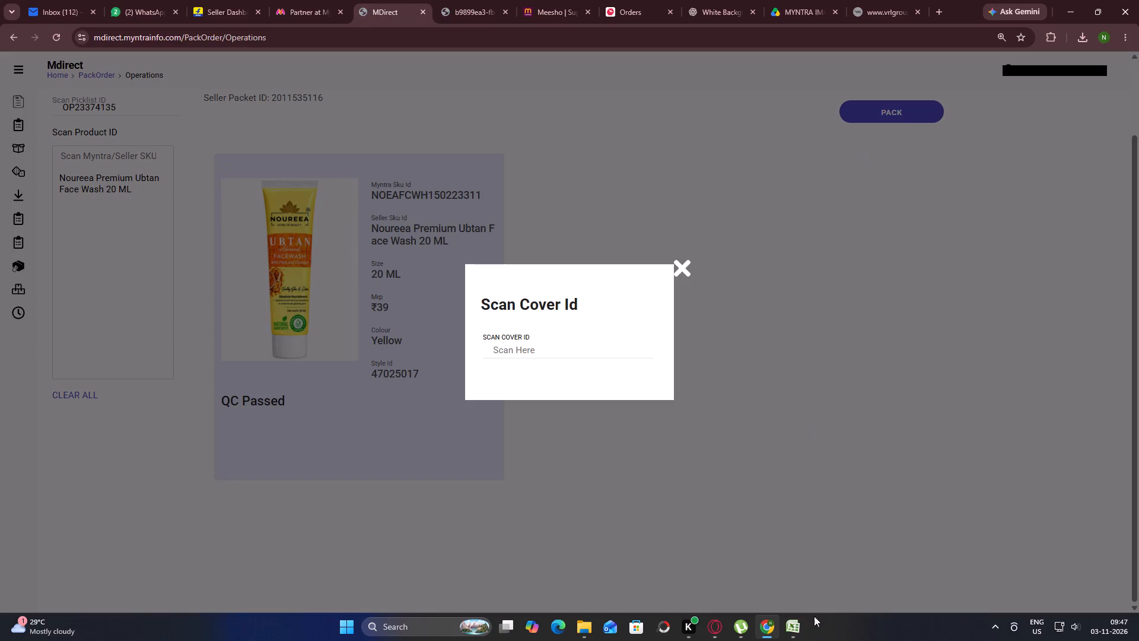
Copy package ID MYNT8302 from the PCKG ID column in Excel and submit it as the packet's cover ID in Mdirect.
{"action": "left_click", "coordinate": [790, 633]}
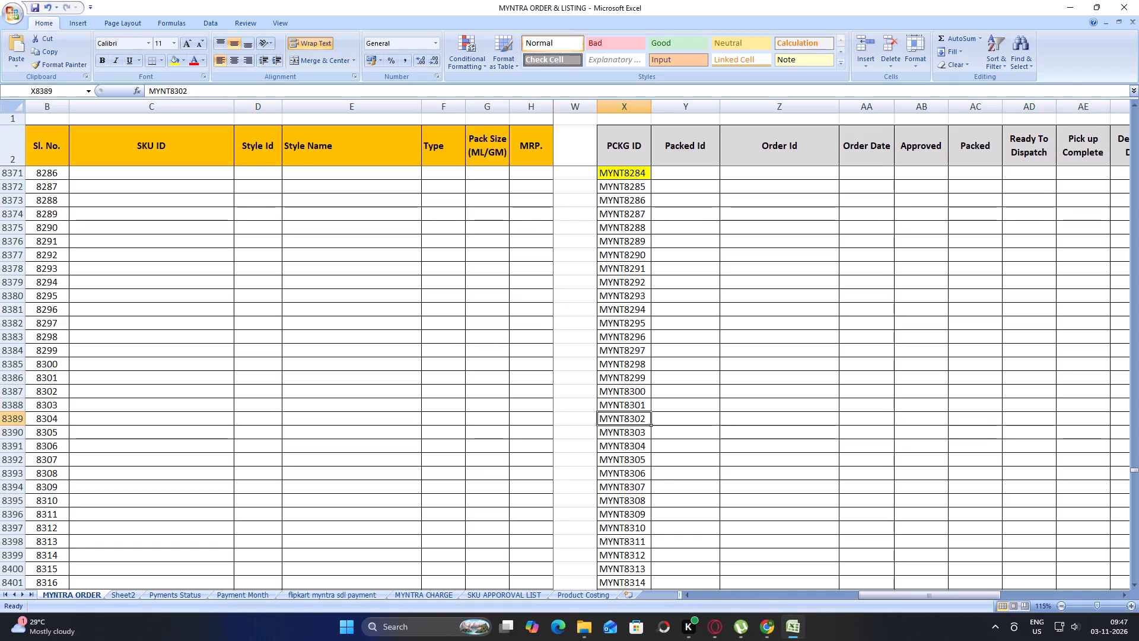
{"action": "left_click", "coordinate": [625, 416]}
{"action": "key", "text": "ctrl+c"}
{"action": "key", "text": "alt+Tab"}
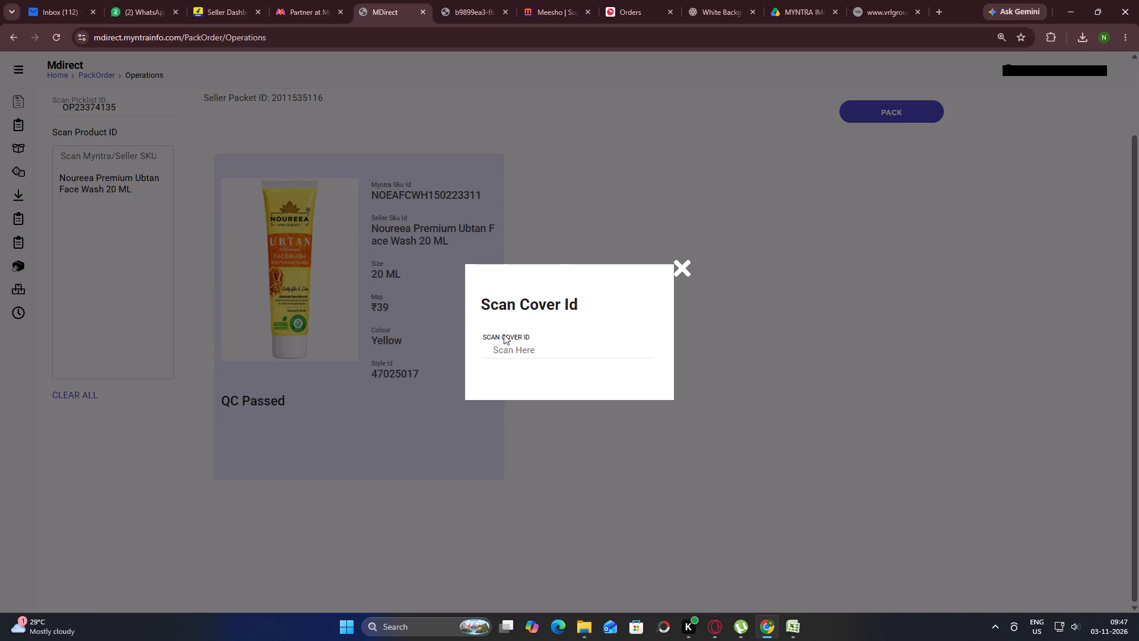
{"action": "left_click", "coordinate": [526, 346]}
{"action": "key", "text": "ctrl+v"}
{"action": "key", "text": "Return"}
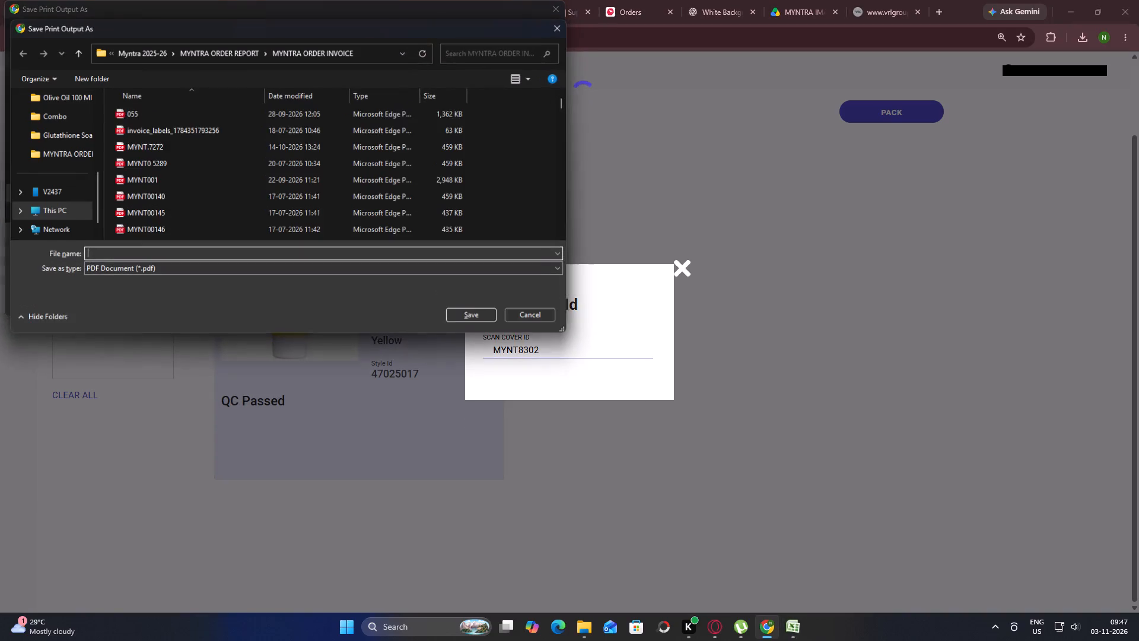
Save the packet's two print outputs as MYNT8302 and MYNT08302 in the MYNTRA ORDER INVOICE folder.
{"action": "key", "text": "ctrl+v"}
{"action": "key", "text": "Return"}
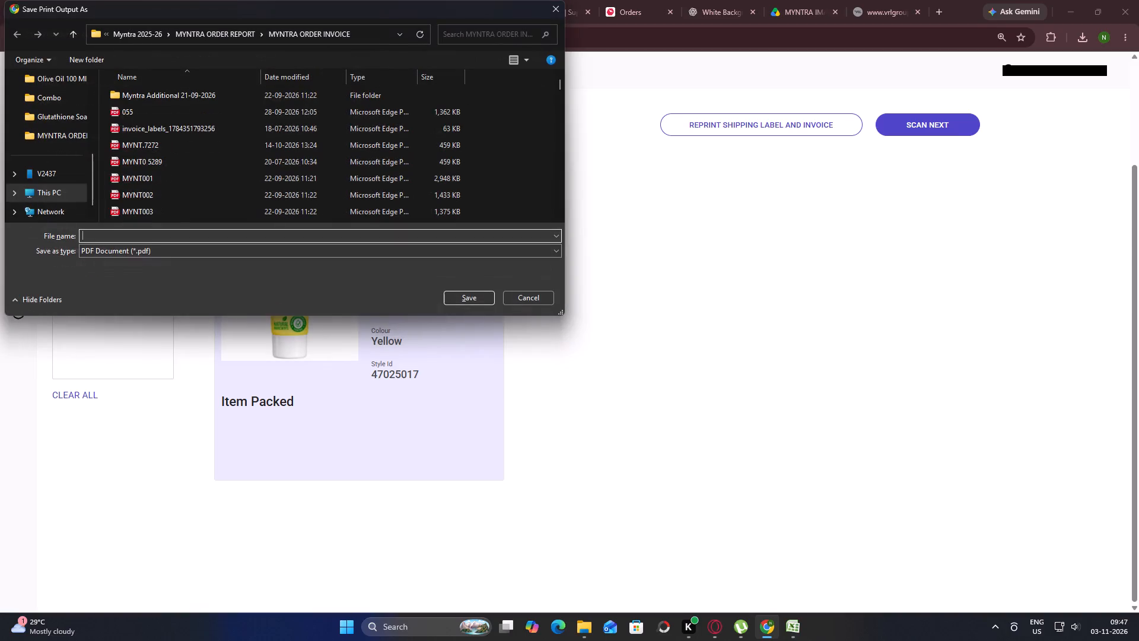
{"action": "key", "text": "ctrl+v"}
{"action": "key", "text": "Left"}
{"action": "key", "text": "Left"}
{"action": "key", "text": "Left"}
{"action": "key", "text": "Left"}
{"action": "key", "text": "0"}
{"action": "key", "text": "Return"}
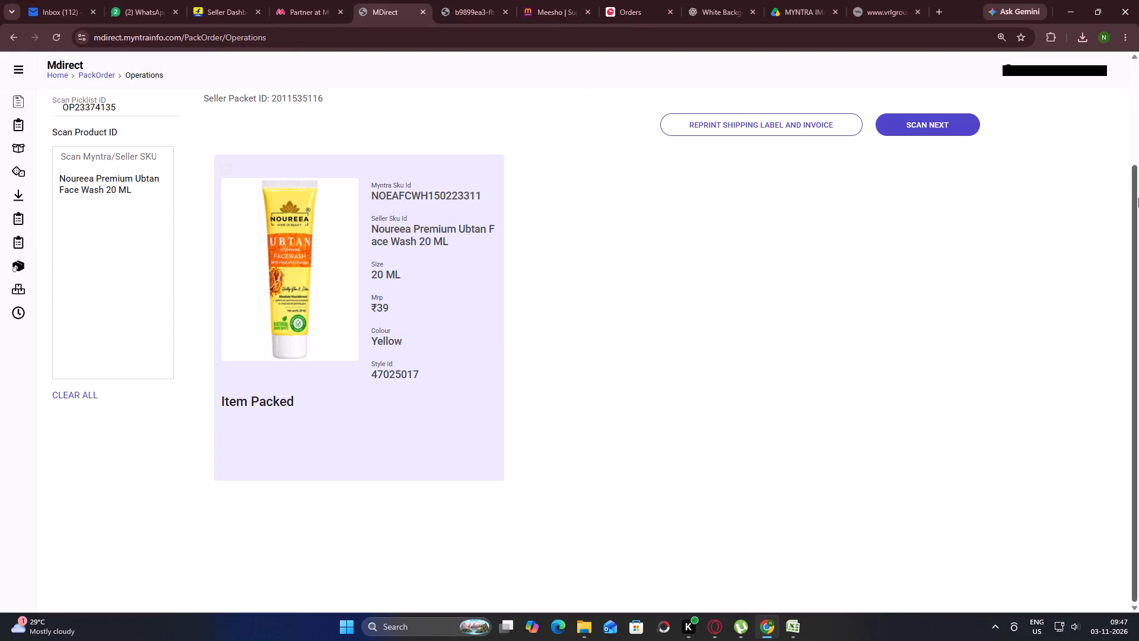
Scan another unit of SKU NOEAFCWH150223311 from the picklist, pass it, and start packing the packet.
{"action": "left_click", "coordinate": [925, 128]}
{"action": "left_click", "coordinate": [454, 13]}
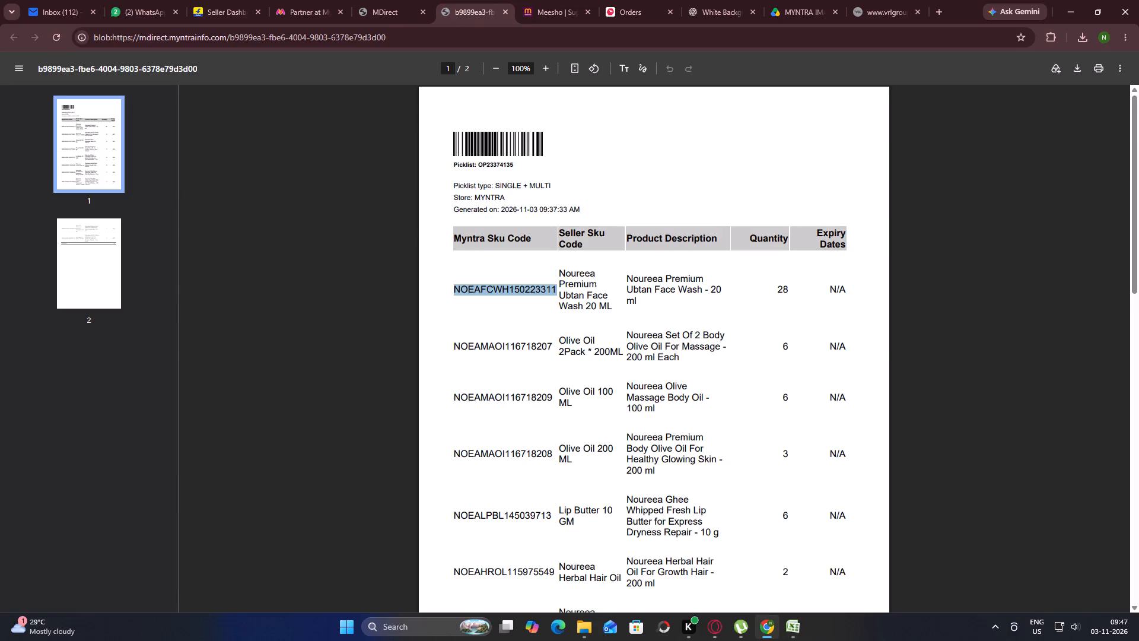
{"action": "key", "text": "ctrl+c"}
{"action": "left_click", "coordinate": [386, 1]}
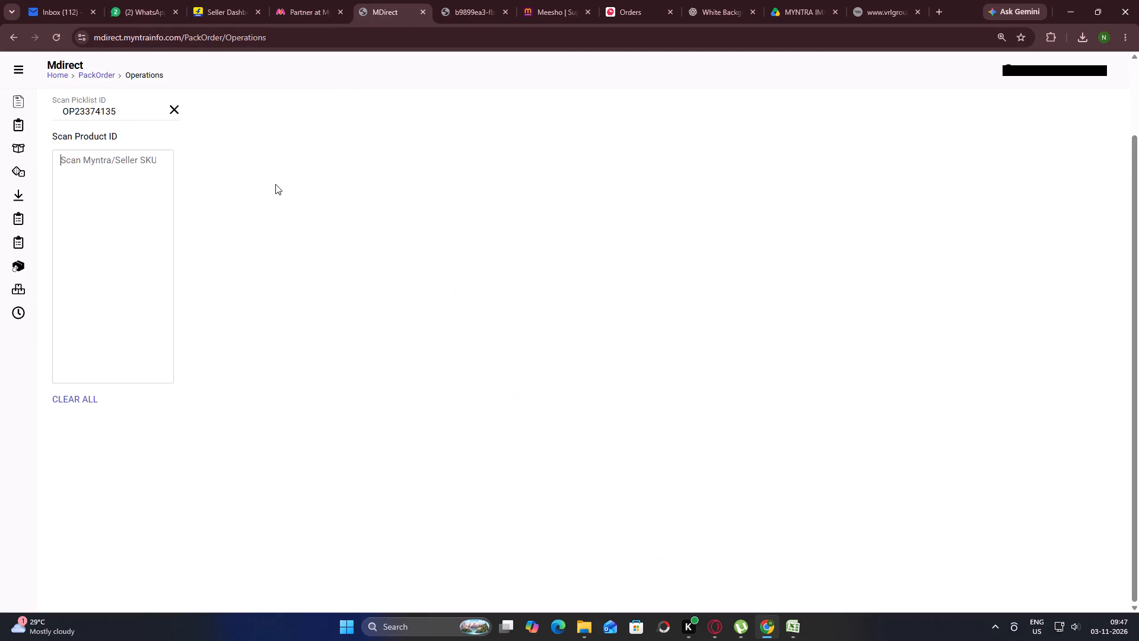
{"action": "key", "text": "ctrl+v"}
{"action": "key", "text": "Return"}
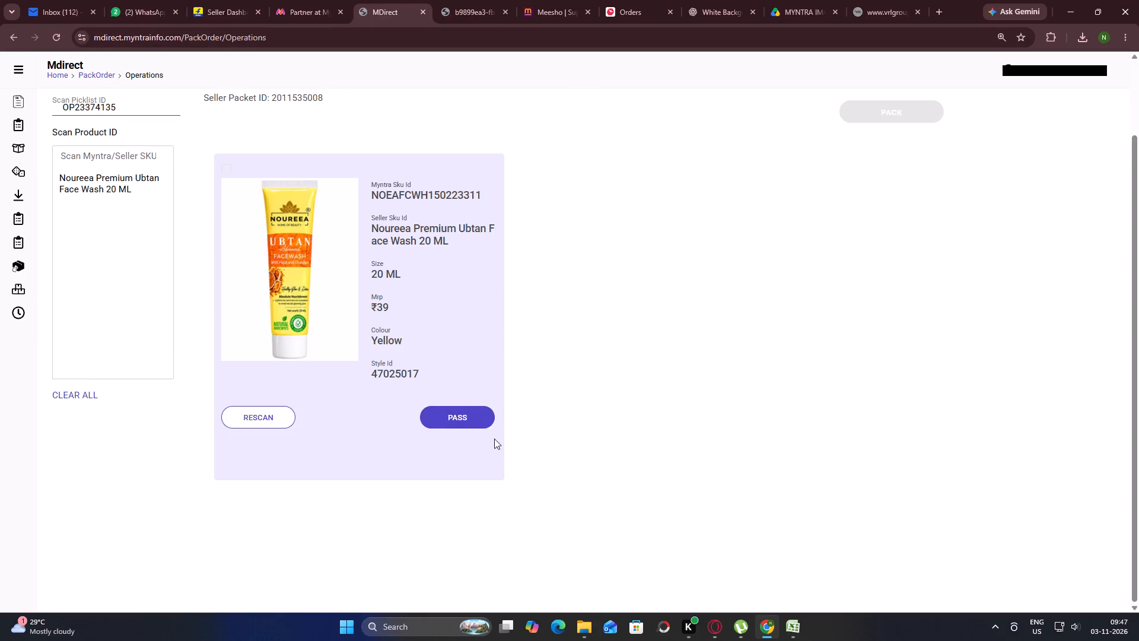
{"action": "left_click", "coordinate": [483, 420]}
{"action": "left_click", "coordinate": [870, 106]}
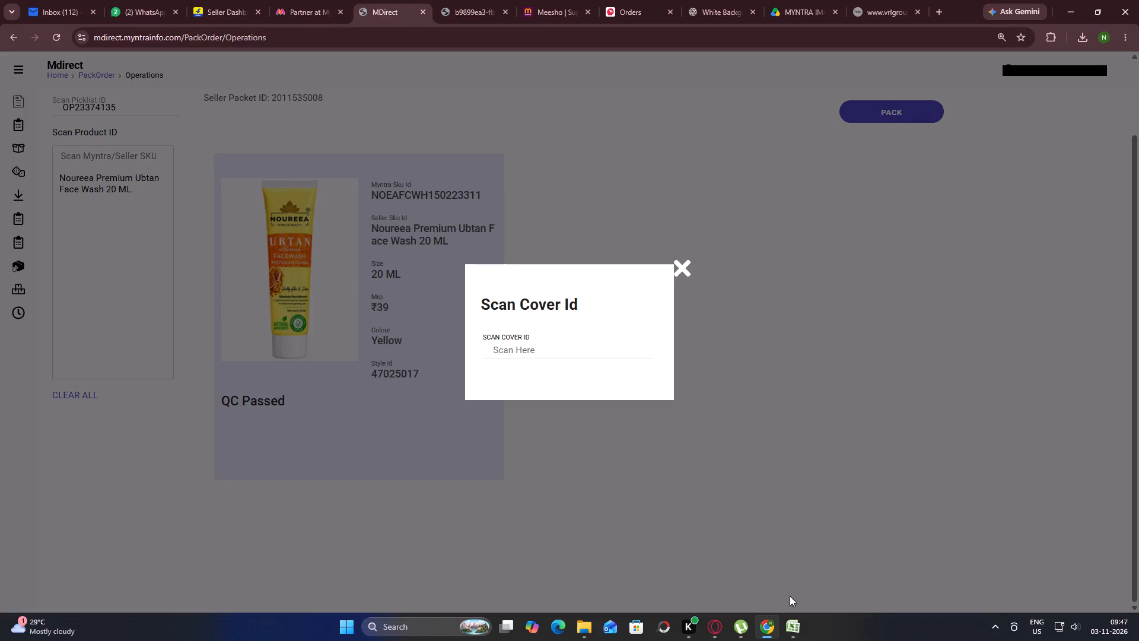
Copy package ID MYNT8303 from the PCKG ID column in Excel and submit it as the packet's cover ID in Mdirect.
{"action": "left_click", "coordinate": [791, 623]}
{"action": "left_click", "coordinate": [615, 430]}
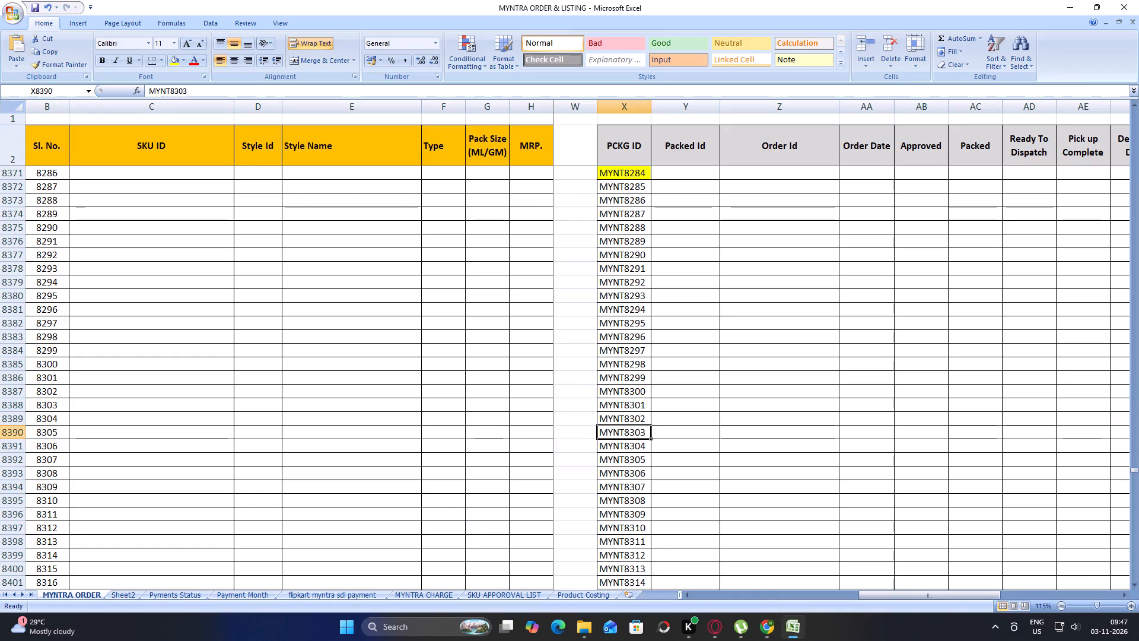
{"action": "key", "text": "ctrl+c"}
{"action": "key", "text": "alt+Tab"}
{"action": "left_click", "coordinate": [566, 351]}
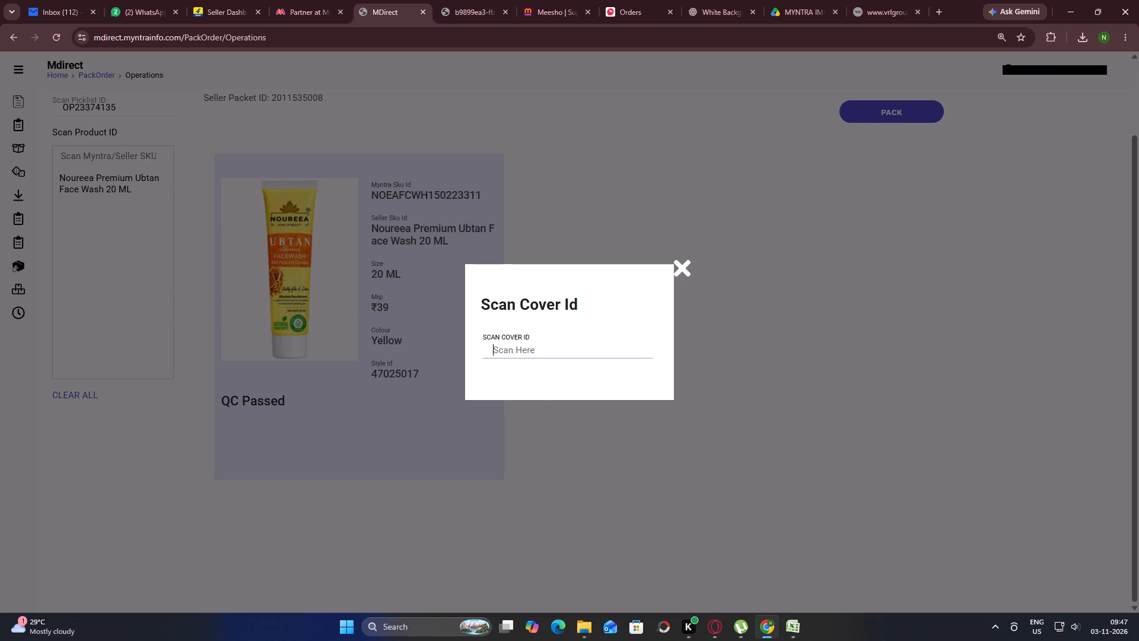
{"action": "key", "text": "ctrl+v"}
{"action": "key", "text": "Return"}
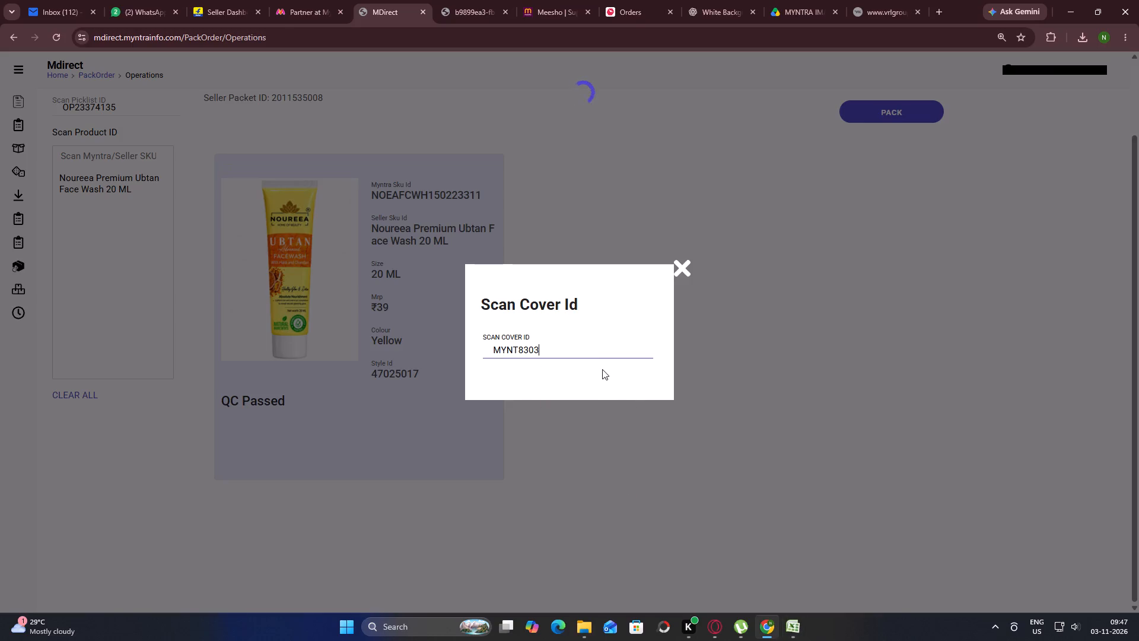
Save the packet's two print outputs as MYNT8303 and MYNT08303 in the MYNTRA ORDER INVOICE folder.
{"action": "left_click", "coordinate": [170, 258]}
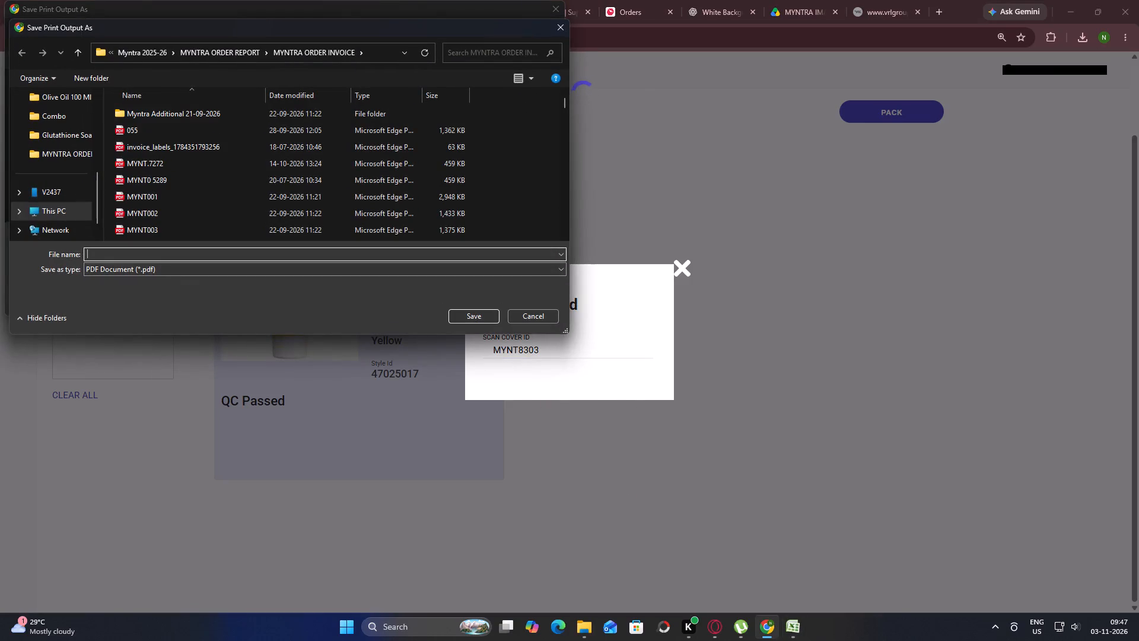
{"action": "key", "text": "ctrl+v"}
{"action": "key", "text": "Return"}
{"action": "key", "text": "ctrl+v"}
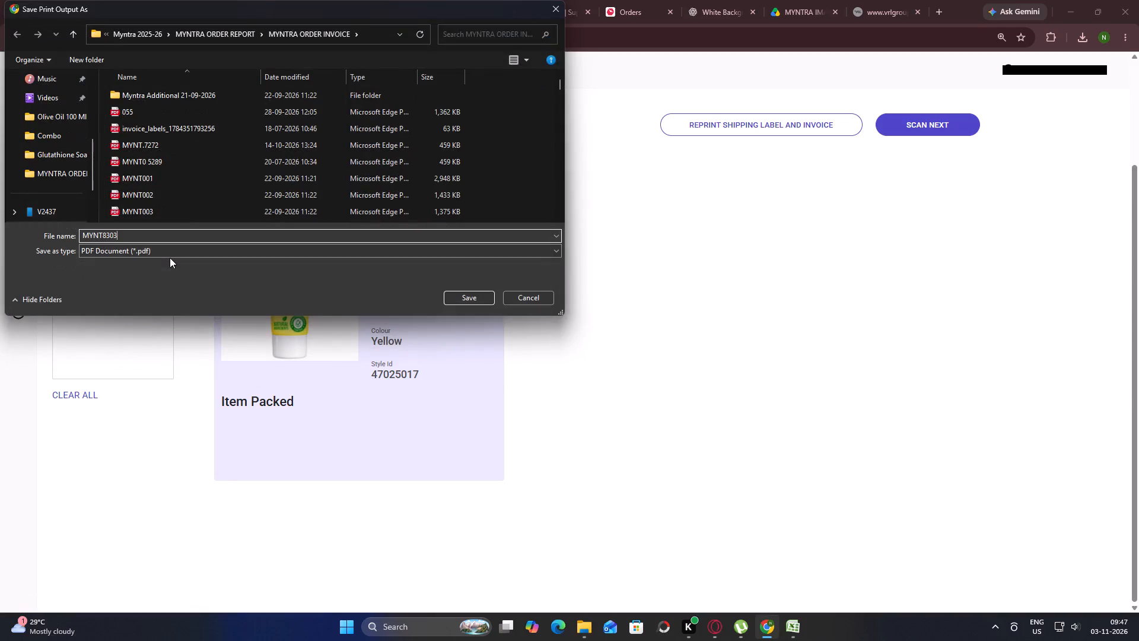
{"action": "key", "text": "Left"}
{"action": "key", "text": "Left"}
{"action": "key", "text": "Left"}
{"action": "key", "text": "Left"}
{"action": "key", "text": "0"}
{"action": "key", "text": "Return"}
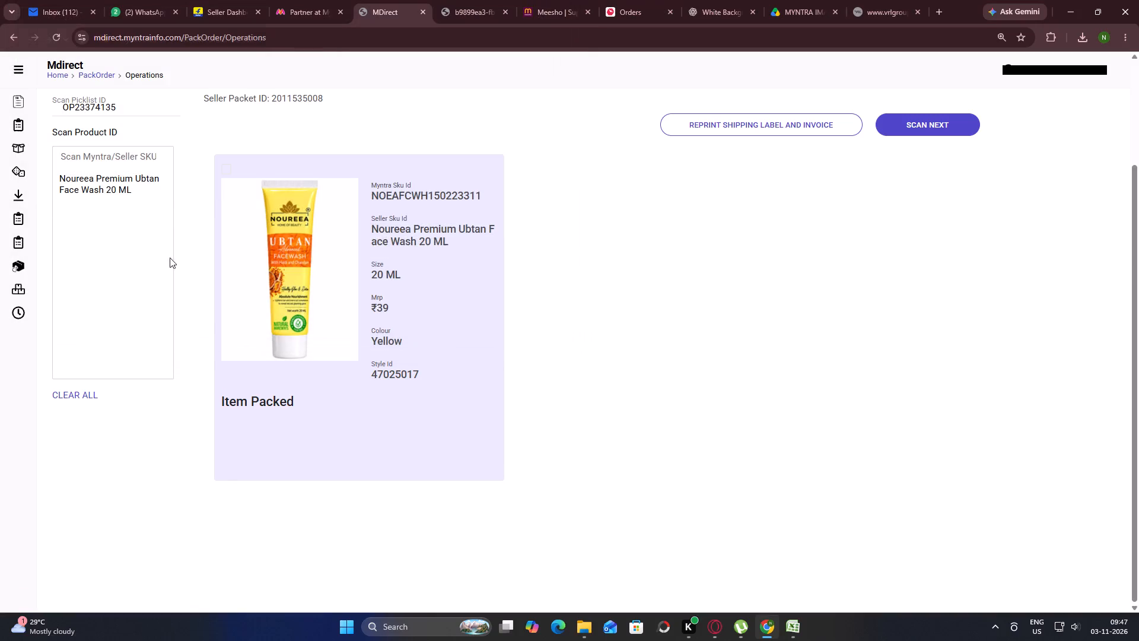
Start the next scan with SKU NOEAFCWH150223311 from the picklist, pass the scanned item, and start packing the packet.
{"action": "left_click", "coordinate": [917, 119]}
{"action": "left_click", "coordinate": [483, 11]}
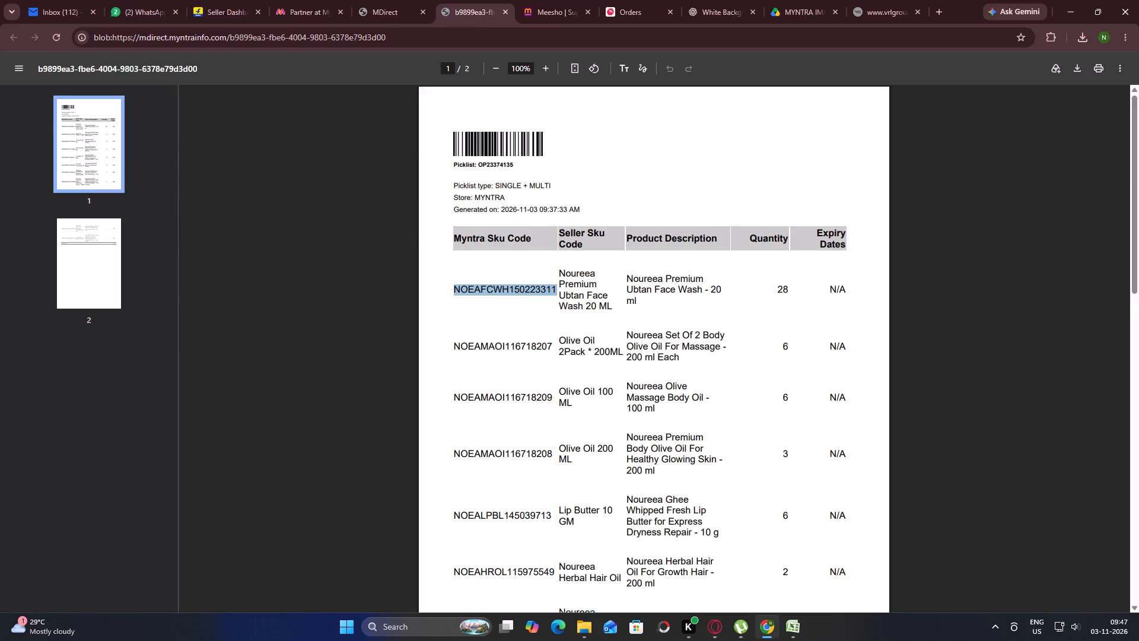
{"action": "key", "text": "ctrl+c"}
{"action": "left_click", "coordinate": [402, 3]}
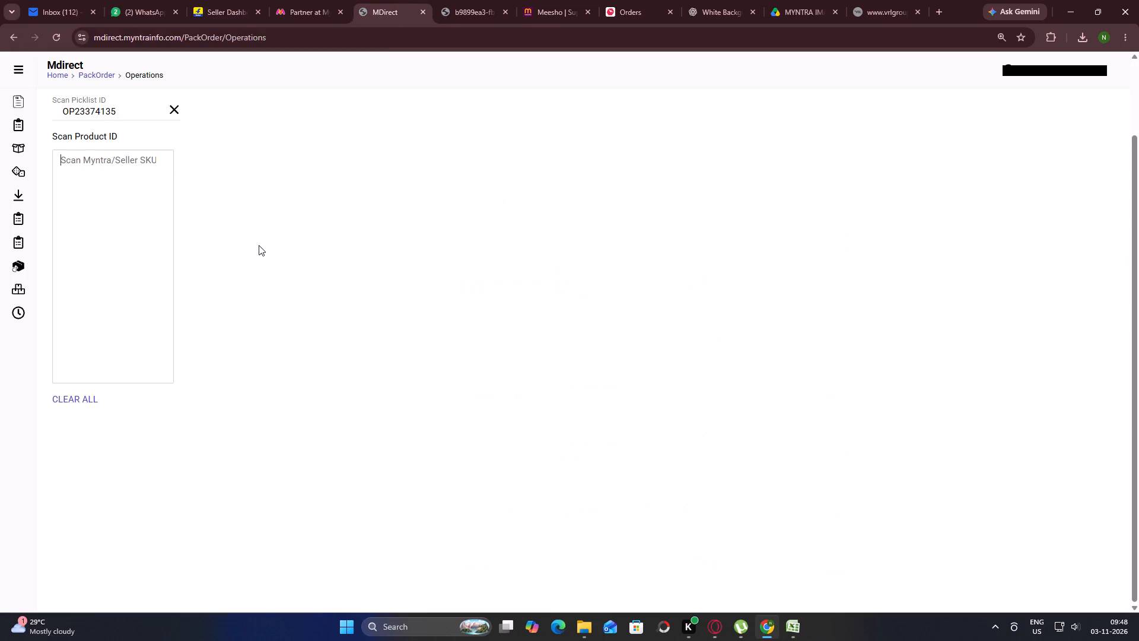
{"action": "key", "text": "ctrl+v"}
{"action": "key", "text": "Return"}
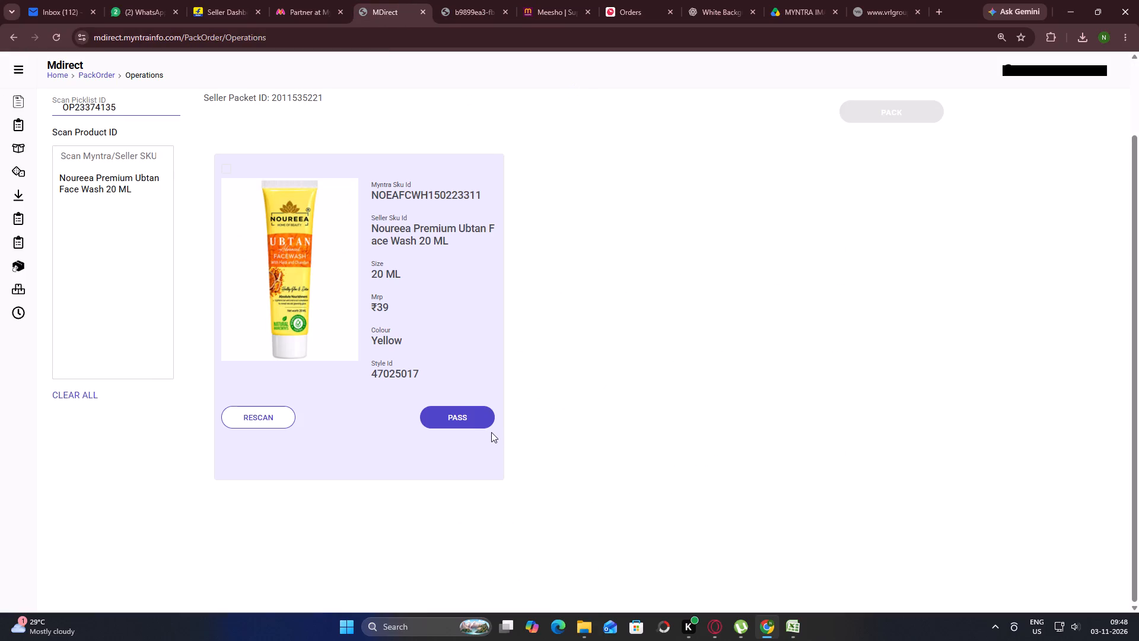
{"action": "left_click", "coordinate": [460, 407]}
{"action": "left_click", "coordinate": [908, 114]}
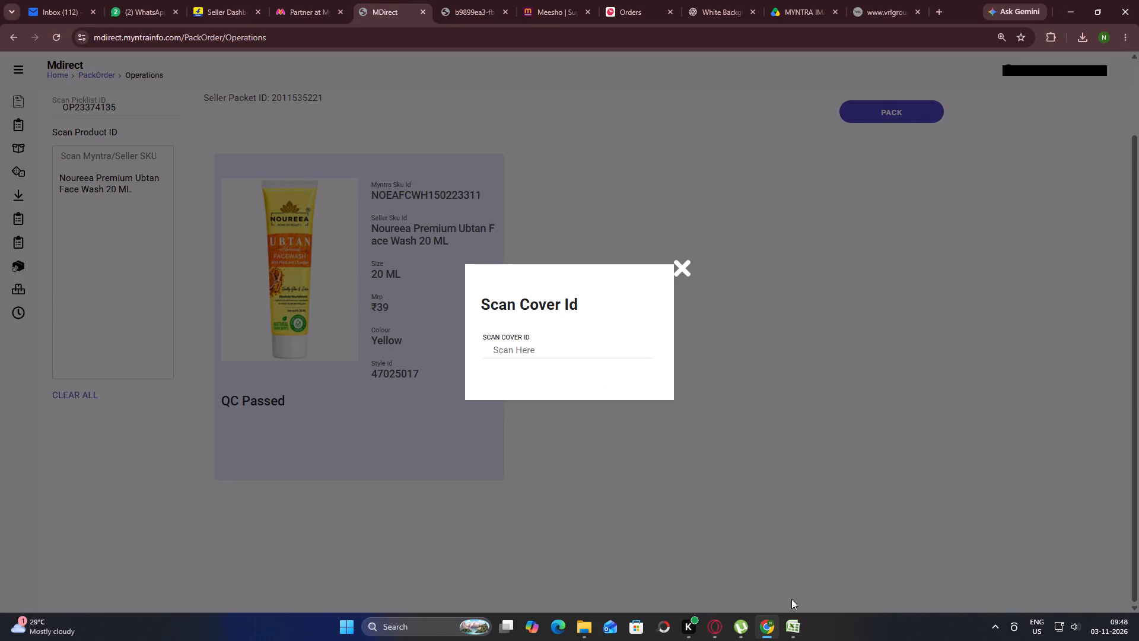
Copy package ID MYNT8304 from the PCKG ID column in Excel and submit it as the packet's cover ID in Mdirect.
{"action": "left_click", "coordinate": [788, 618]}
{"action": "left_click", "coordinate": [620, 450]}
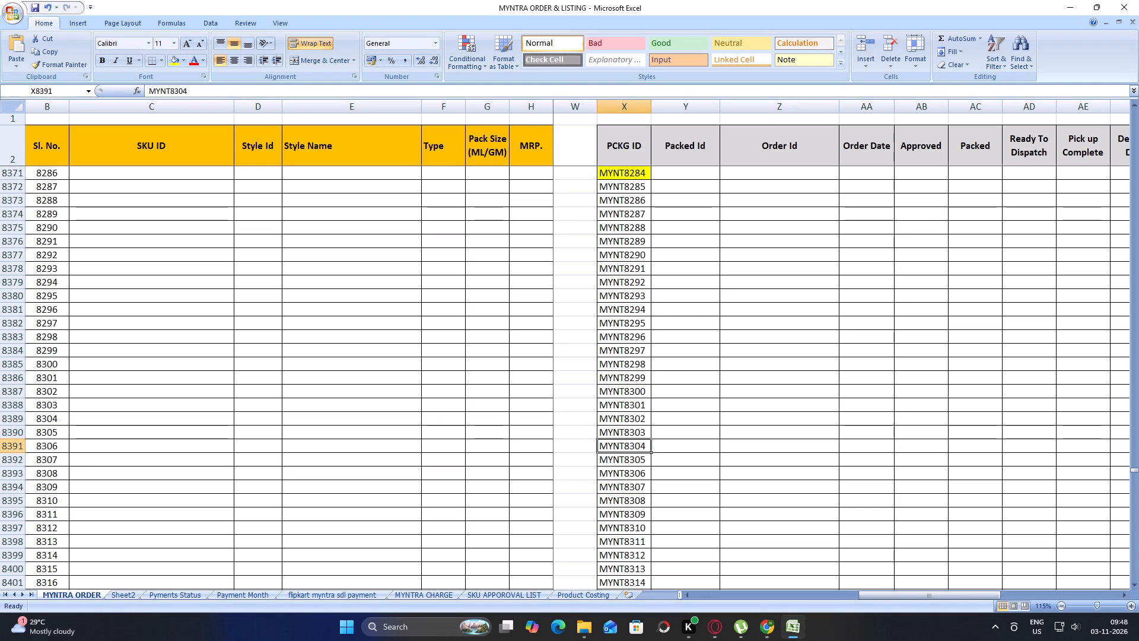
{"action": "key", "text": "ctrl+c"}
{"action": "key", "text": "alt+Tab"}
{"action": "key", "text": "alt+Tab"}
{"action": "key", "text": "alt+Tab"}
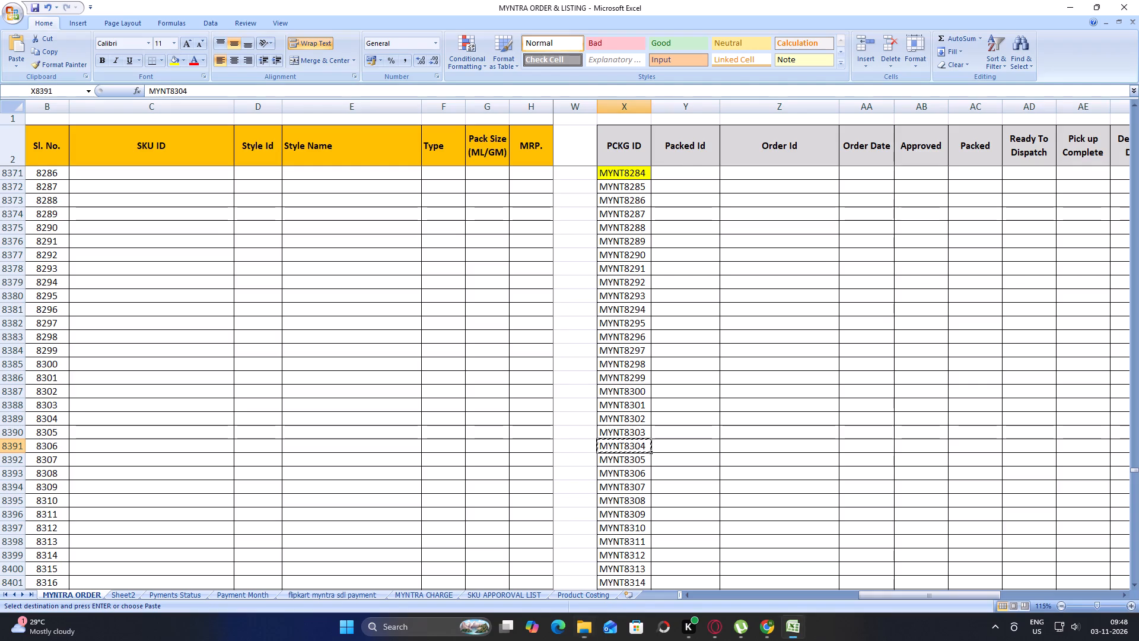
{"action": "left_click", "coordinate": [769, 615]}
{"action": "left_click", "coordinate": [575, 340]}
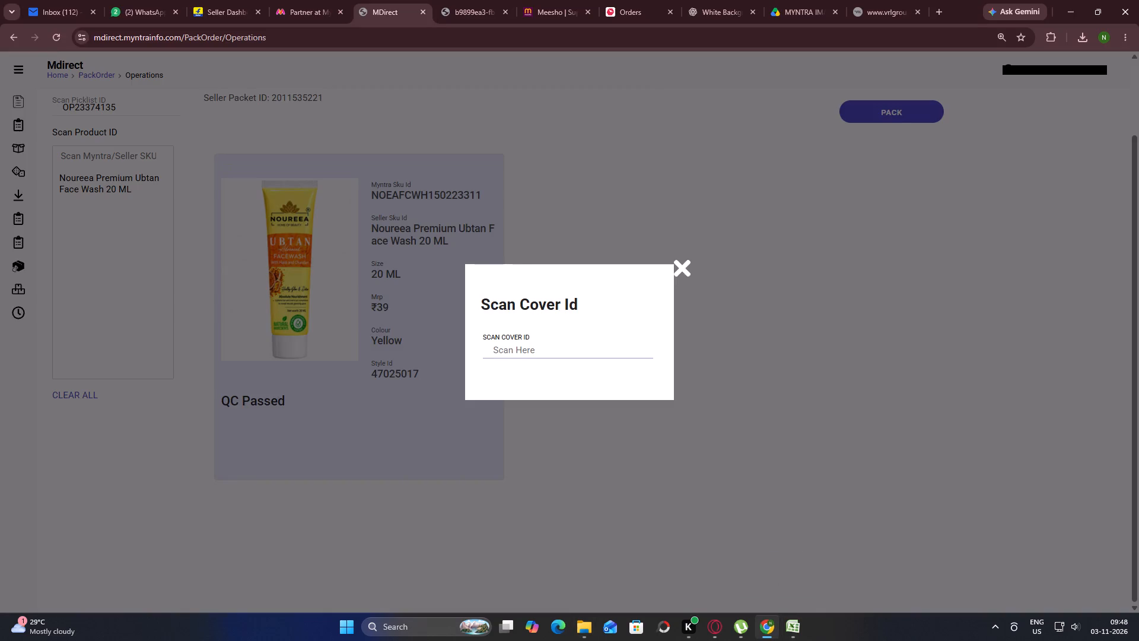
{"action": "key", "text": "ctrl+v"}
{"action": "key", "text": "Return"}
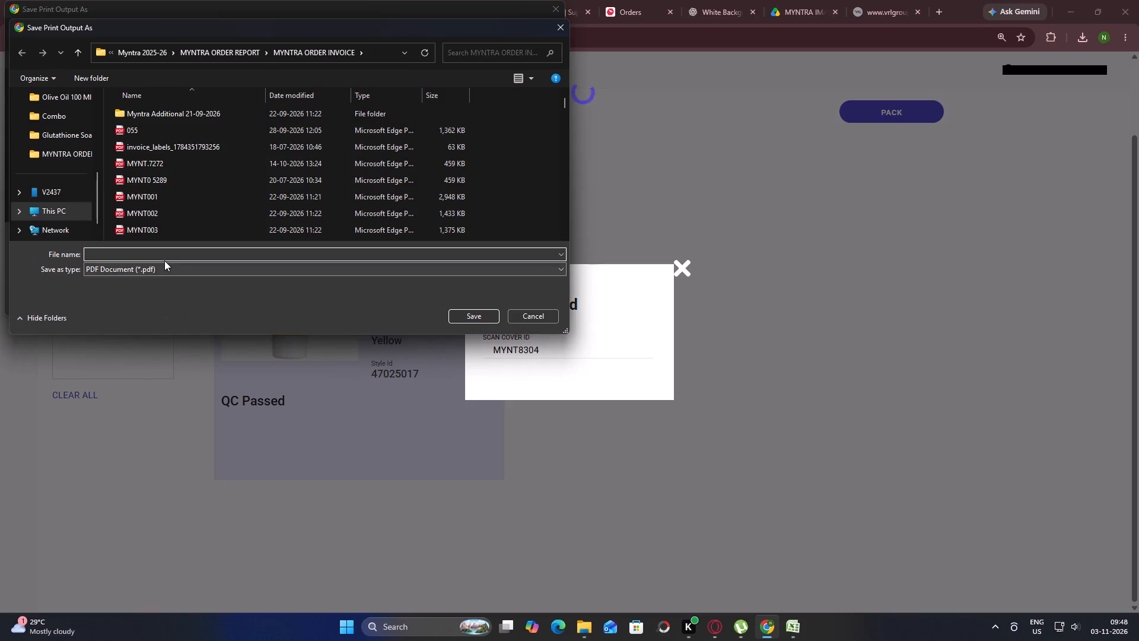
Save the packet's two print outputs as MYNT8304 and MYNT08304 in the MYNTRA ORDER INVOICE folder.
{"action": "key", "text": "ctrl+v"}
{"action": "key", "text": "Return"}
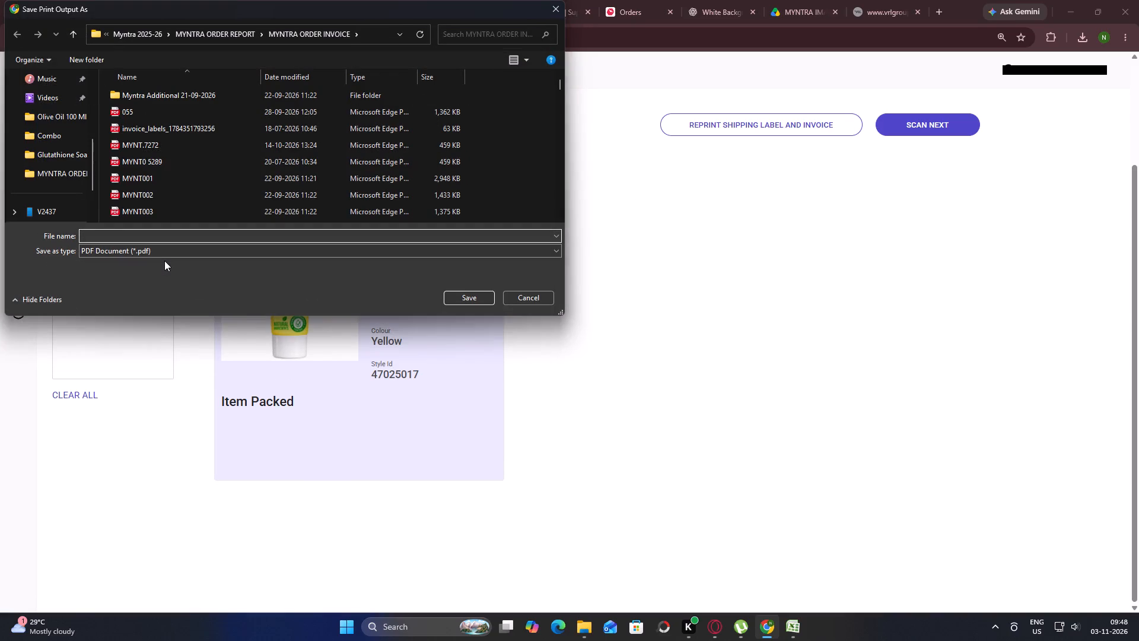
{"action": "key", "text": "ctrl+v"}
{"action": "key", "text": "Left"}
{"action": "key", "text": "Left"}
{"action": "key", "text": "Left"}
{"action": "key", "text": "Left"}
{"action": "key", "text": "0"}
{"action": "key", "text": "Return"}
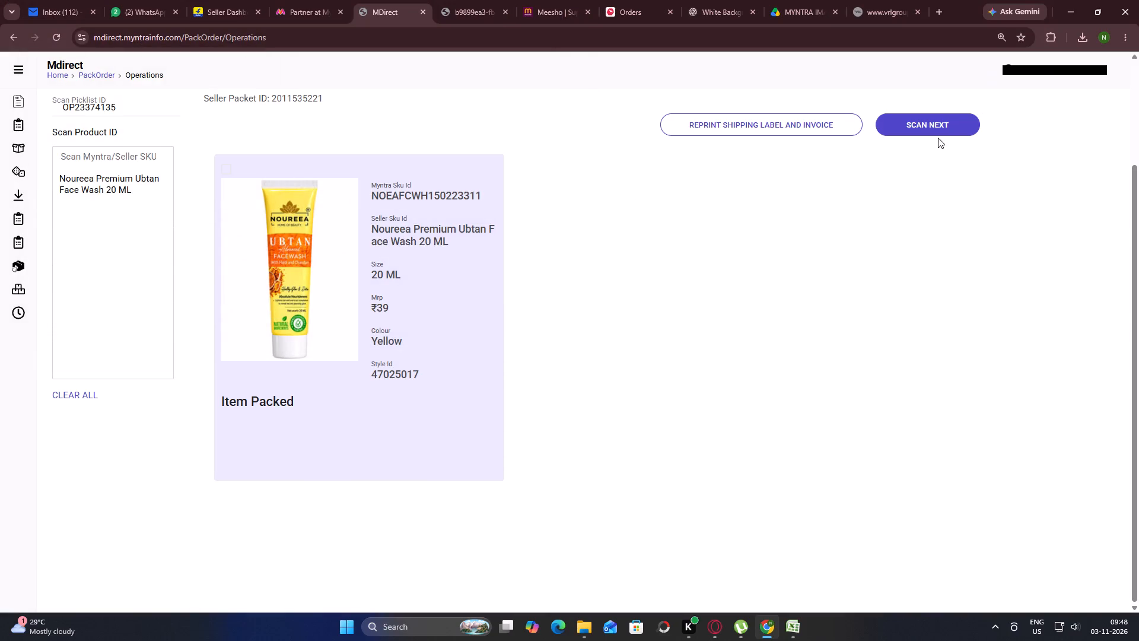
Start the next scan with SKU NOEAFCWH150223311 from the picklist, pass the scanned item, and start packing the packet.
{"action": "left_click", "coordinate": [938, 132]}
{"action": "left_click", "coordinate": [446, 2]}
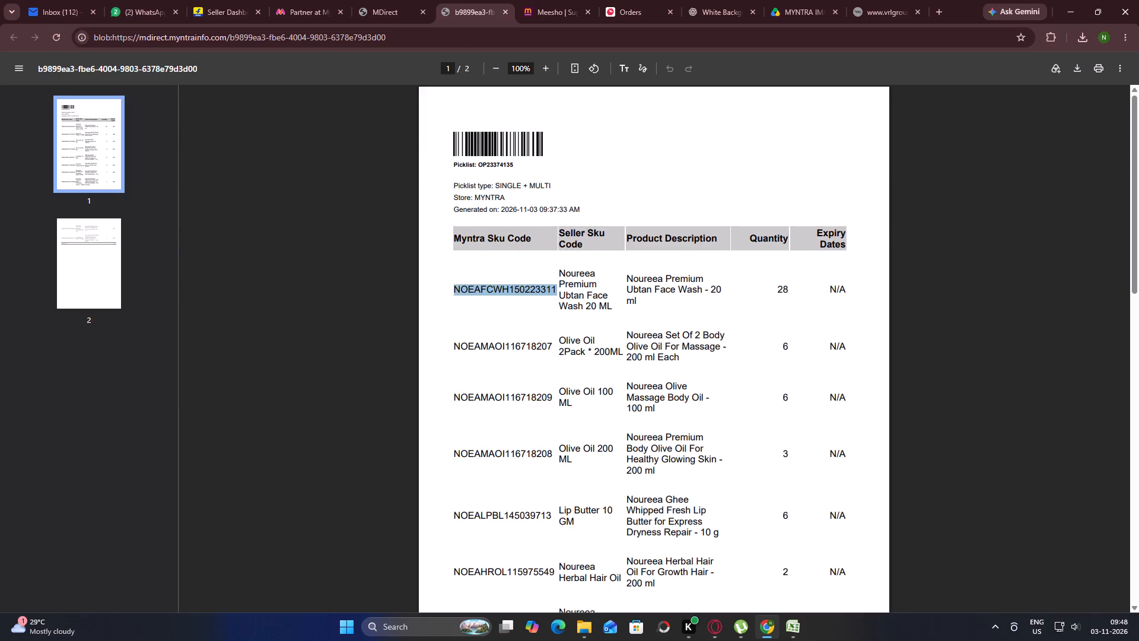
{"action": "key", "text": "ctrl+c"}
{"action": "left_click", "coordinate": [397, 3]}
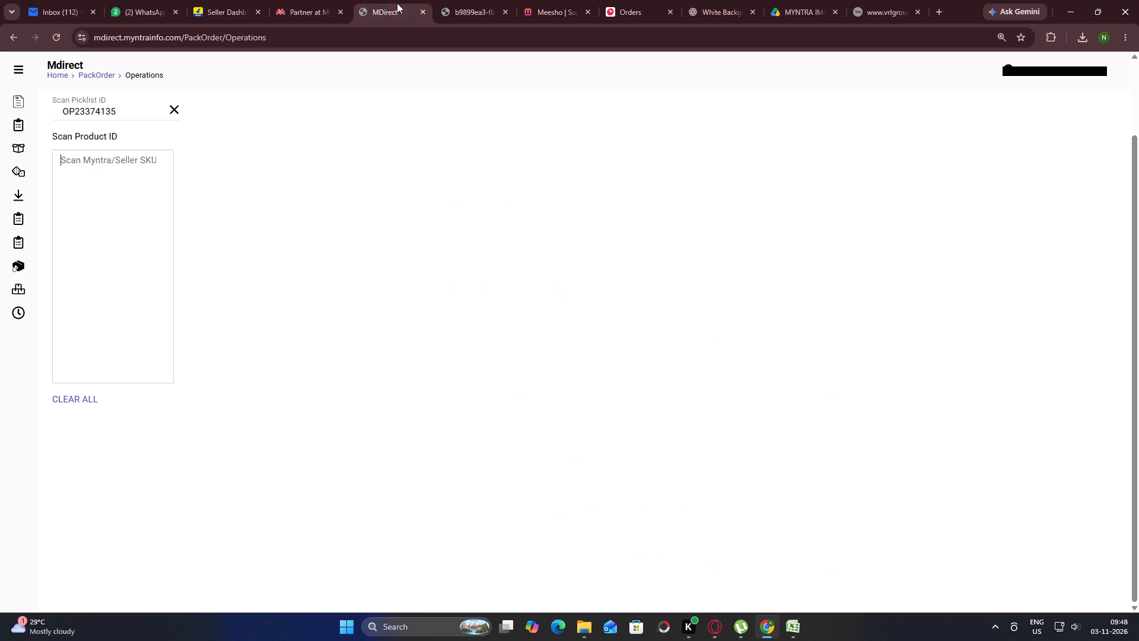
{"action": "key", "text": "ctrl+v"}
{"action": "key", "text": "Return"}
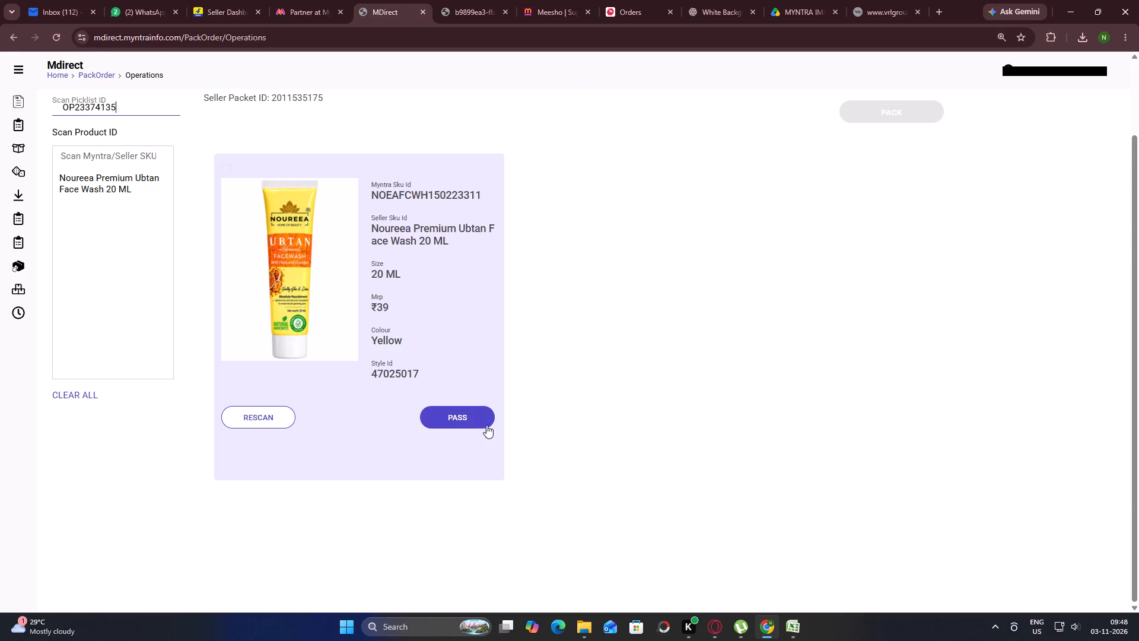
{"action": "left_click", "coordinate": [480, 418]}
{"action": "left_click", "coordinate": [909, 120]}
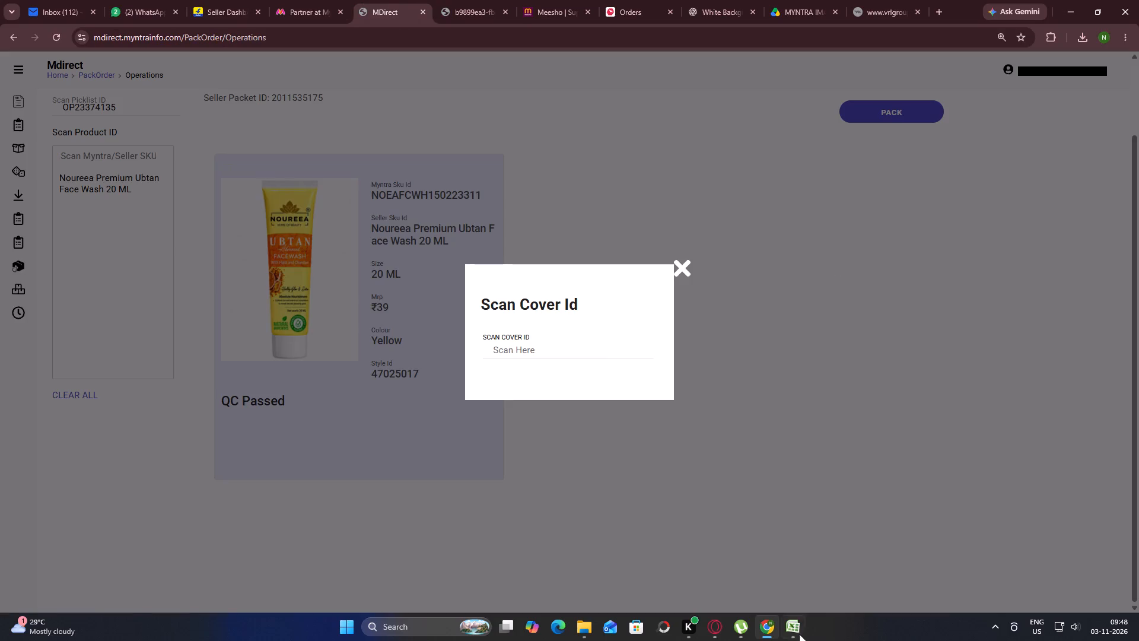
{"action": "left_click", "coordinate": [798, 632]}
{"action": "left_click", "coordinate": [627, 463]}
{"action": "key", "text": "ctrl+c"}
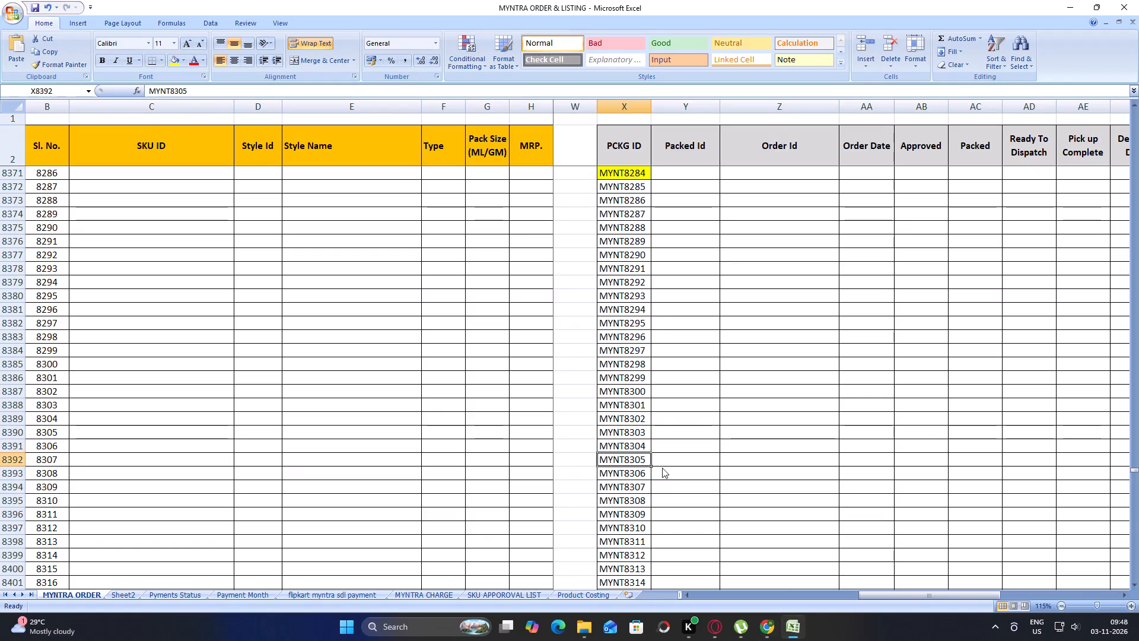
{"action": "key", "text": "alt+Tab"}
{"action": "left_click", "coordinate": [556, 347]}
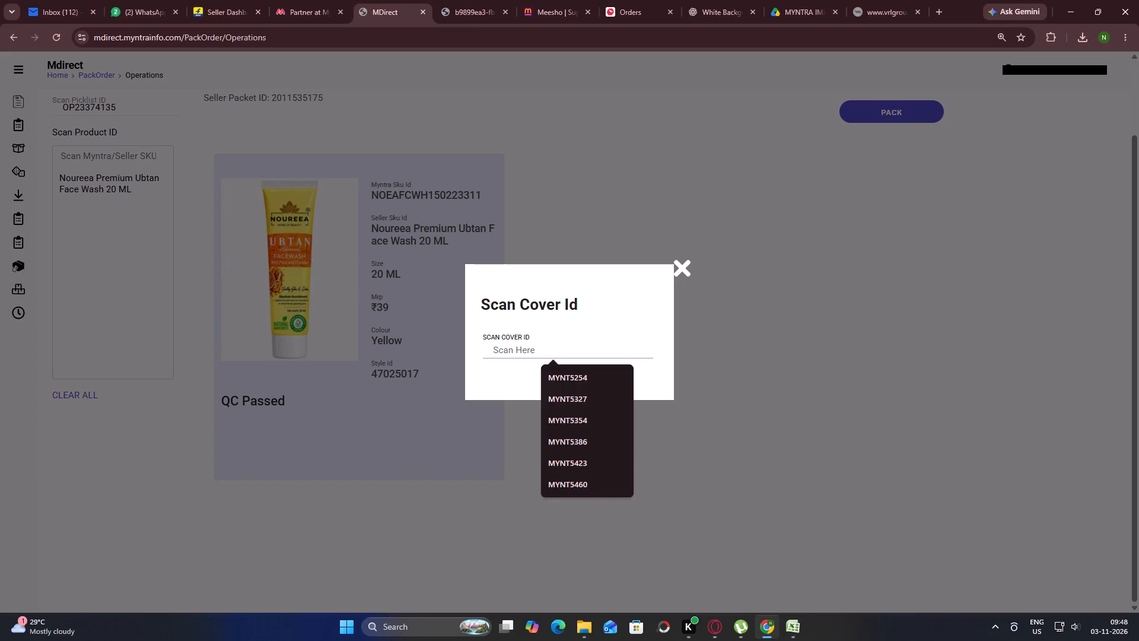
{"action": "key", "text": "ctrl+v"}
{"action": "key", "text": "Return"}
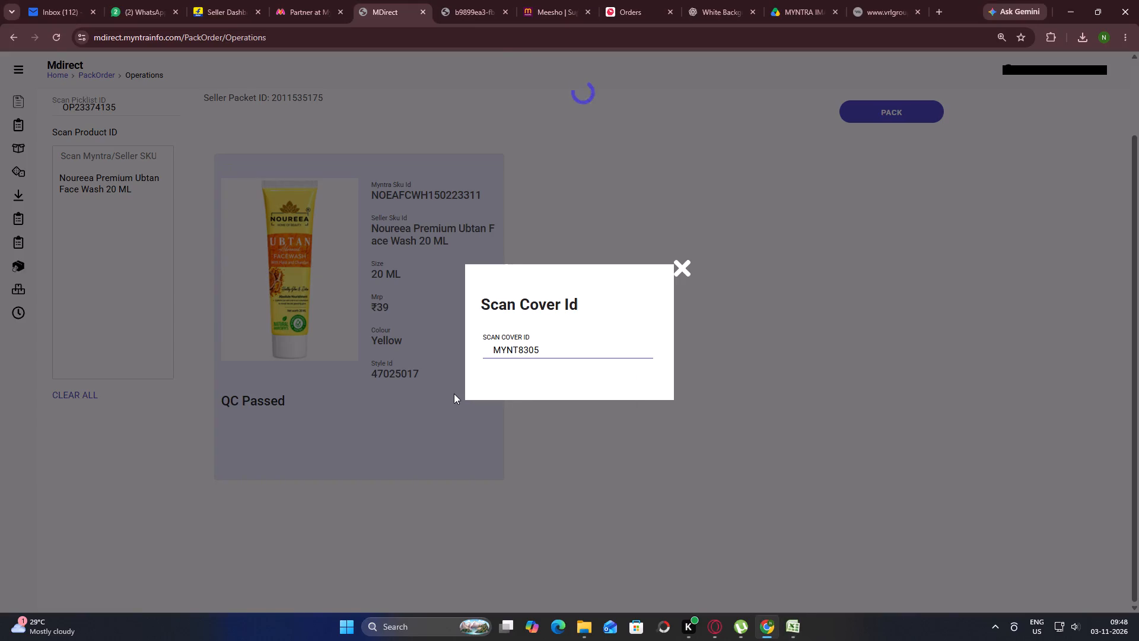
Save the packet's two print outputs as MYNT8305 and MYNT08305 in the MYNTRA ORDER INVOICE folder.
{"action": "key", "text": "ctrl+v"}
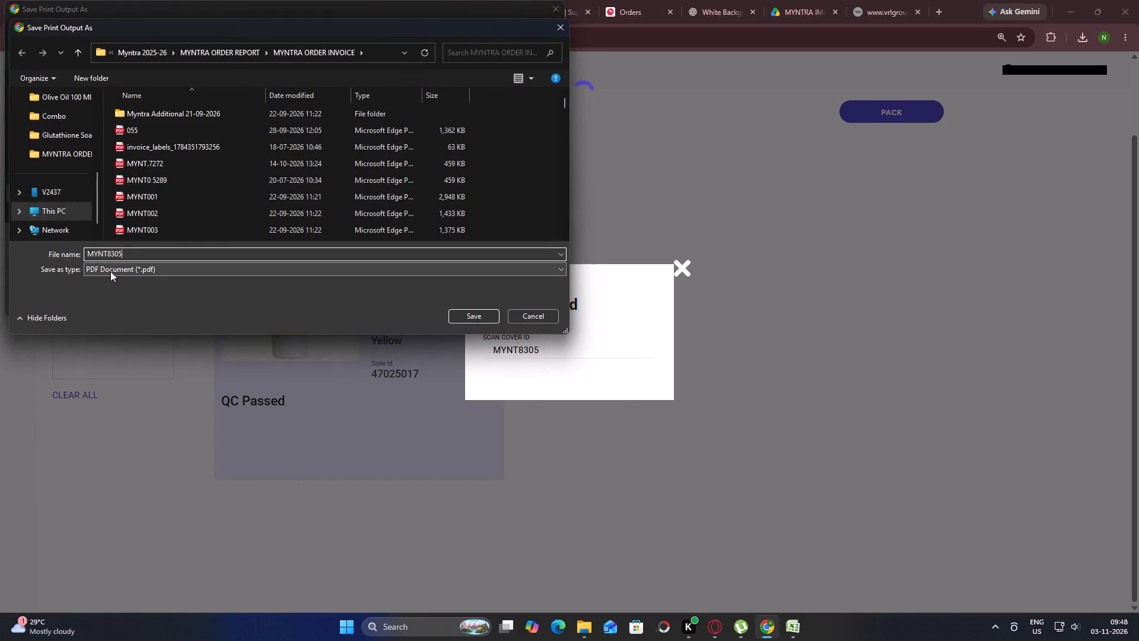
{"action": "key", "text": "Return"}
{"action": "key", "text": "ctrl+v"}
{"action": "key", "text": "Left"}
{"action": "key", "text": "Left"}
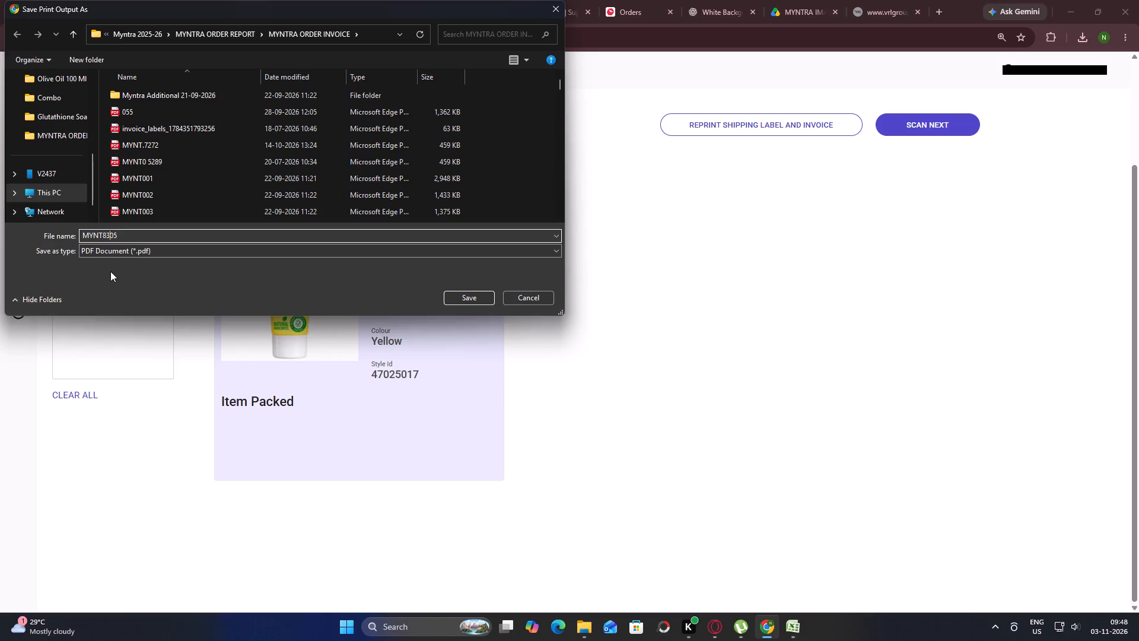
{"action": "key", "text": "Left"}
{"action": "key", "text": "Left"}
{"action": "key", "text": "0"}
{"action": "key", "text": "Return"}
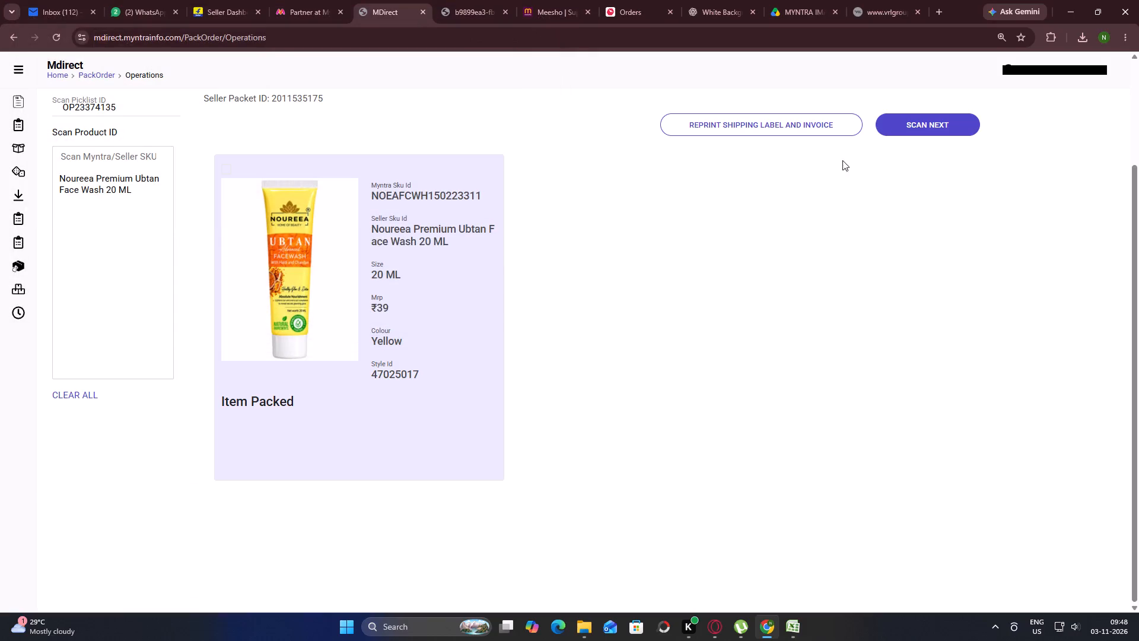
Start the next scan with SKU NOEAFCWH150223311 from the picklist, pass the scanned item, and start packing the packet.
{"action": "left_click", "coordinate": [944, 126]}
{"action": "left_click", "coordinate": [478, 6]}
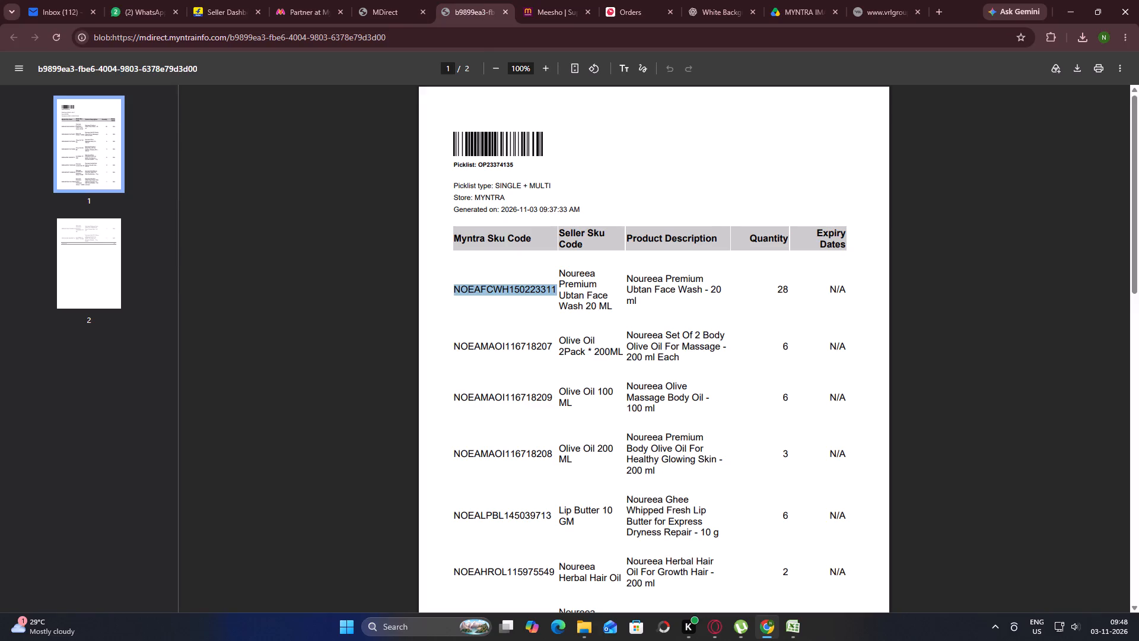
{"action": "key", "text": "ctrl+c"}
{"action": "left_click", "coordinate": [405, 0]}
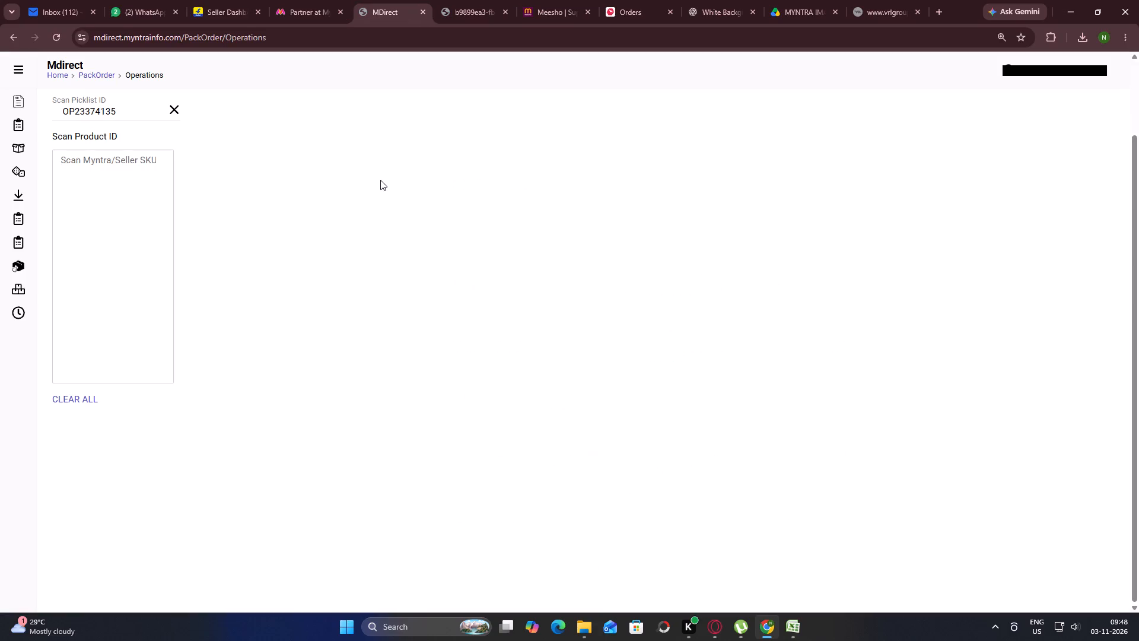
{"action": "key", "text": "ctrl+v"}
{"action": "key", "text": "Return"}
{"action": "left_click", "coordinate": [478, 428]}
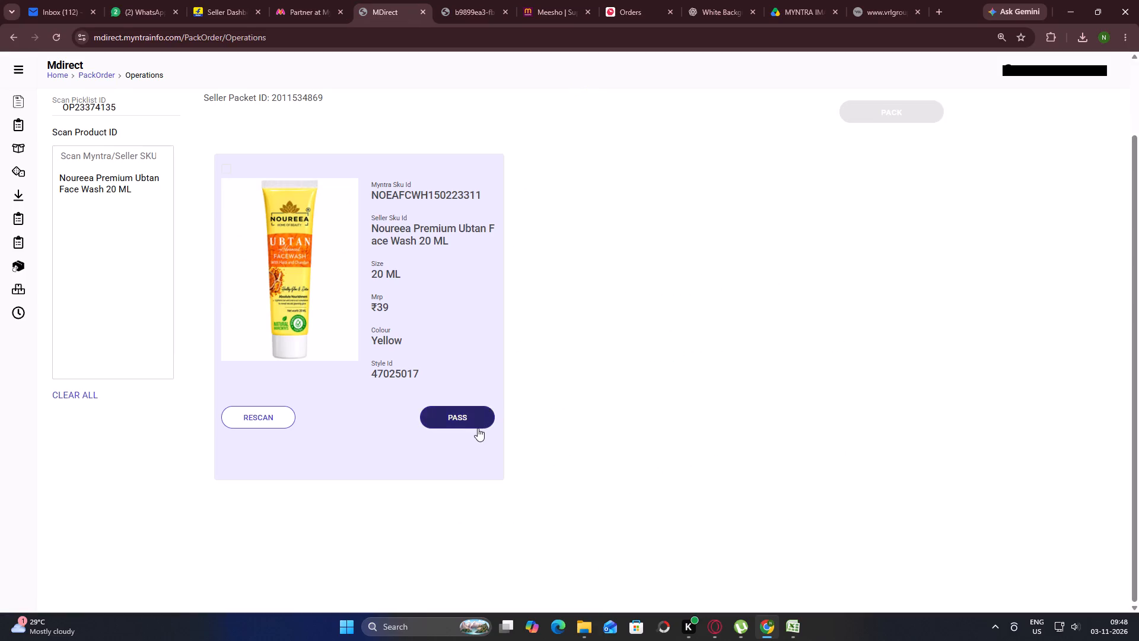
{"action": "left_click", "coordinate": [860, 118]}
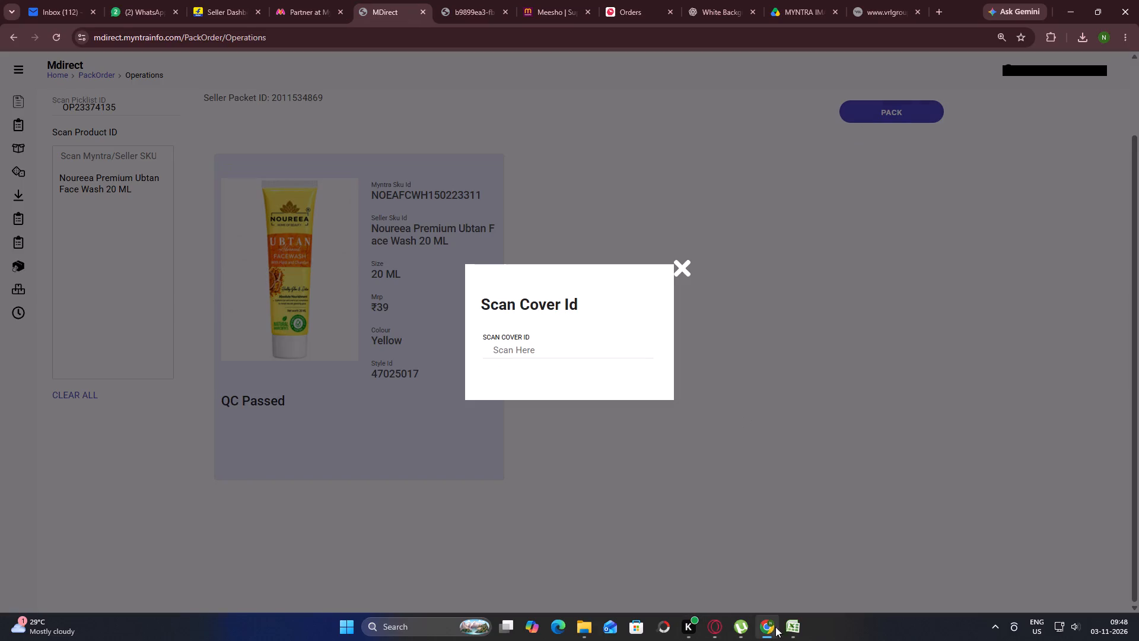
Copy package ID MYNT8306 from the PCKG ID column in Excel and submit it as the packet's cover ID in Mdirect.
{"action": "left_click", "coordinate": [784, 633]}
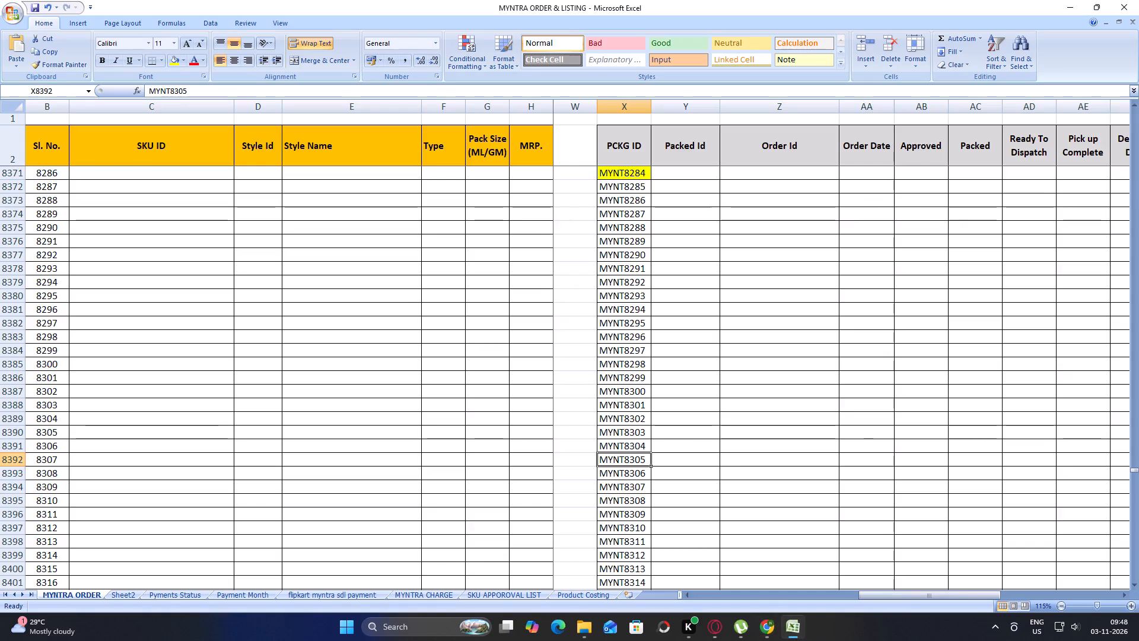
{"action": "left_click", "coordinate": [616, 474]}
{"action": "key", "text": "ctrl+c"}
{"action": "key", "text": "alt+Tab"}
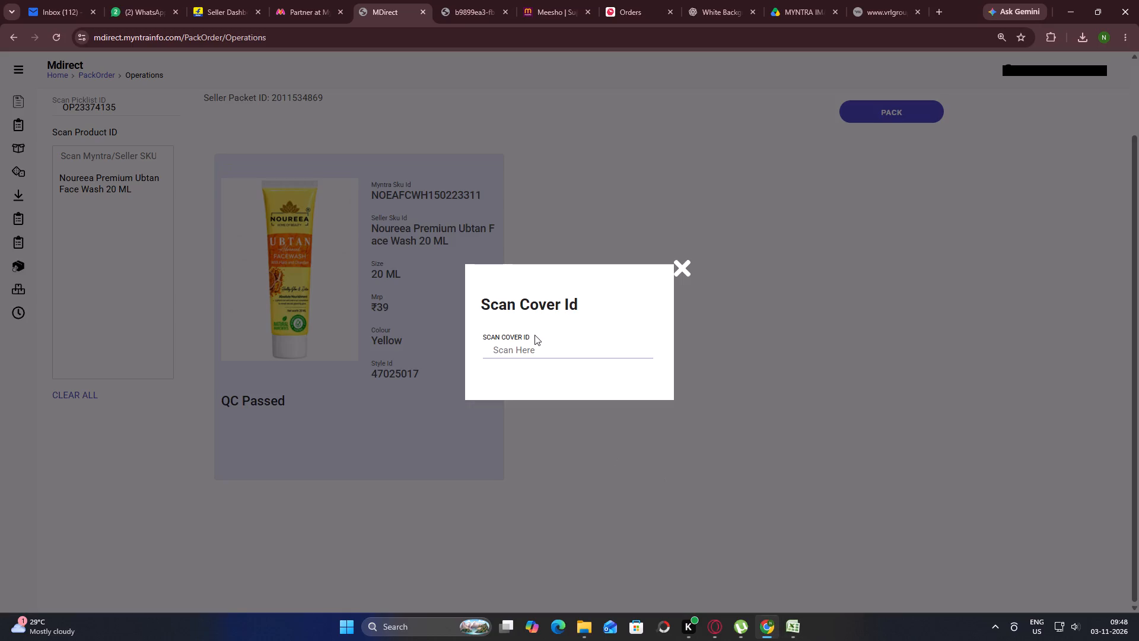
{"action": "left_click", "coordinate": [534, 335]}
{"action": "key", "text": "ctrl+v"}
{"action": "key", "text": "Return"}
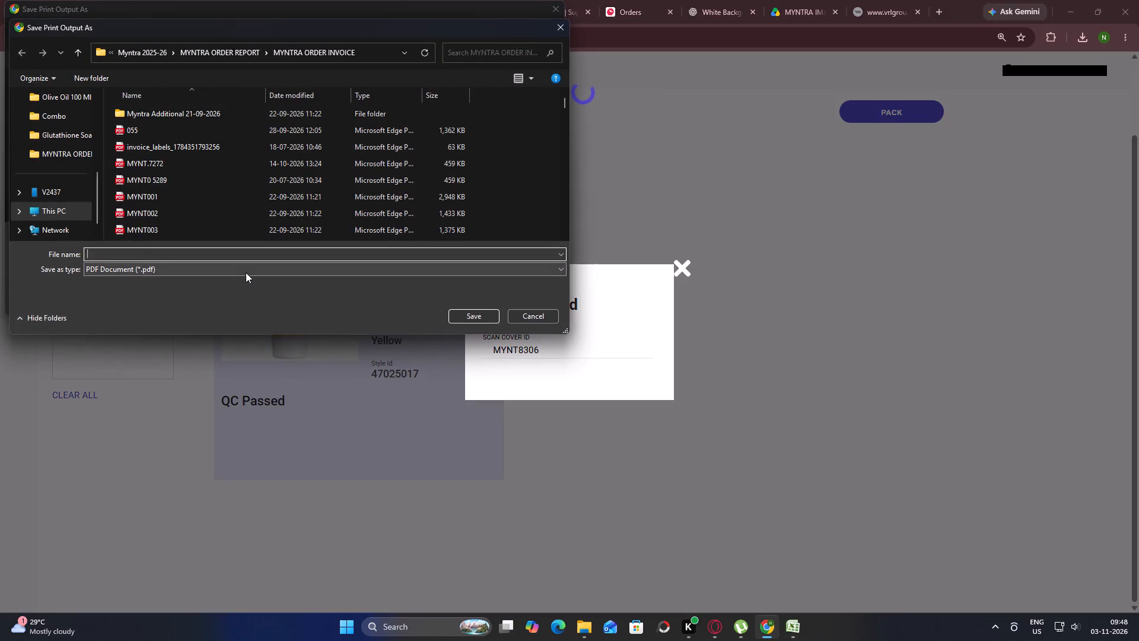
Save the packet's two print outputs as MYNT8306 and MYNT08306 in the MYNTRA ORDER INVOICE folder.
{"action": "key", "text": "ctrl+v"}
{"action": "key", "text": "Return"}
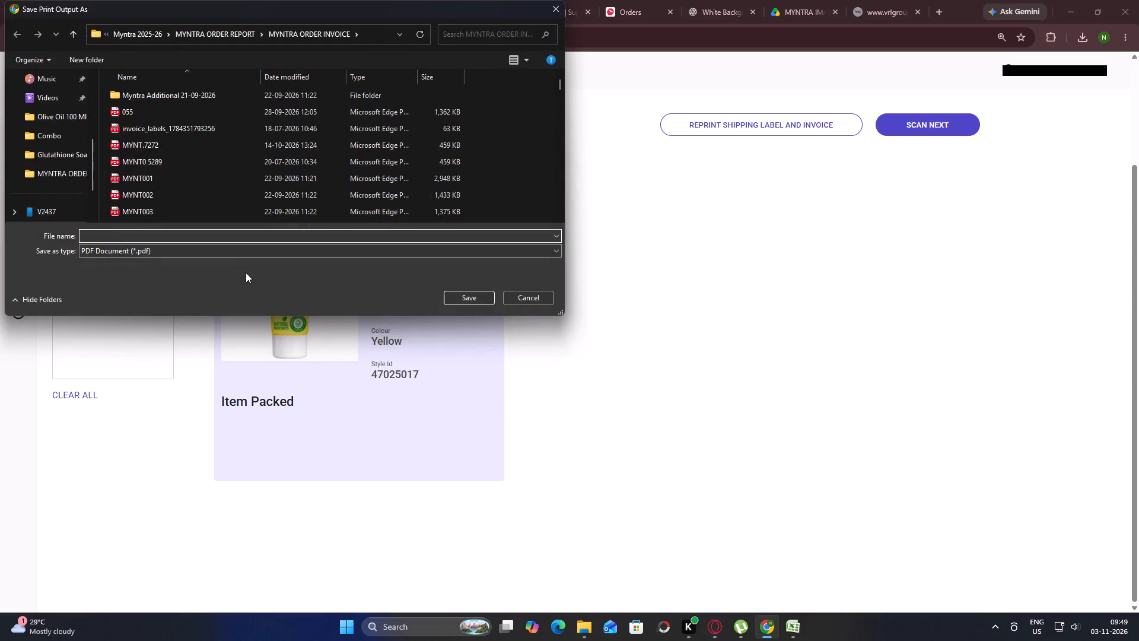
{"action": "key", "text": "ctrl+v"}
{"action": "key", "text": "Left"}
{"action": "key", "text": "Left"}
{"action": "key", "text": "Left"}
{"action": "key", "text": "Left"}
{"action": "key", "text": "0"}
{"action": "key", "text": "Return"}
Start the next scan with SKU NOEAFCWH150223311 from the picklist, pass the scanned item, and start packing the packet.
{"action": "scroll", "coordinate": [571, 261], "scroll_direction": "up", "scroll_amount": 1}
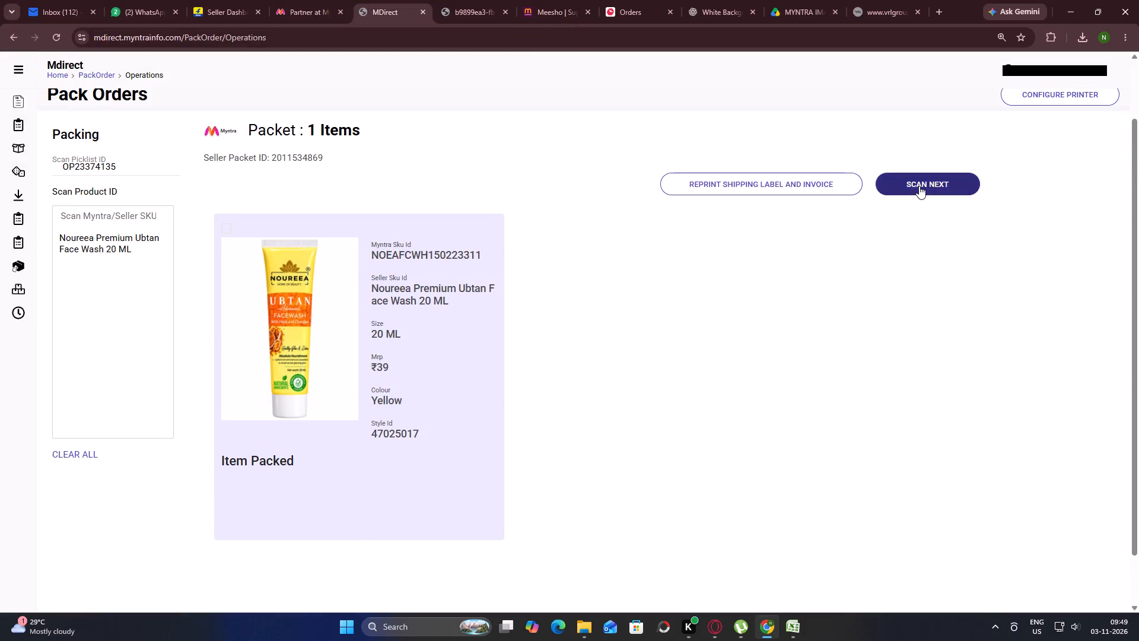
{"action": "left_click", "coordinate": [842, 170]}
{"action": "left_click", "coordinate": [947, 181]}
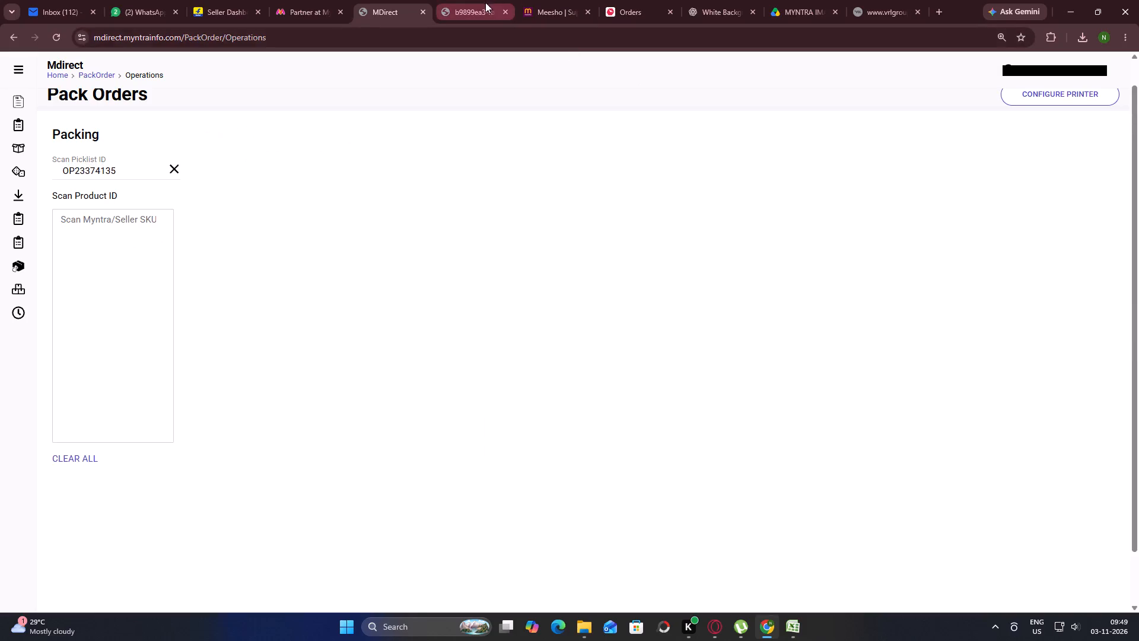
{"action": "left_click", "coordinate": [481, 2]}
{"action": "key", "text": "ctrl+c"}
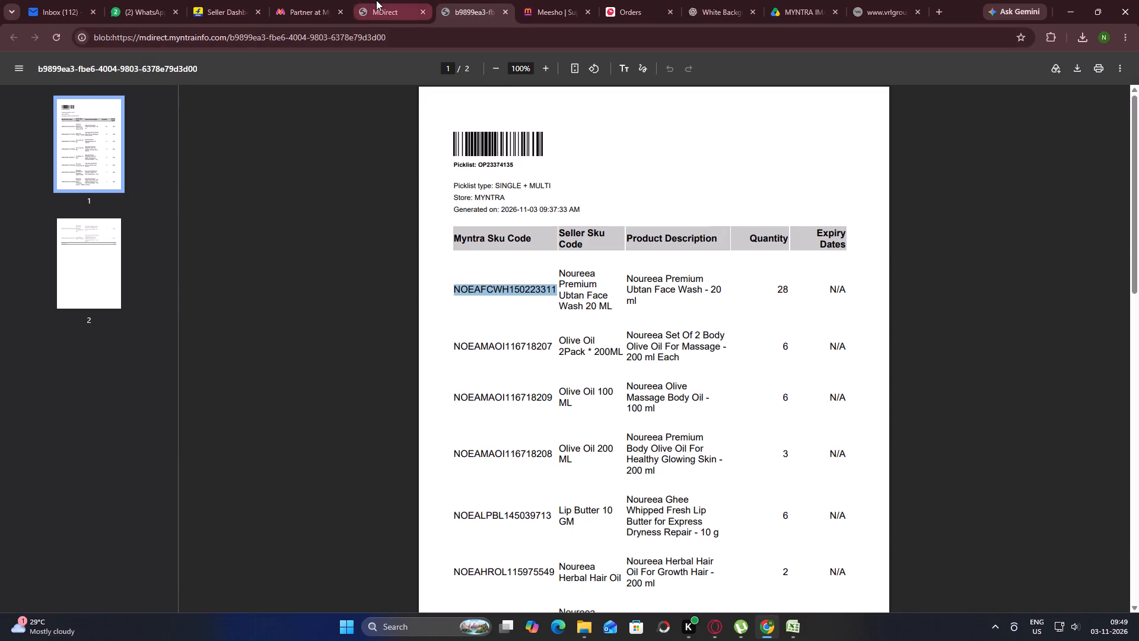
{"action": "left_click", "coordinate": [377, 0]}
{"action": "key", "text": "ctrl+v"}
{"action": "key", "text": "Return"}
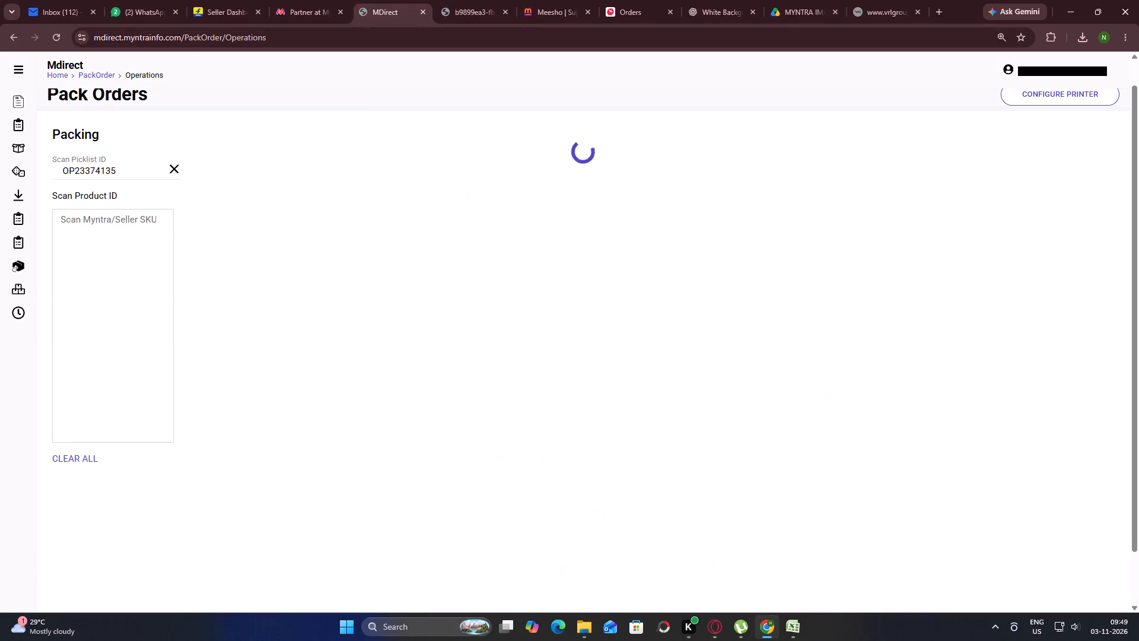
{"action": "left_click", "coordinate": [476, 480]}
{"action": "left_click", "coordinate": [882, 171]}
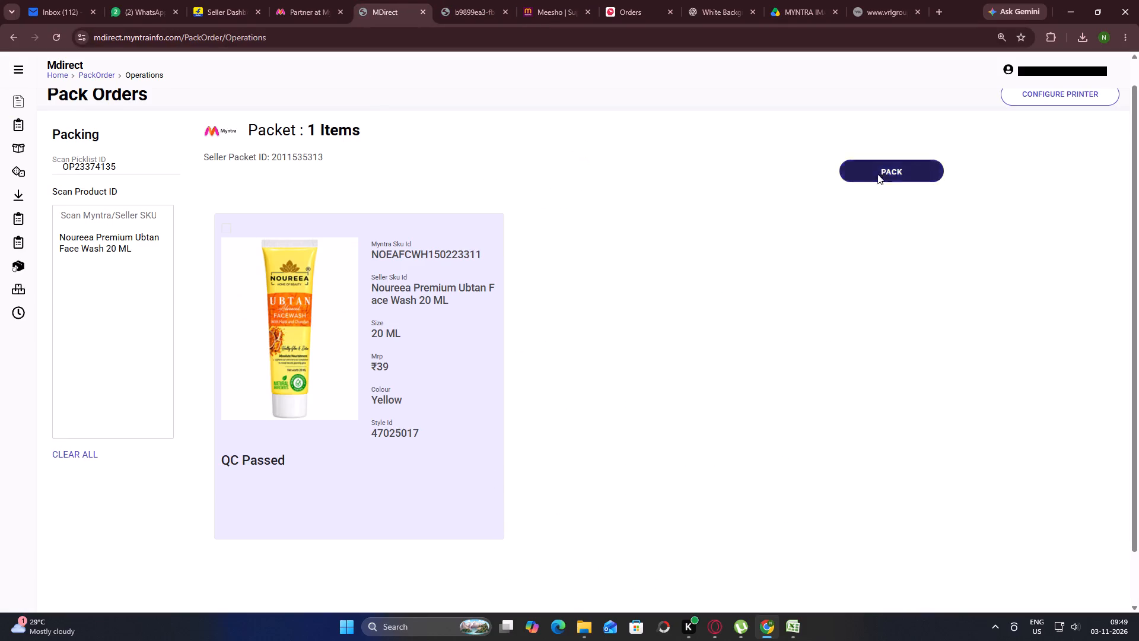
{"action": "left_click", "coordinate": [796, 623]}
{"action": "left_click", "coordinate": [634, 486]}
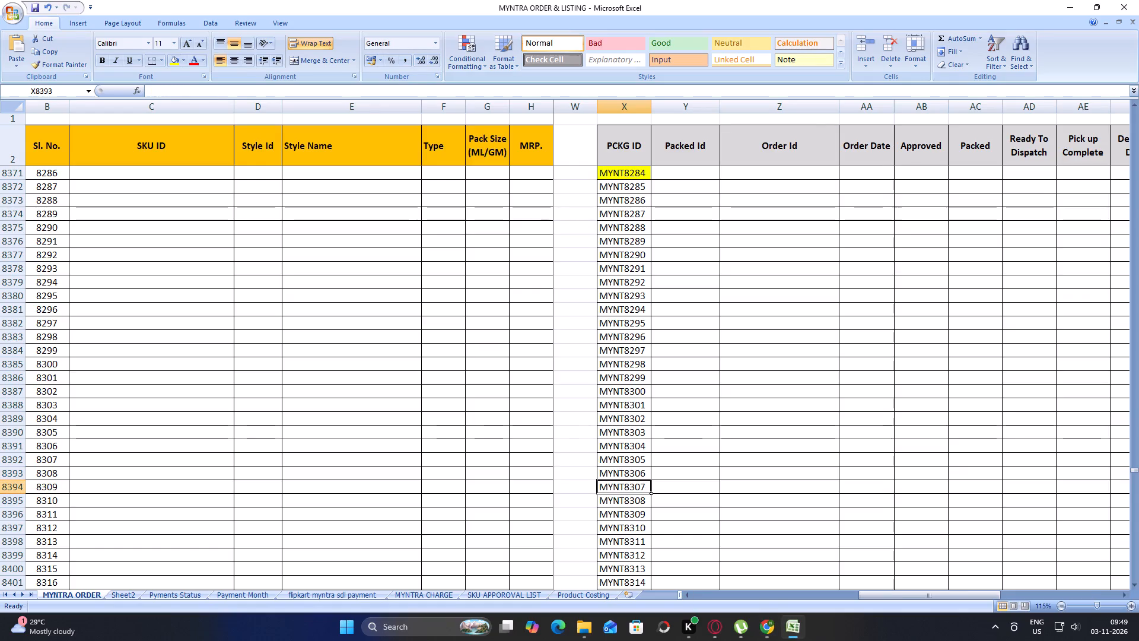
{"action": "key", "text": "ctrl+c"}
{"action": "key", "text": "alt+Tab"}
{"action": "left_click", "coordinate": [551, 341]}
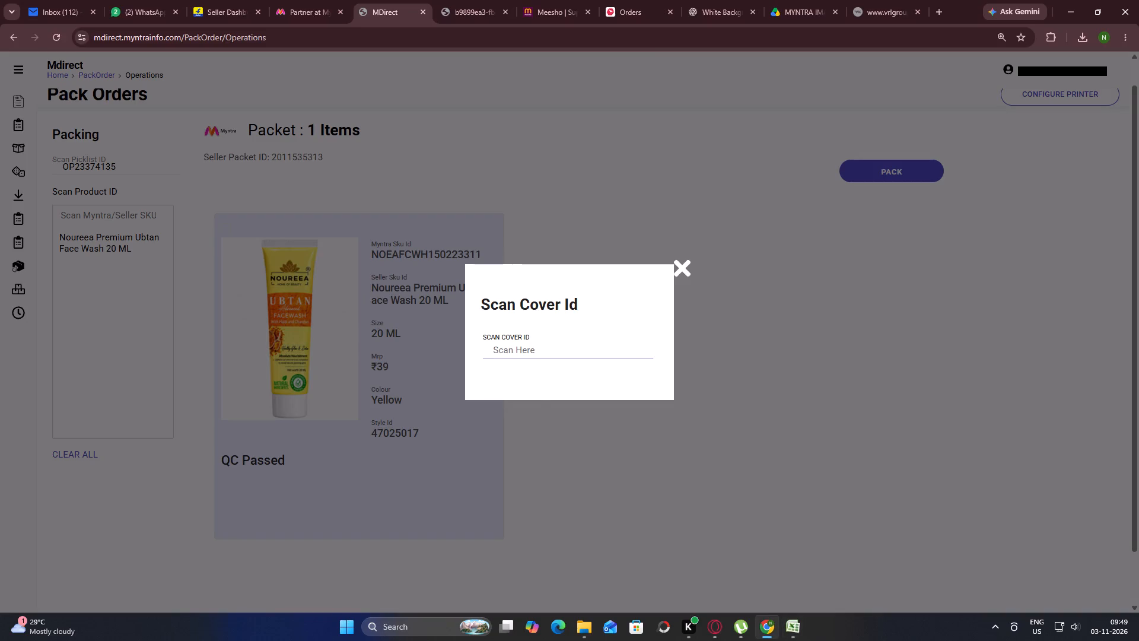
{"action": "key", "text": "ctrl+v"}
{"action": "key", "text": "Return"}
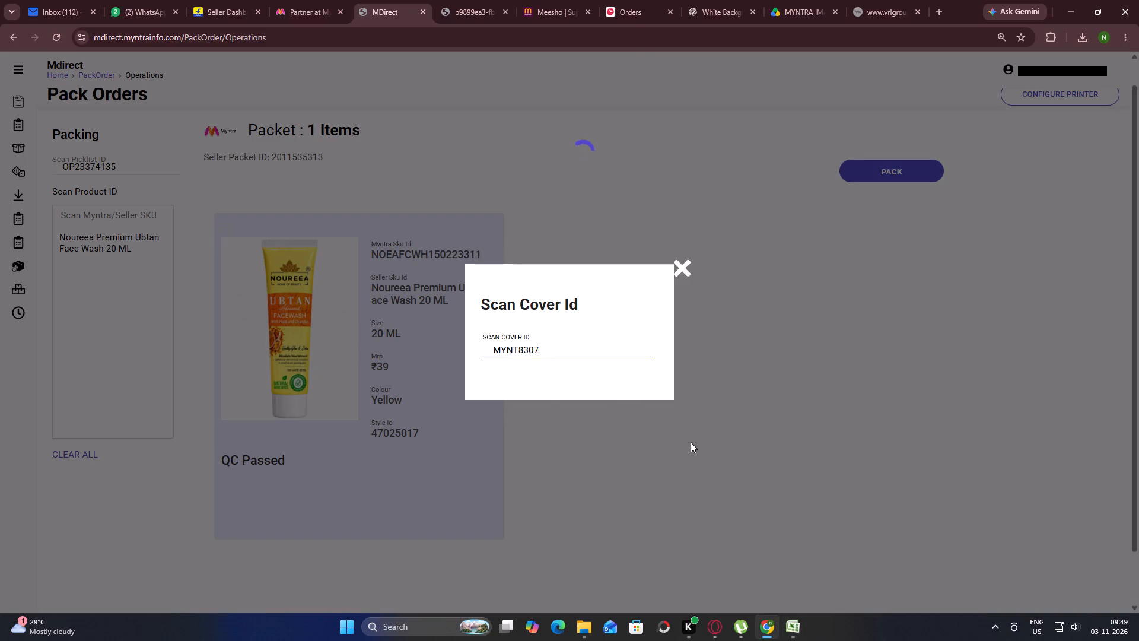
Save the packet's two print outputs as MYNT8307 and MYNT08307 in the MYNTRA ORDER INVOICE folder.
{"action": "left_click", "coordinate": [189, 252]}
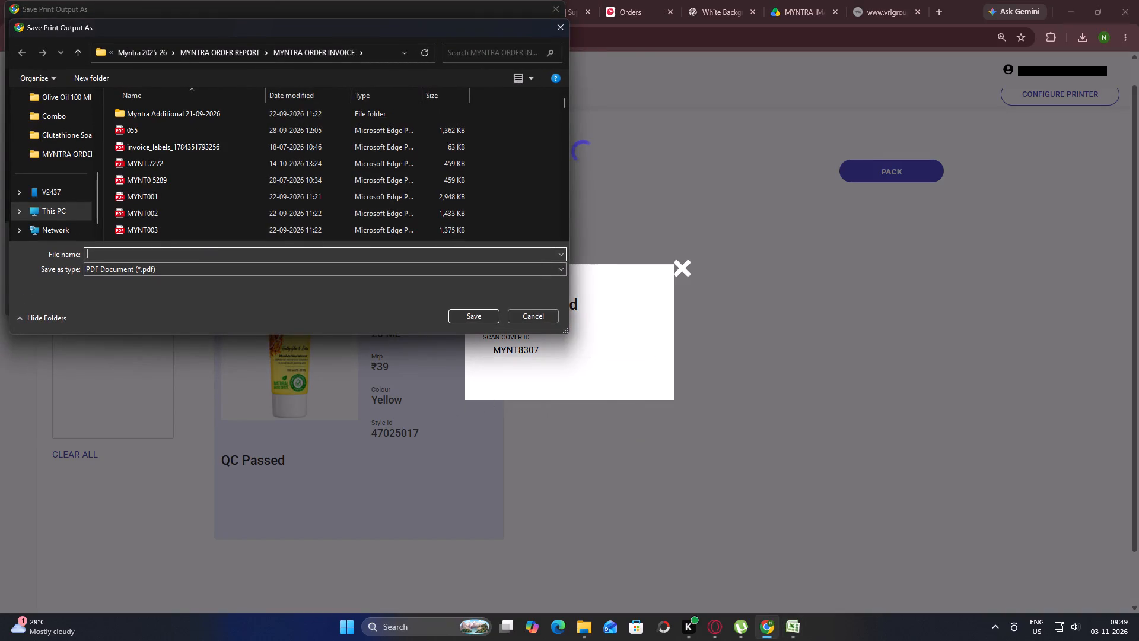
{"action": "key", "text": "ctrl+v"}
{"action": "key", "text": "Return"}
{"action": "key", "text": "ctrl+v"}
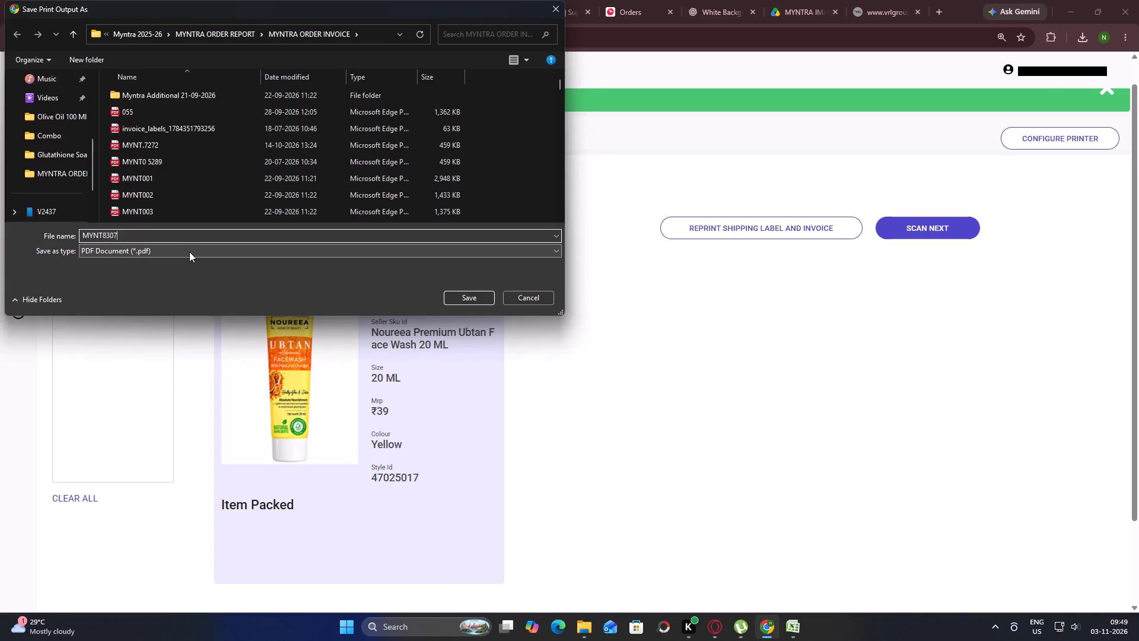
{"action": "key", "text": "Left"}
{"action": "key", "text": "Left"}
{"action": "key", "text": "Left"}
{"action": "key", "text": "Left"}
{"action": "key", "text": "0"}
{"action": "key", "text": "Return"}
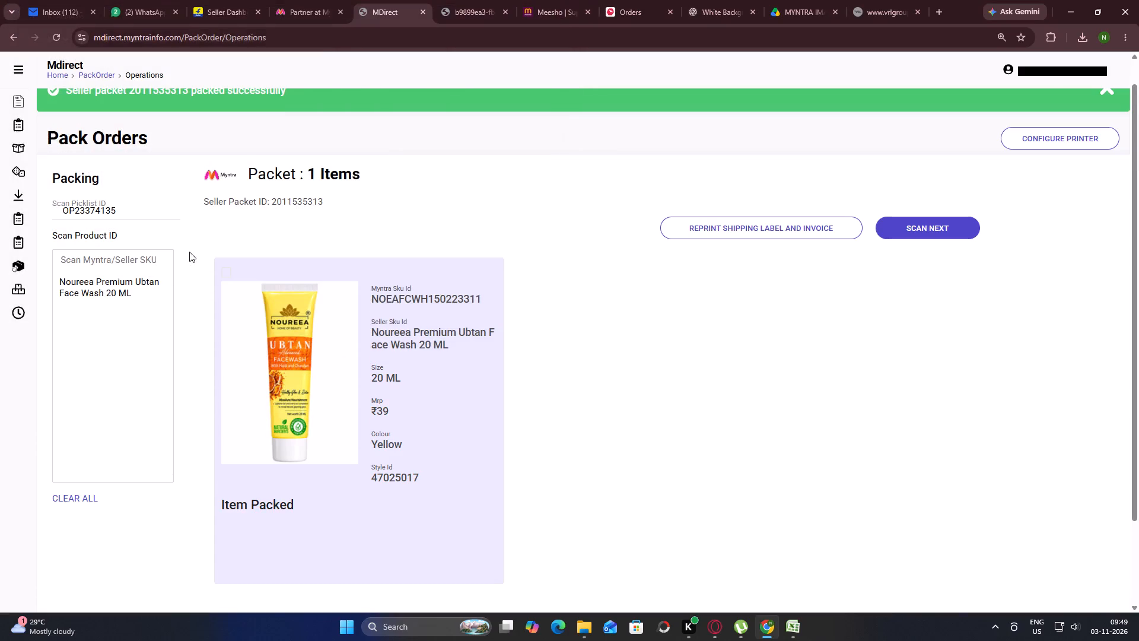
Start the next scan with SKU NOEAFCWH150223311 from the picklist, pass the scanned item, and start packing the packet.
{"action": "left_click", "coordinate": [924, 224]}
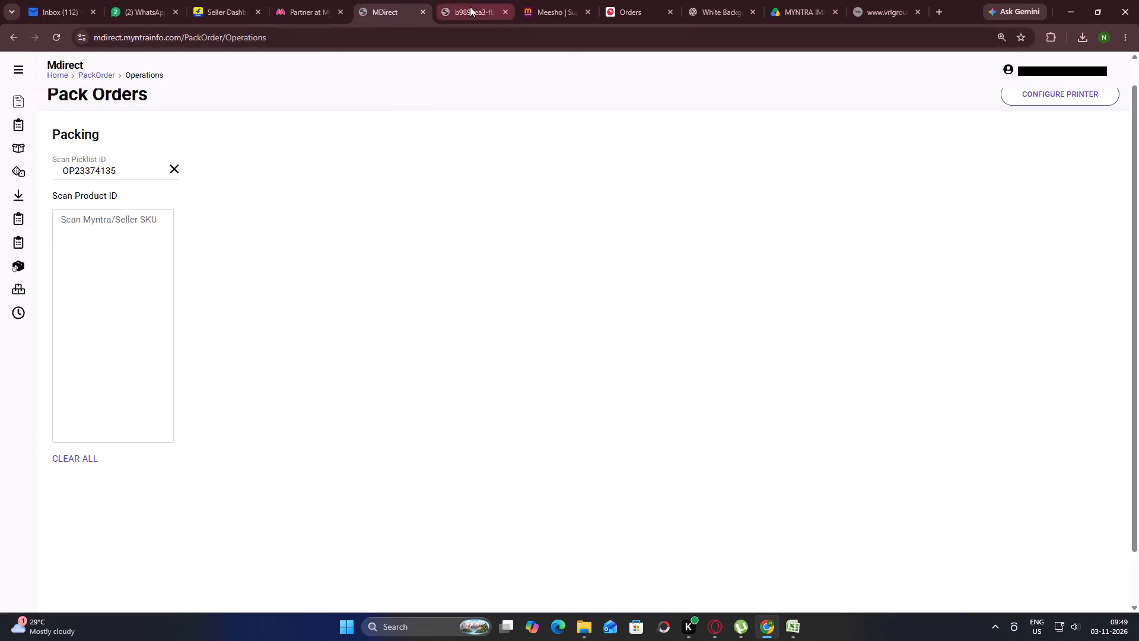
{"action": "left_click", "coordinate": [470, 7]}
{"action": "key", "text": "ctrl+c"}
{"action": "left_click", "coordinate": [411, 0]}
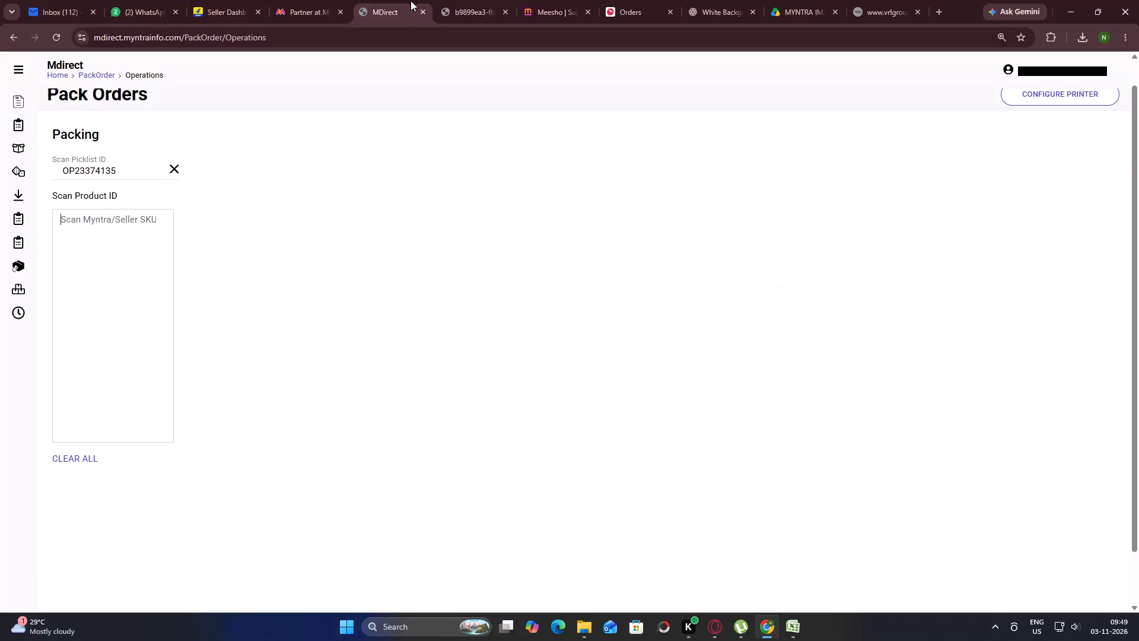
{"action": "key", "text": "ctrl+v"}
{"action": "key", "text": "Return"}
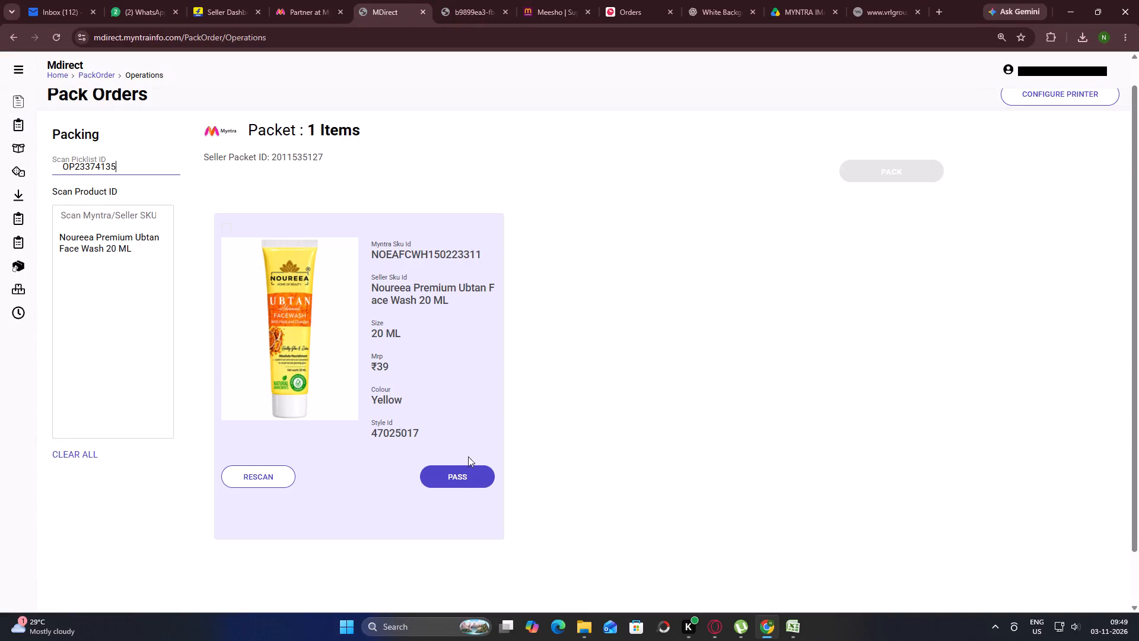
{"action": "left_click", "coordinate": [461, 477]}
{"action": "left_click", "coordinate": [873, 165]}
Copy package ID MYNT8308 from the PCKG ID column in Excel and submit it as the packet's cover ID in Mdirect.
{"action": "key", "text": "alt+Tab"}
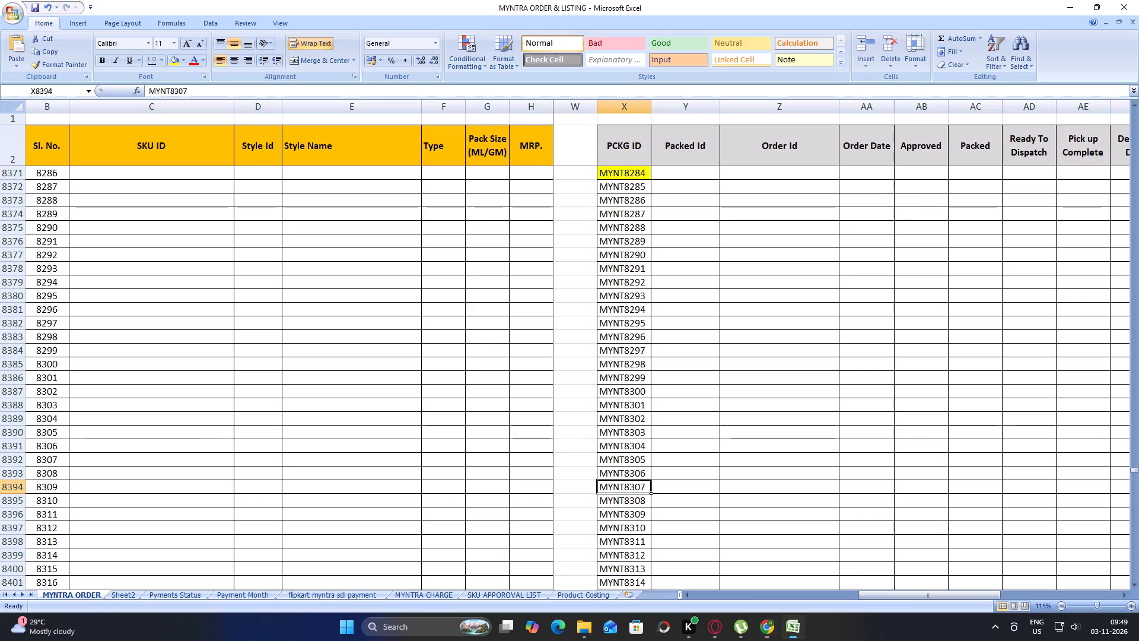
{"action": "left_click", "coordinate": [627, 498]}
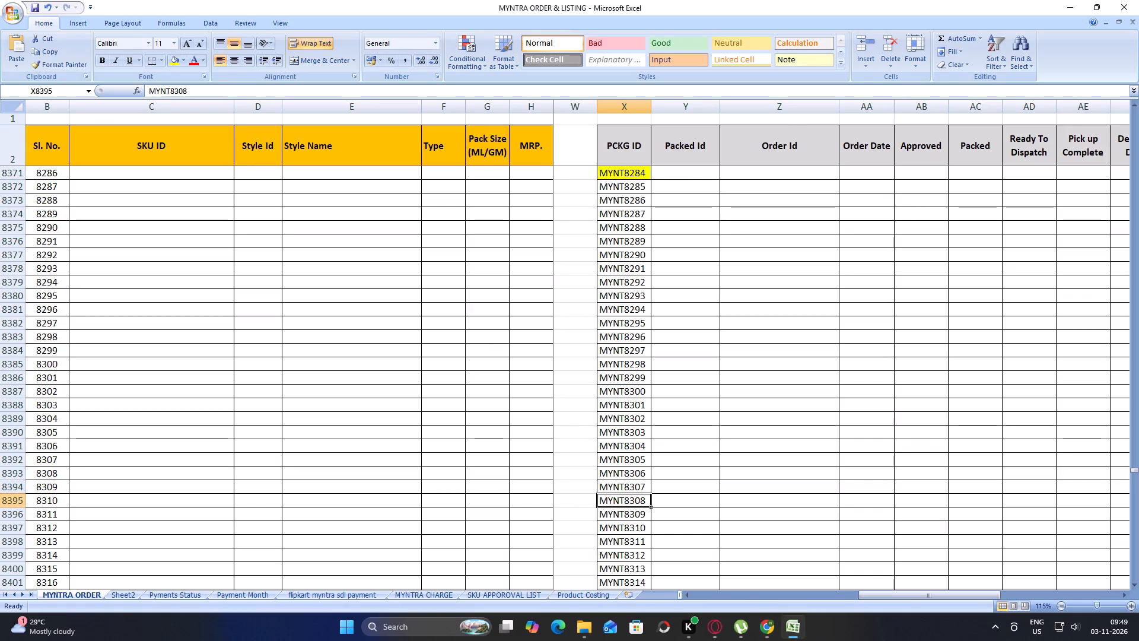
{"action": "key", "text": "ctrl+c"}
{"action": "key", "text": "alt+Tab"}
{"action": "left_click", "coordinate": [568, 344]}
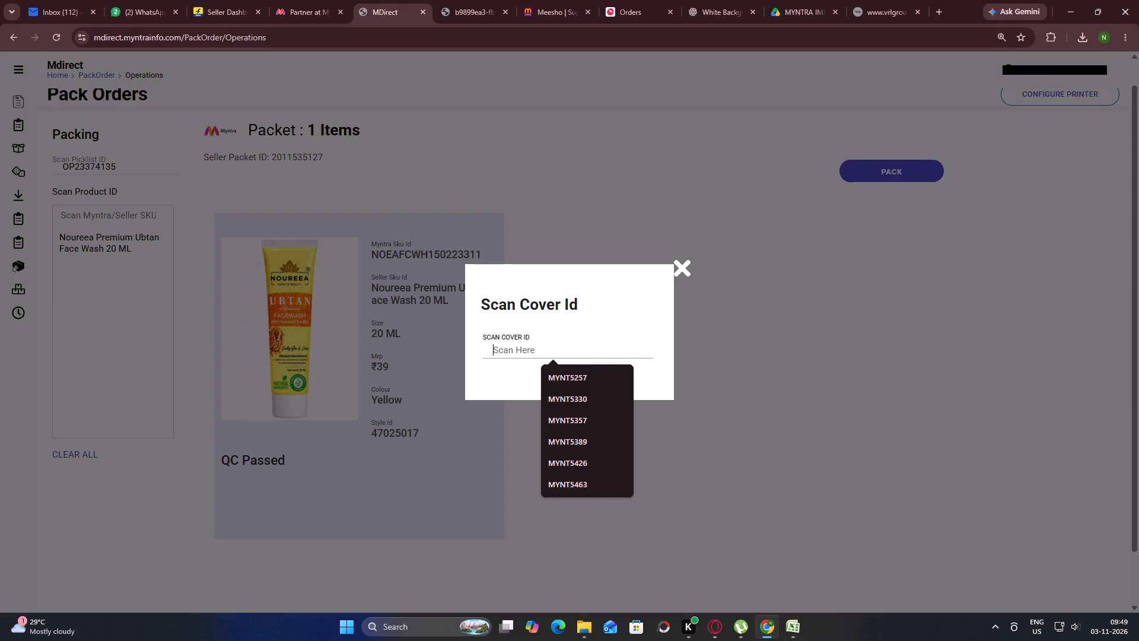
{"action": "key", "text": "ctrl+v"}
{"action": "key", "text": "Return"}
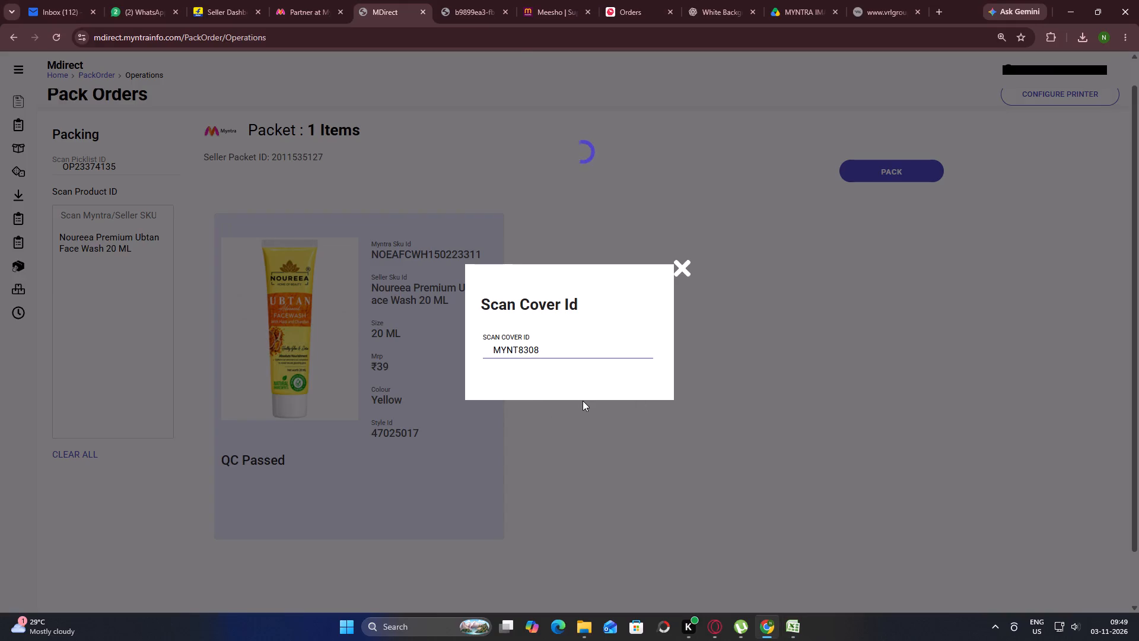
Save the packet's two print outputs as MYNT8308 and MYNT08308 in the MYNTRA ORDER INVOICE folder.
{"action": "key", "text": "ctrl+v"}
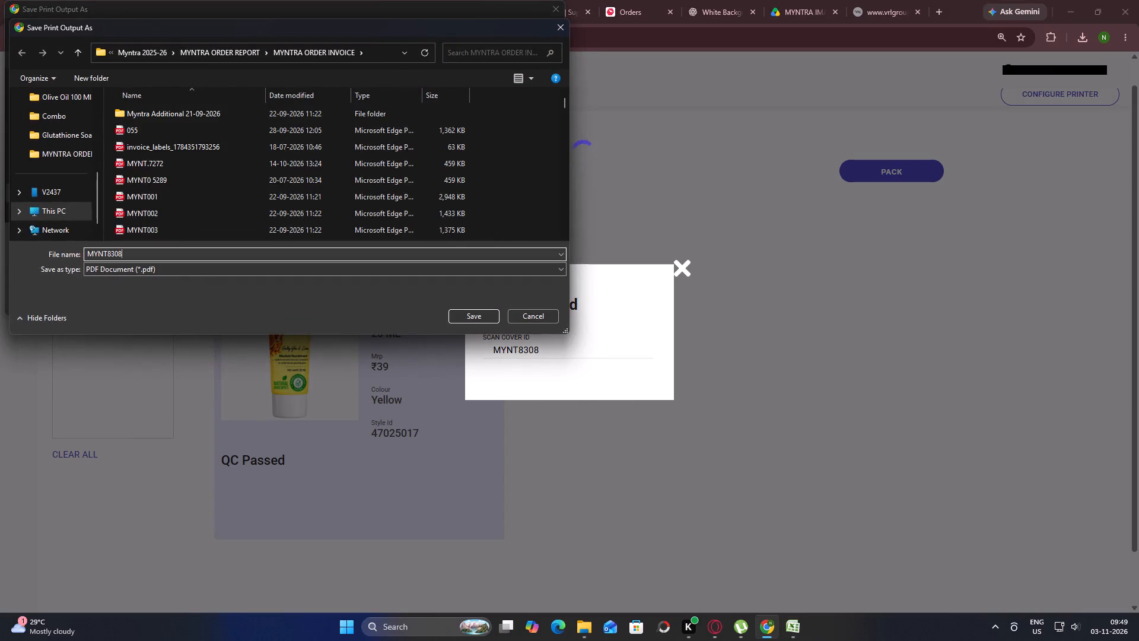
{"action": "key", "text": "Return"}
{"action": "key", "text": "ctrl+v"}
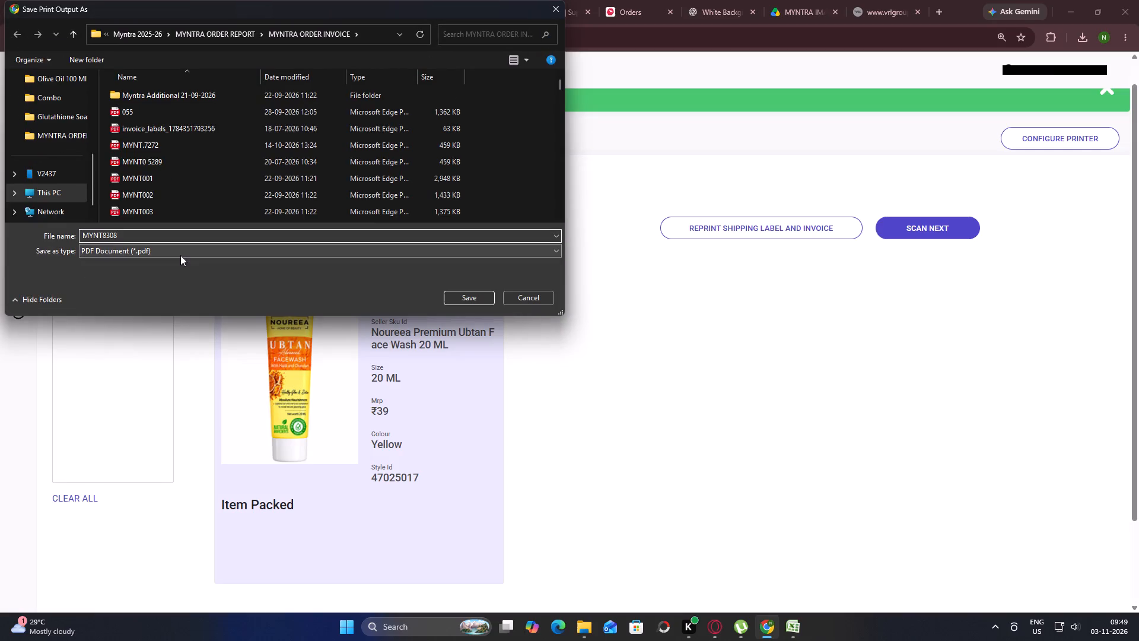
{"action": "key", "text": "Left"}
{"action": "key", "text": "Left"}
{"action": "key", "text": "Left"}
{"action": "key", "text": "Left"}
{"action": "key", "text": "0"}
{"action": "key", "text": "Return"}
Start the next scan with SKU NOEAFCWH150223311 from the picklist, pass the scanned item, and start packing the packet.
{"action": "left_click", "coordinate": [899, 217]}
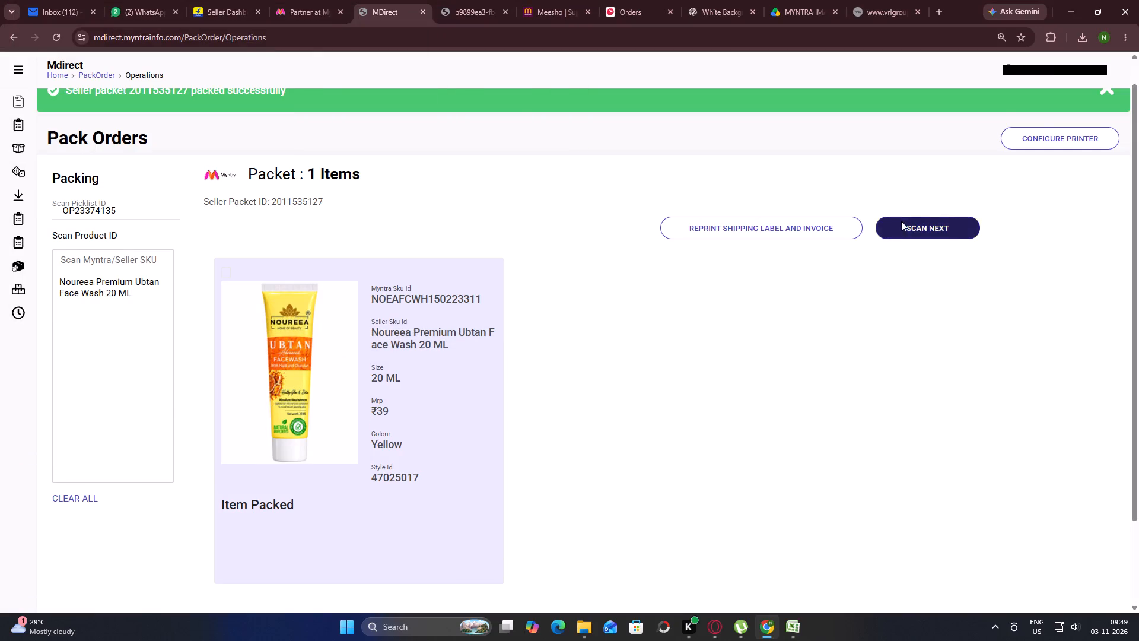
{"action": "left_click", "coordinate": [462, 2]}
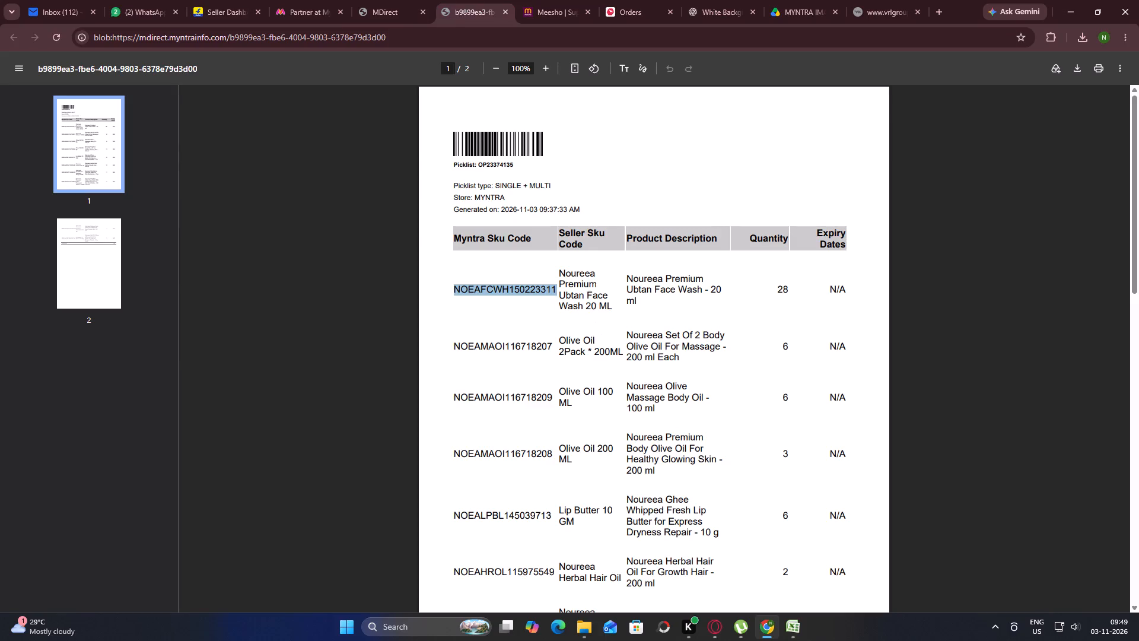
{"action": "key", "text": "ctrl+c"}
{"action": "left_click", "coordinate": [370, 5]}
{"action": "key", "text": "ctrl+v"}
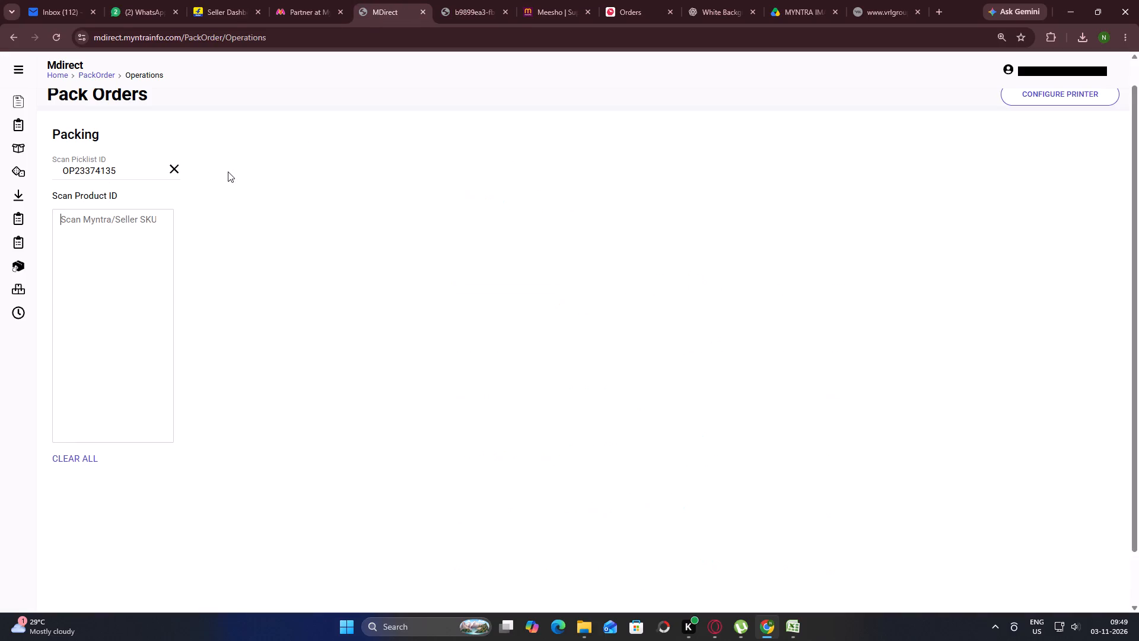
{"action": "key", "text": "Return"}
{"action": "left_click", "coordinate": [481, 469]}
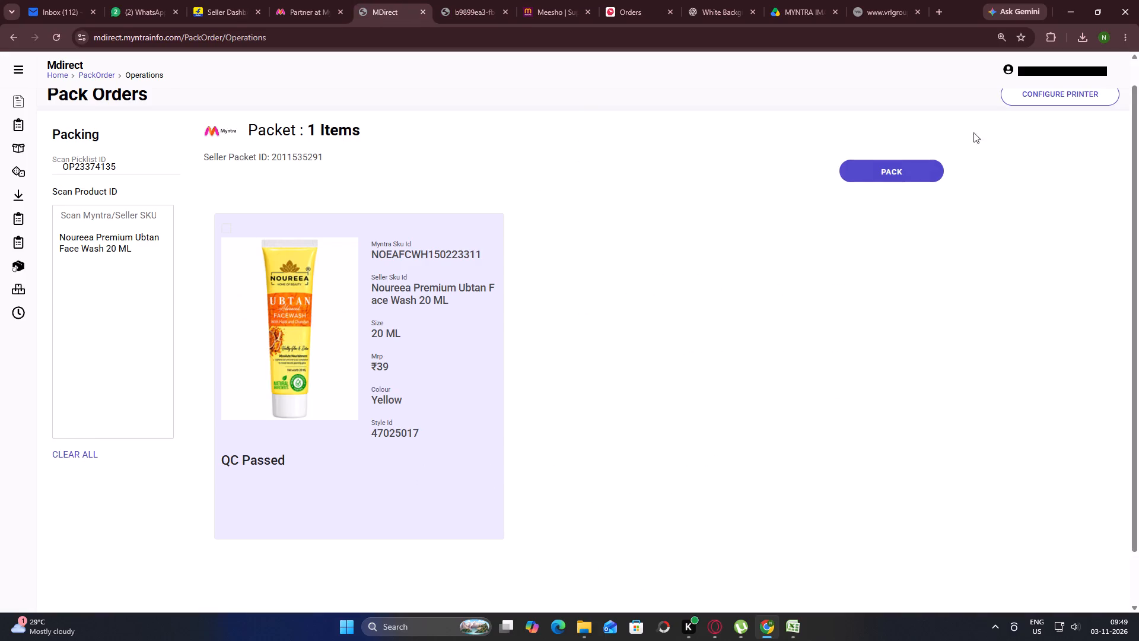
{"action": "left_click", "coordinate": [913, 166]}
{"action": "key", "text": "alt+Tab"}
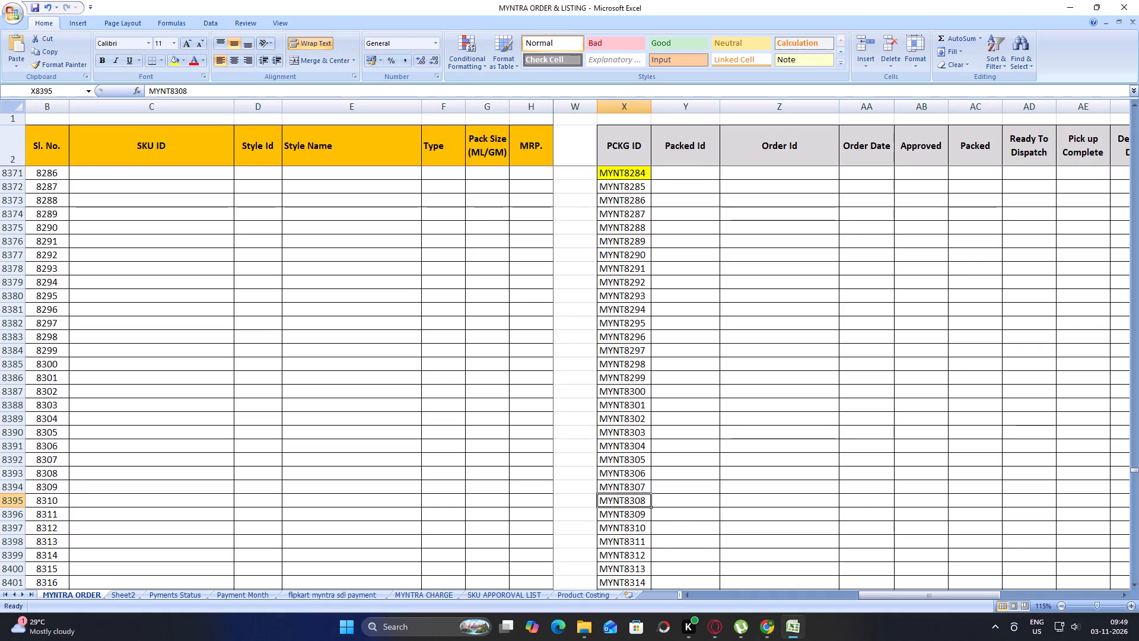
{"action": "left_click", "coordinate": [618, 520]}
{"action": "key", "text": "ctrl+c"}
{"action": "key", "text": "alt+Tab"}
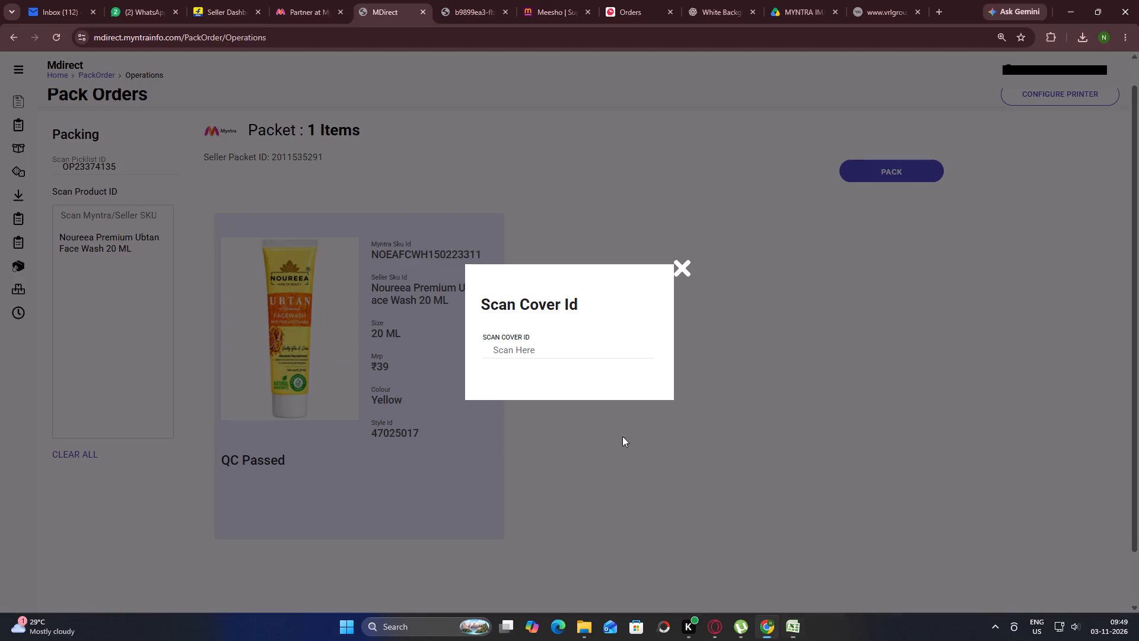
{"action": "left_click", "coordinate": [575, 354]}
{"action": "key", "text": "ctrl+v"}
{"action": "key", "text": "Return"}
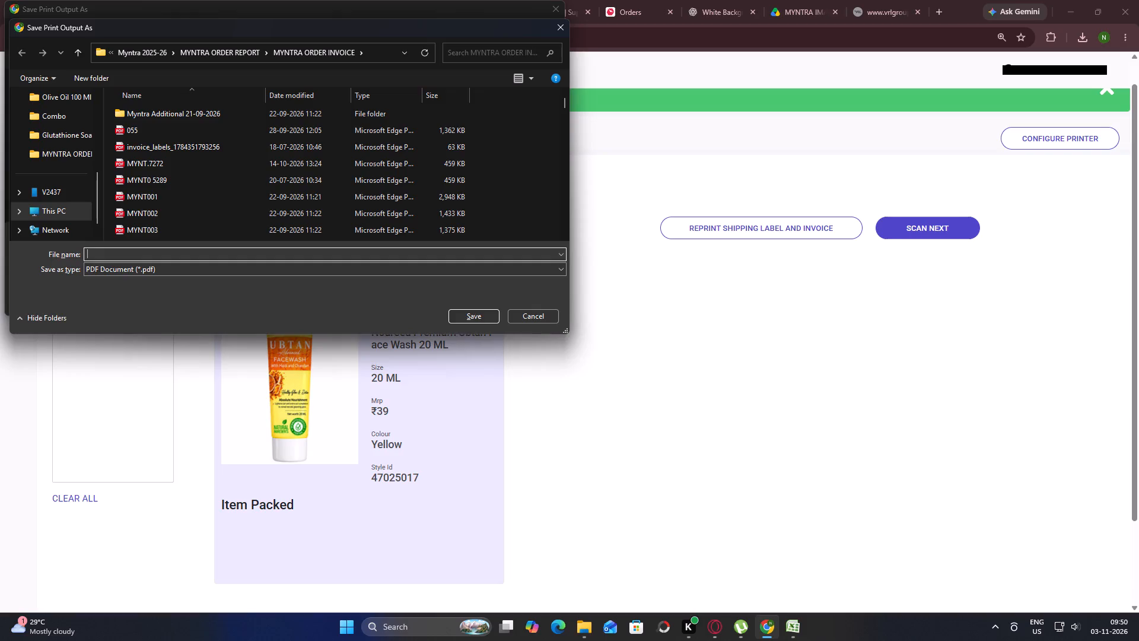
{"action": "key", "text": "ctrl+v"}
{"action": "key", "text": "Return"}
{"action": "key", "text": "ctrl+v"}
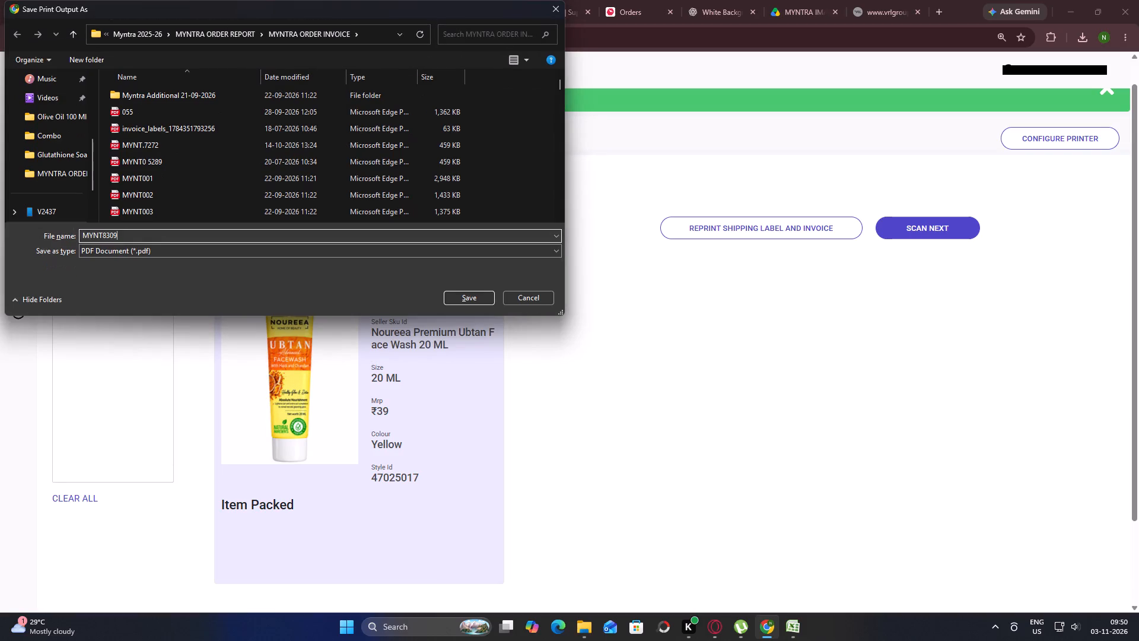
{"action": "key", "text": "Left"}
{"action": "key", "text": "Left"}
{"action": "key", "text": "Left"}
{"action": "key", "text": "Left"}
{"action": "key", "text": "0"}
{"action": "key", "text": "Return"}
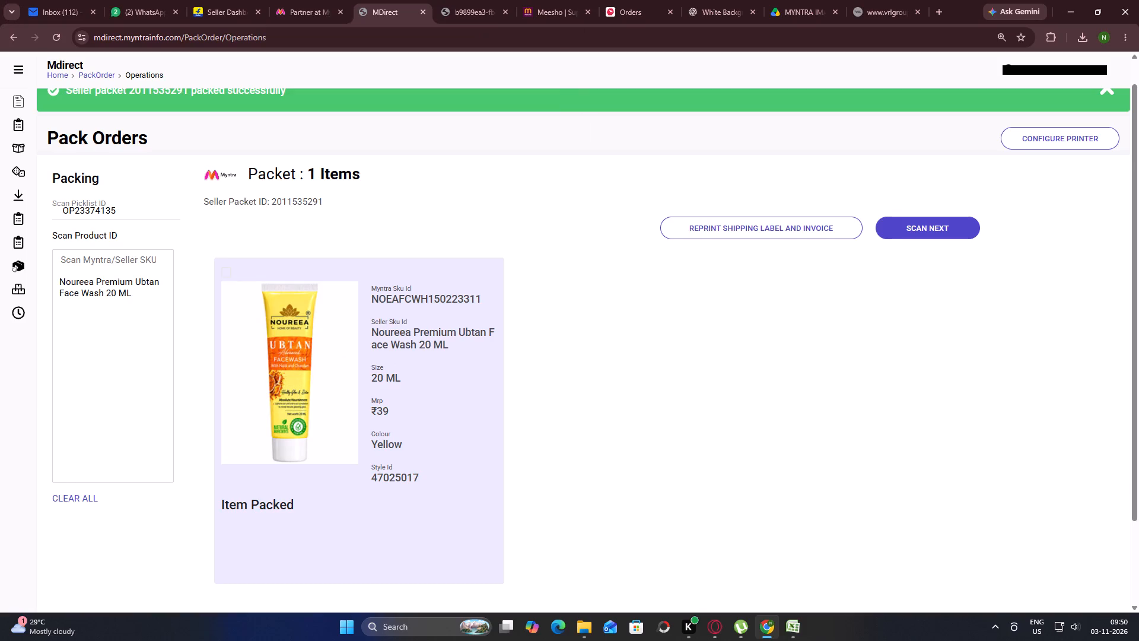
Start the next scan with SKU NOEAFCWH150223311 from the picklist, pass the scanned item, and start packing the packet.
{"action": "left_click", "coordinate": [936, 231]}
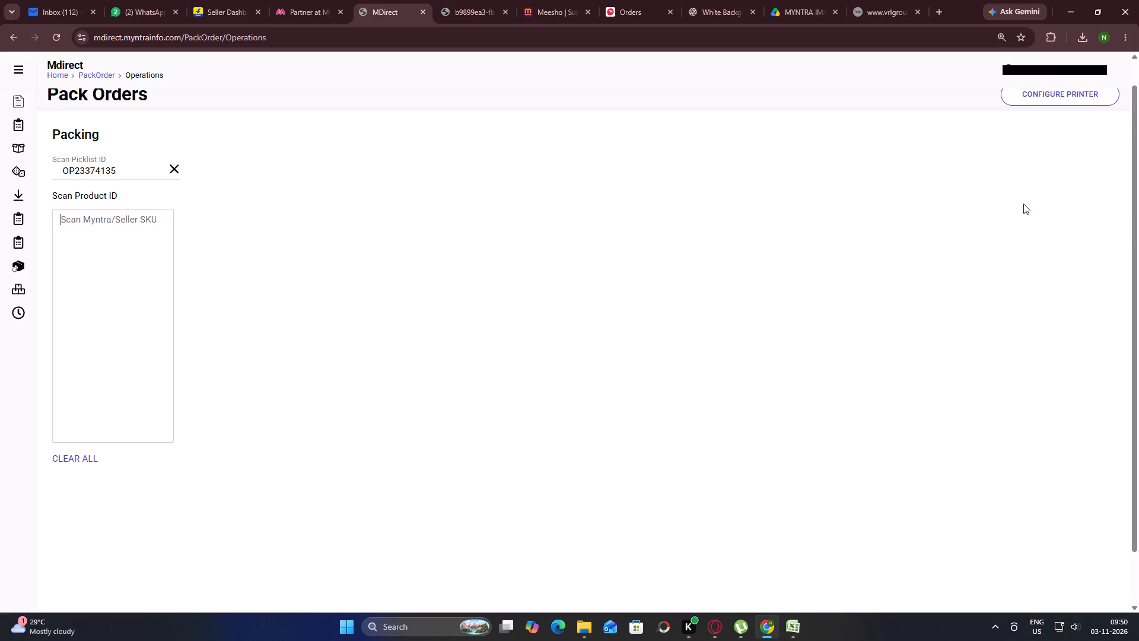
{"action": "left_click", "coordinate": [459, 11]}
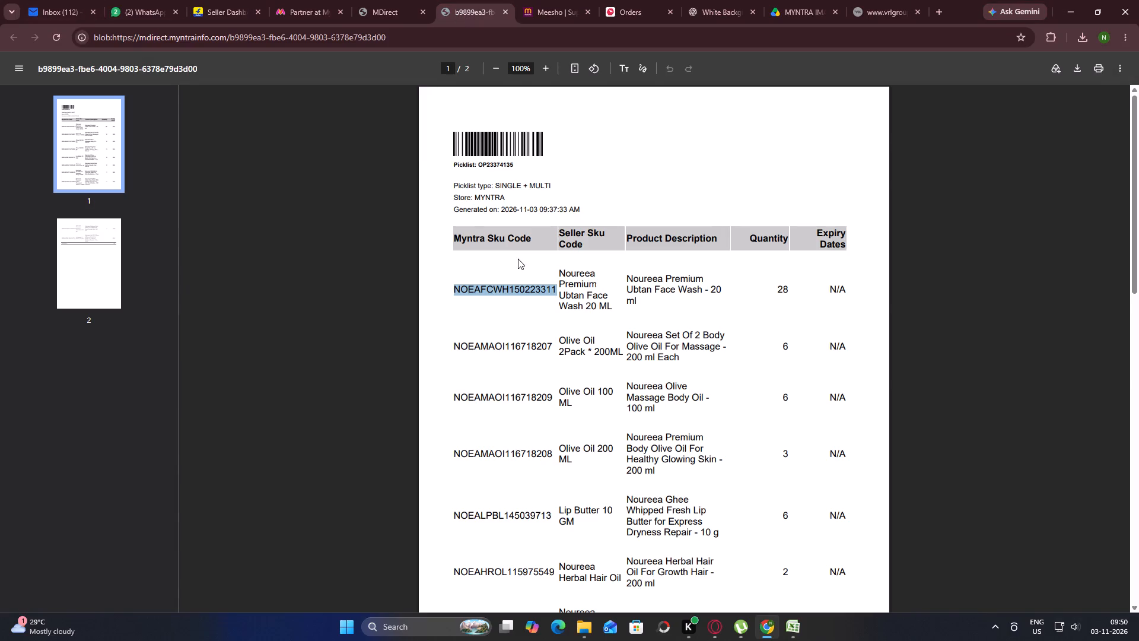
{"action": "key", "text": "ctrl+c"}
{"action": "left_click", "coordinate": [367, 0]}
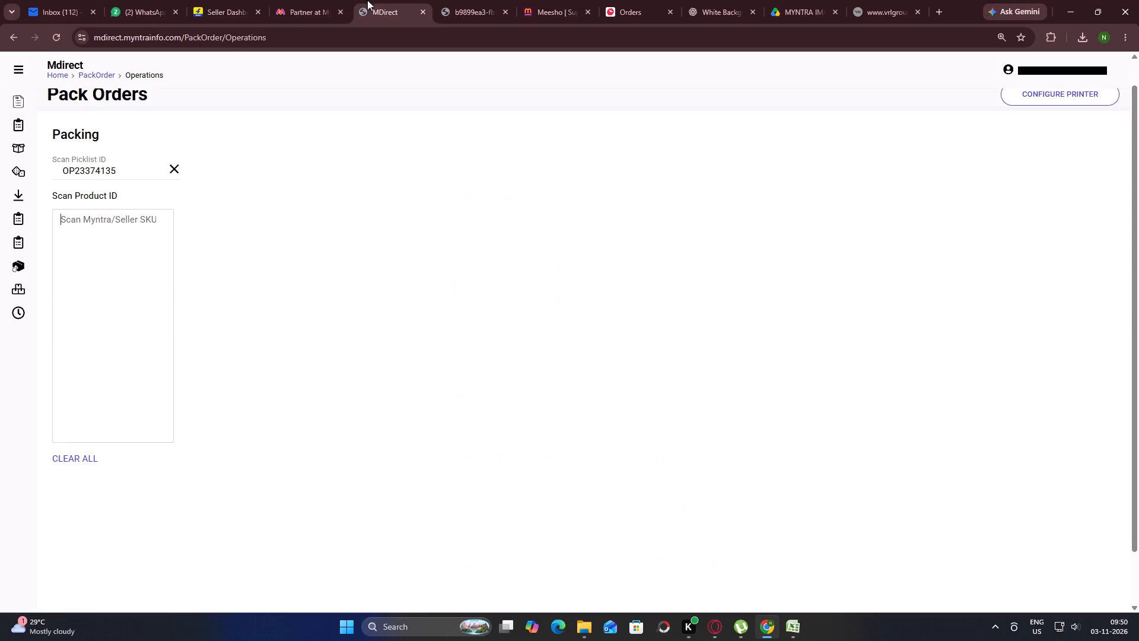
{"action": "key", "text": "ctrl+v"}
{"action": "key", "text": "Return"}
{"action": "left_click", "coordinate": [488, 479]}
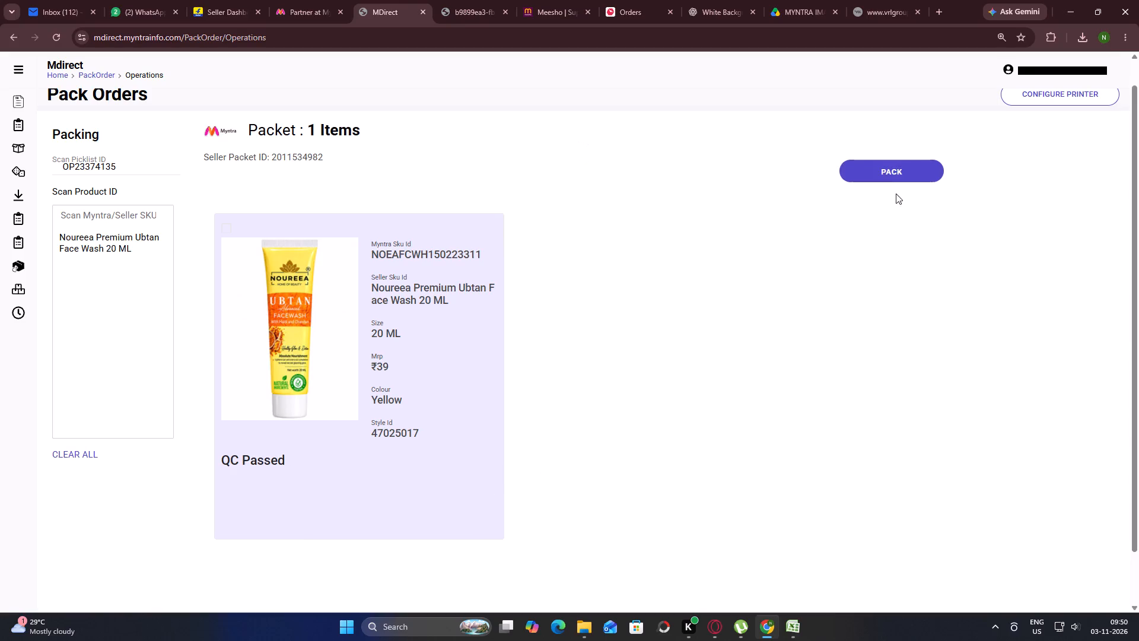
{"action": "left_click", "coordinate": [891, 179]}
{"action": "key", "text": "alt+Tab"}
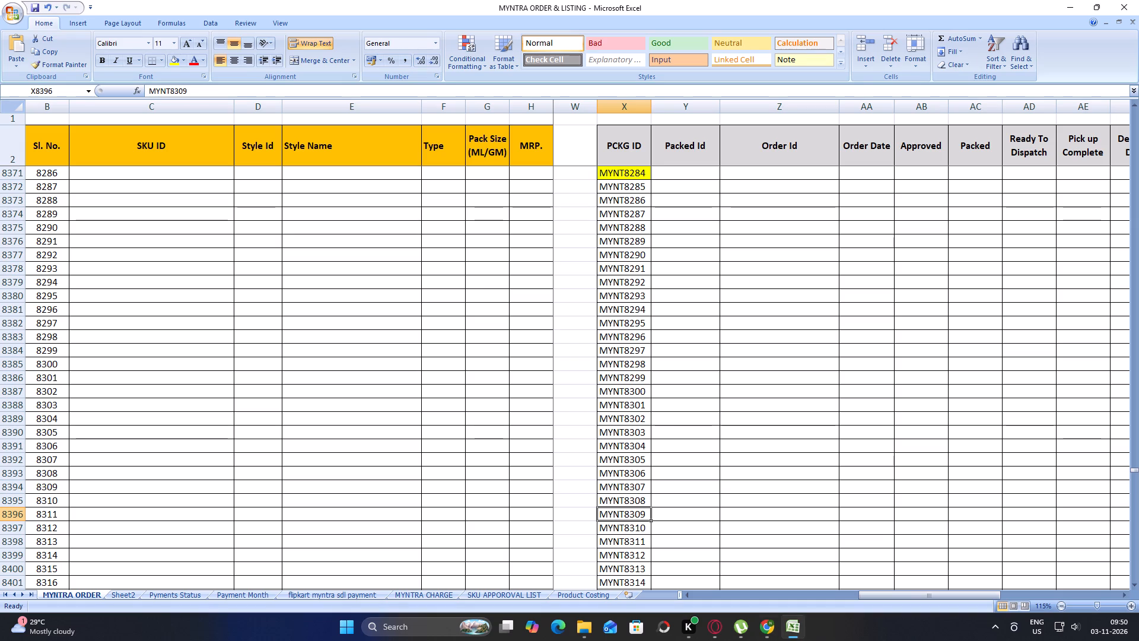
{"action": "scroll", "coordinate": [619, 459], "scroll_direction": "down", "scroll_amount": 3}
{"action": "left_click", "coordinate": [635, 401]}
{"action": "key", "text": "ctrl+c"}
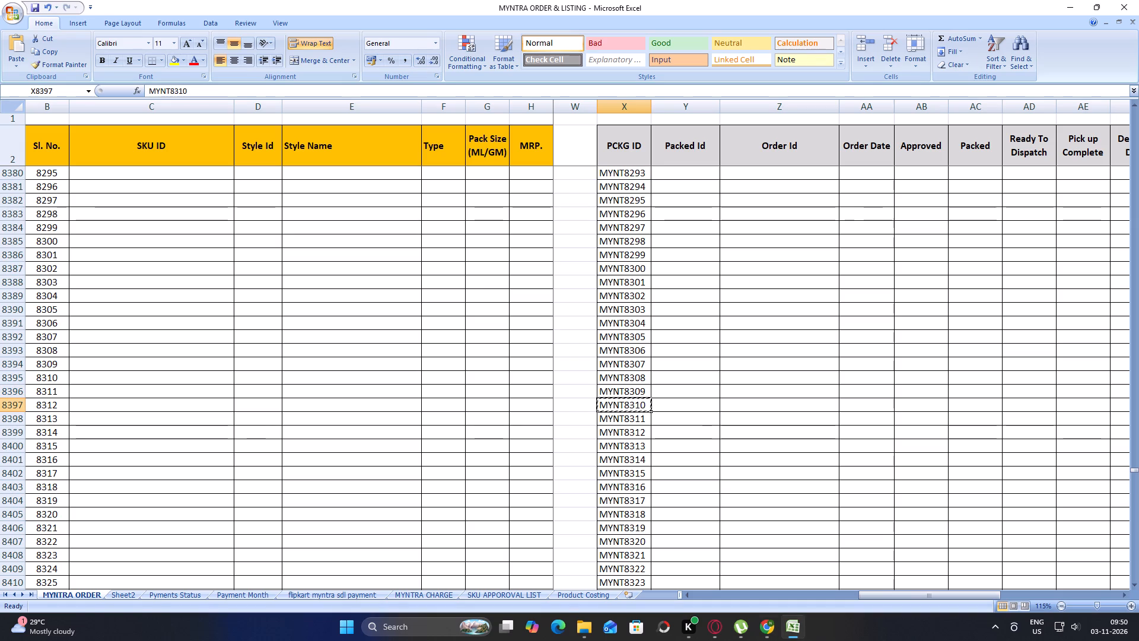
{"action": "key", "text": "alt+Tab"}
{"action": "left_click", "coordinate": [590, 344]}
{"action": "key", "text": "ctrl+v"}
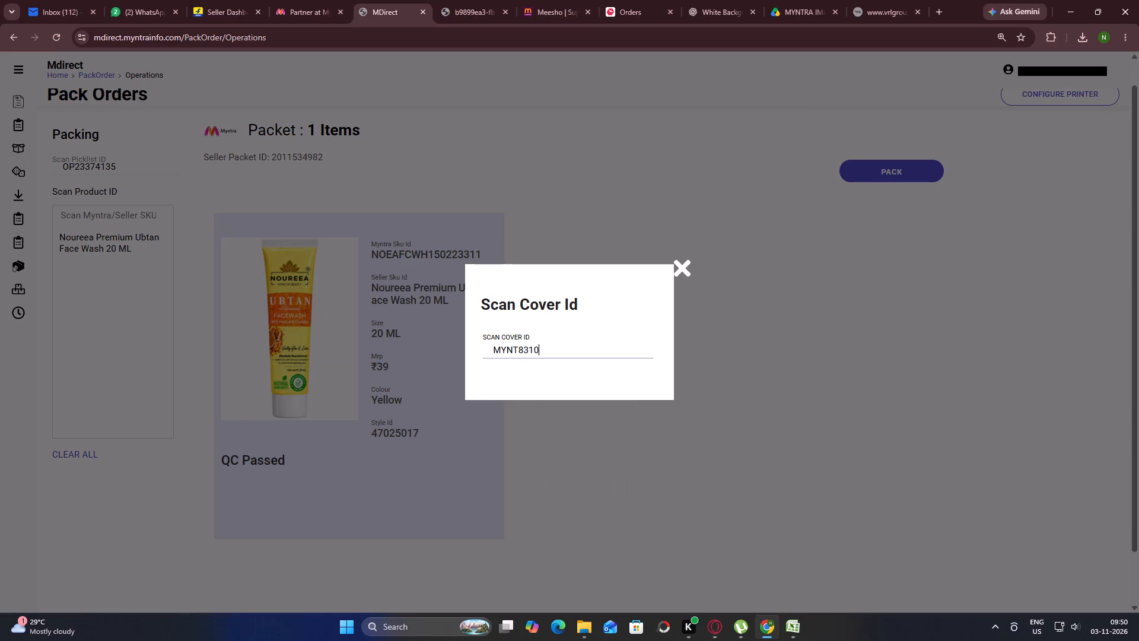
{"action": "key", "text": "Return"}
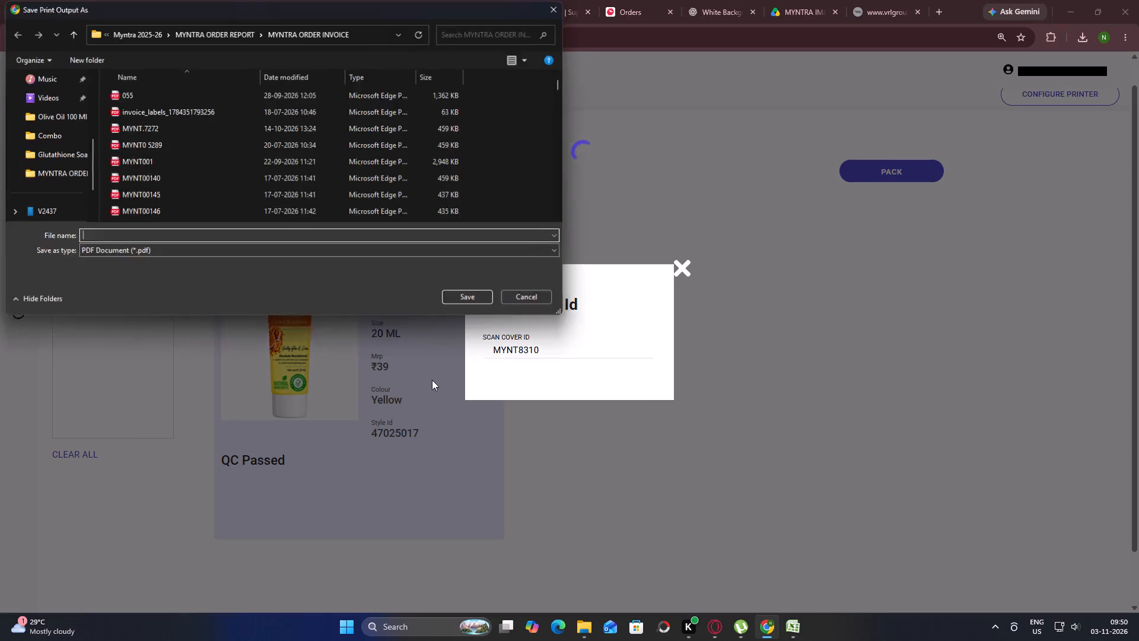
Save the packet's two print outputs as MYNT8310 and MYNT08310 in the MYNTRA ORDER INVOICE folder.
{"action": "key", "text": "ctrl+v"}
{"action": "key", "text": "Return"}
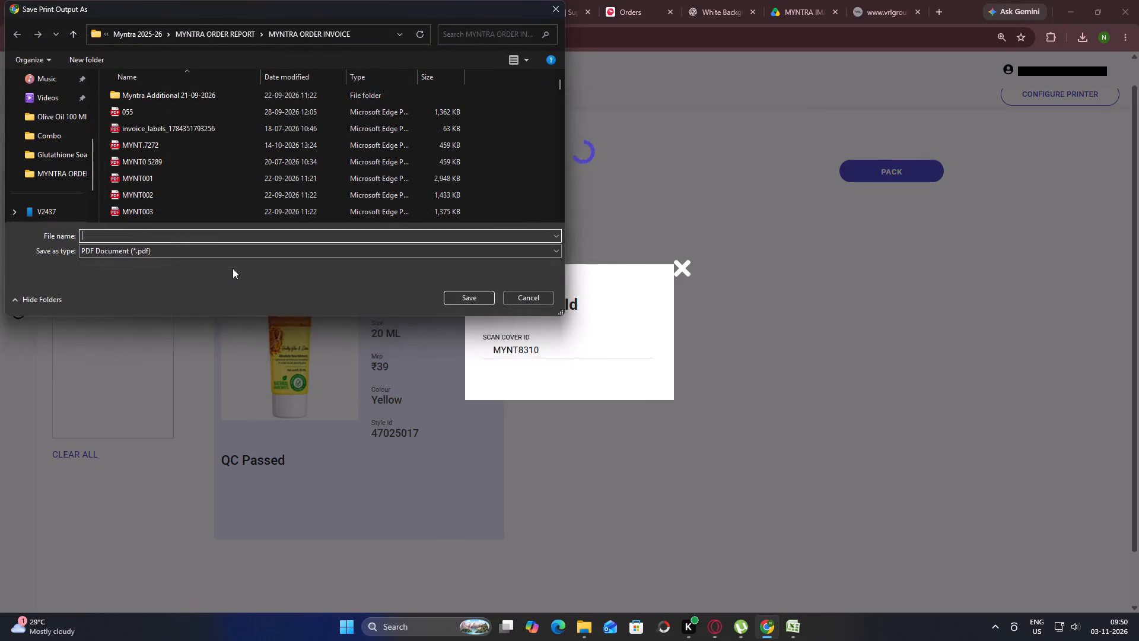
{"action": "key", "text": "ctrl+v"}
{"action": "key", "text": "Left"}
{"action": "key", "text": "Left"}
{"action": "key", "text": "Left"}
{"action": "key", "text": "Left"}
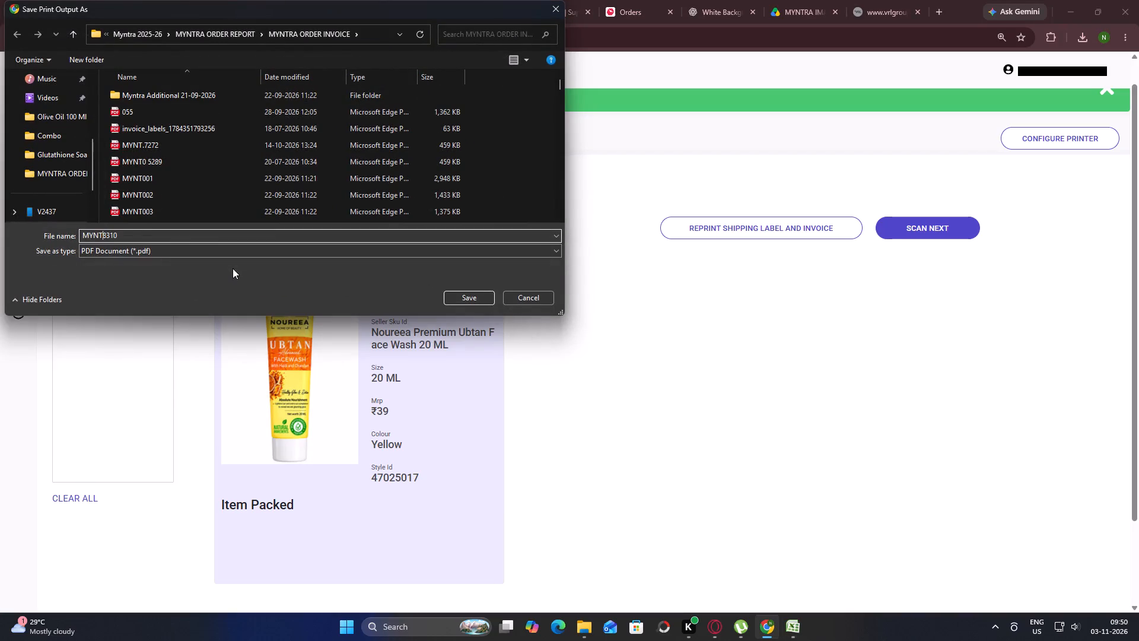
{"action": "key", "text": "0"}
{"action": "key", "text": "Return"}
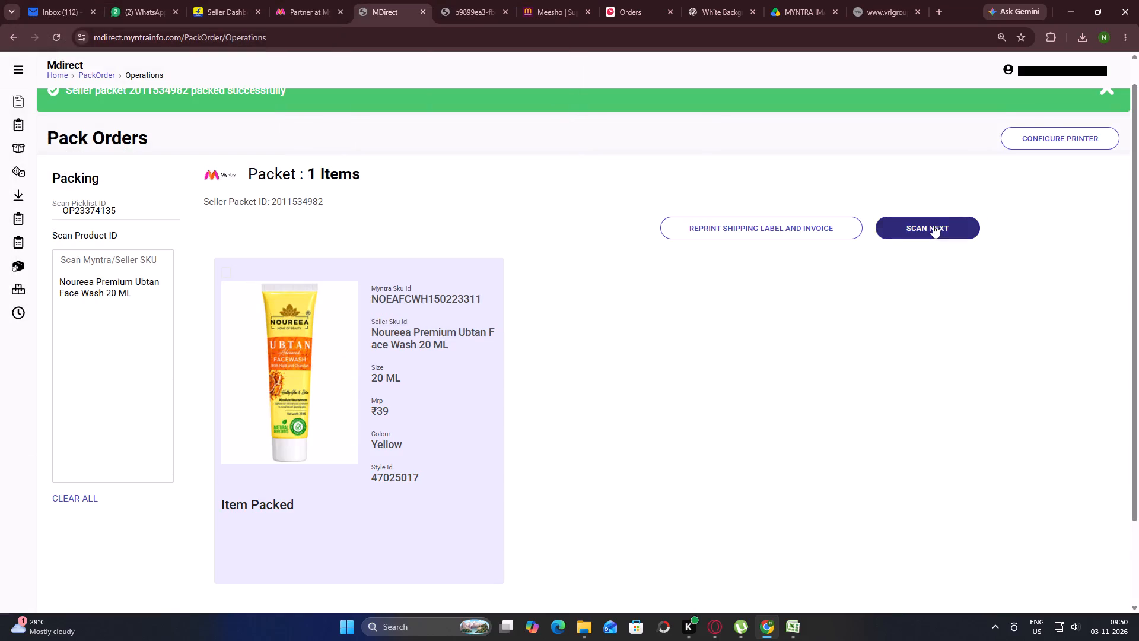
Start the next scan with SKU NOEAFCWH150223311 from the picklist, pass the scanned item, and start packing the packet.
{"action": "left_click", "coordinate": [933, 225]}
{"action": "left_click", "coordinate": [466, 12]}
{"action": "key", "text": "ctrl+c"}
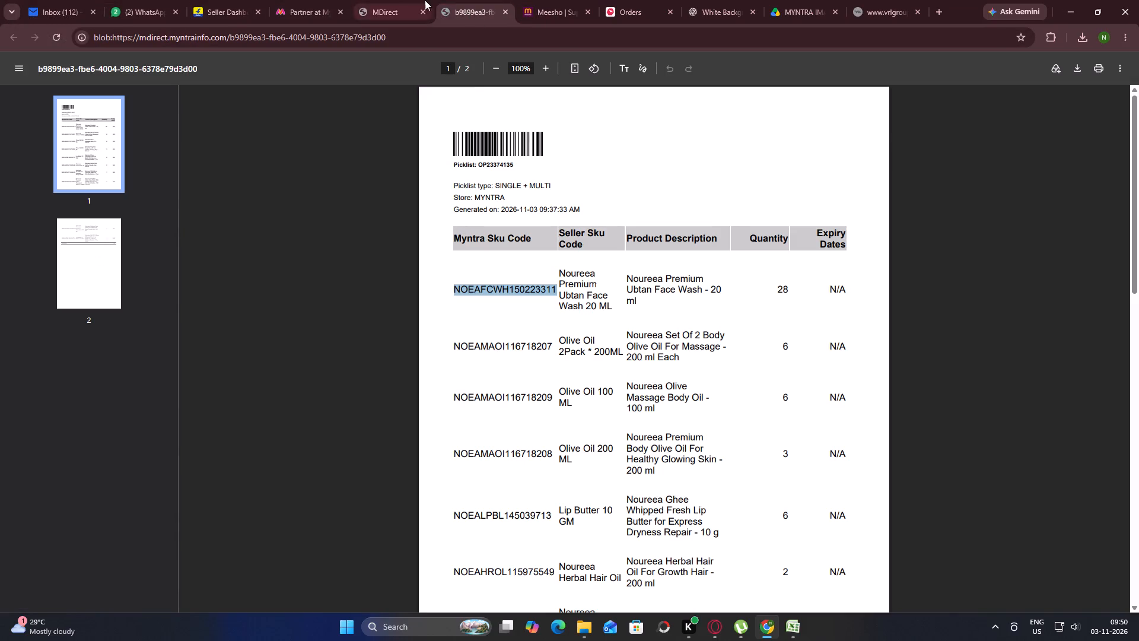
{"action": "left_click", "coordinate": [406, 0]}
{"action": "key", "text": "ctrl+v"}
{"action": "key", "text": "Return"}
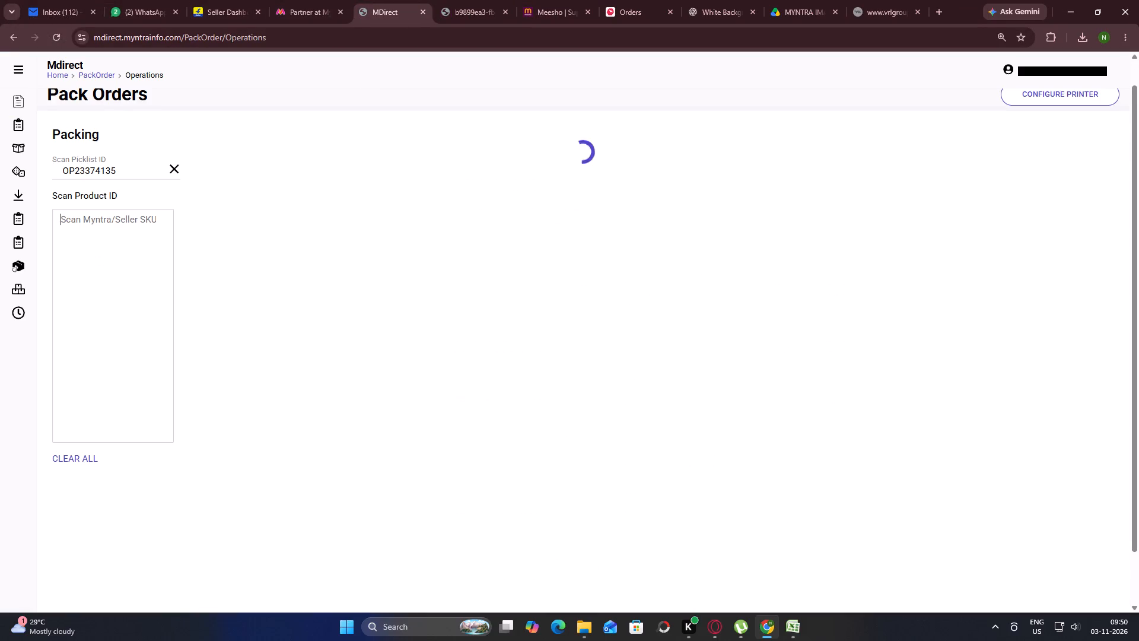
{"action": "left_click", "coordinate": [433, 477]}
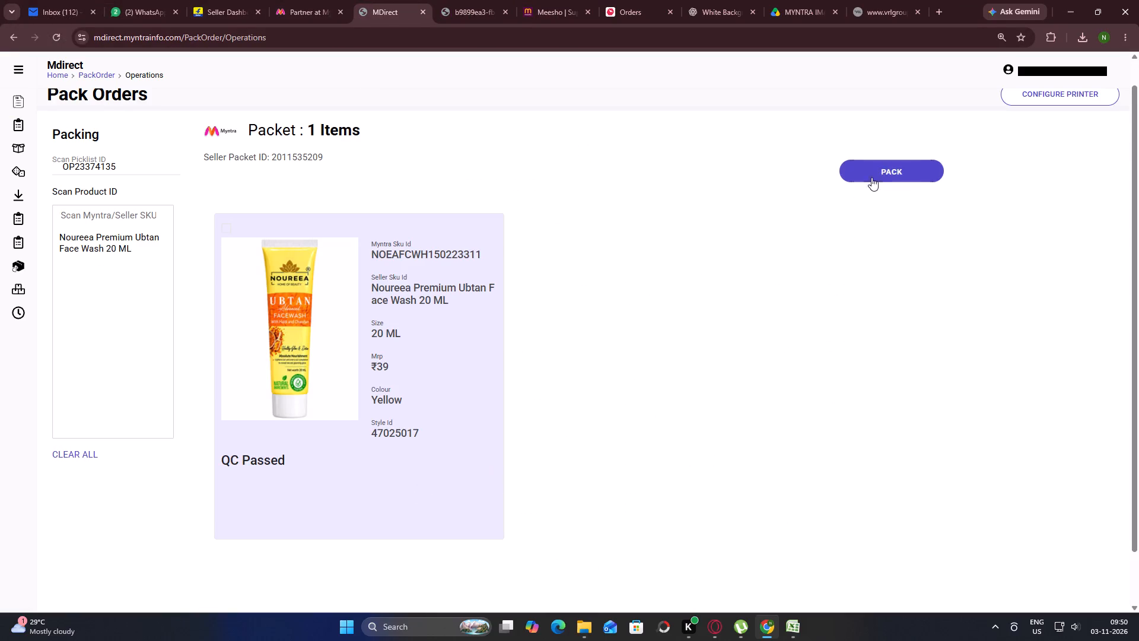
{"action": "left_click", "coordinate": [874, 176]}
{"action": "key", "text": "alt+Tab"}
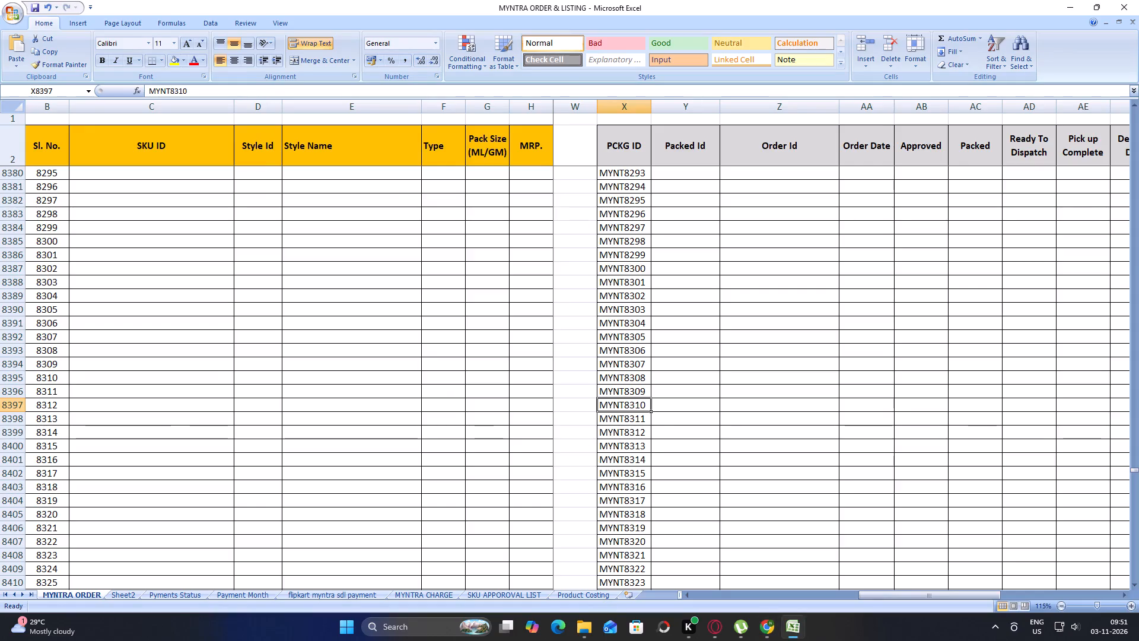
{"action": "left_click", "coordinate": [642, 418]}
{"action": "key", "text": "ctrl+c"}
{"action": "key", "text": "alt+Tab"}
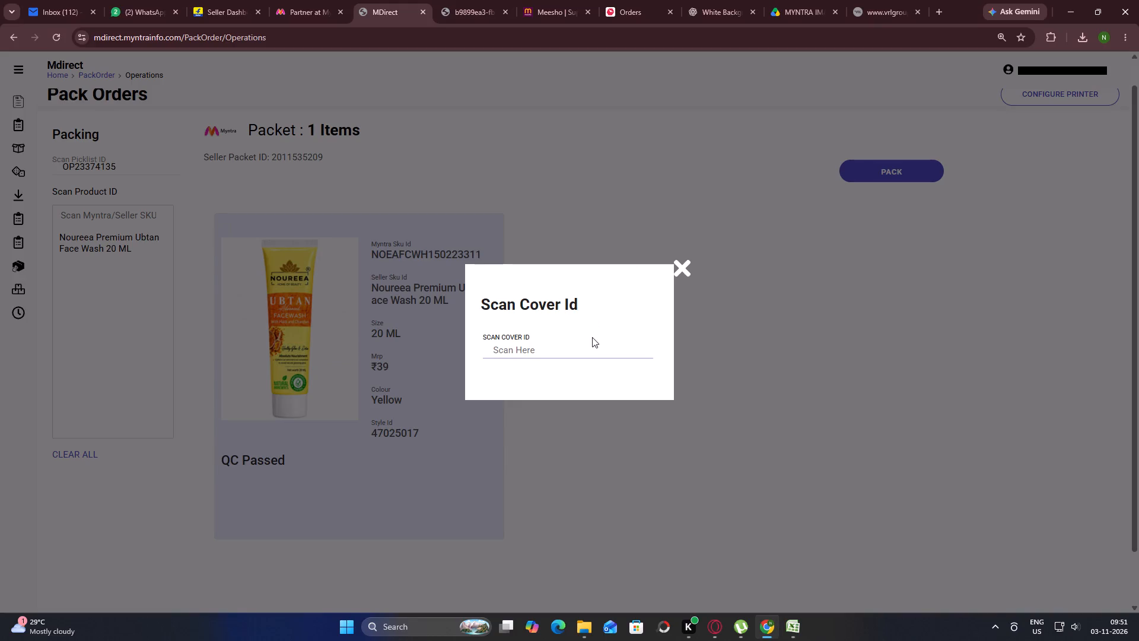
{"action": "left_click", "coordinate": [590, 341]}
{"action": "key", "text": "ctrl+v"}
{"action": "key", "text": "Return"}
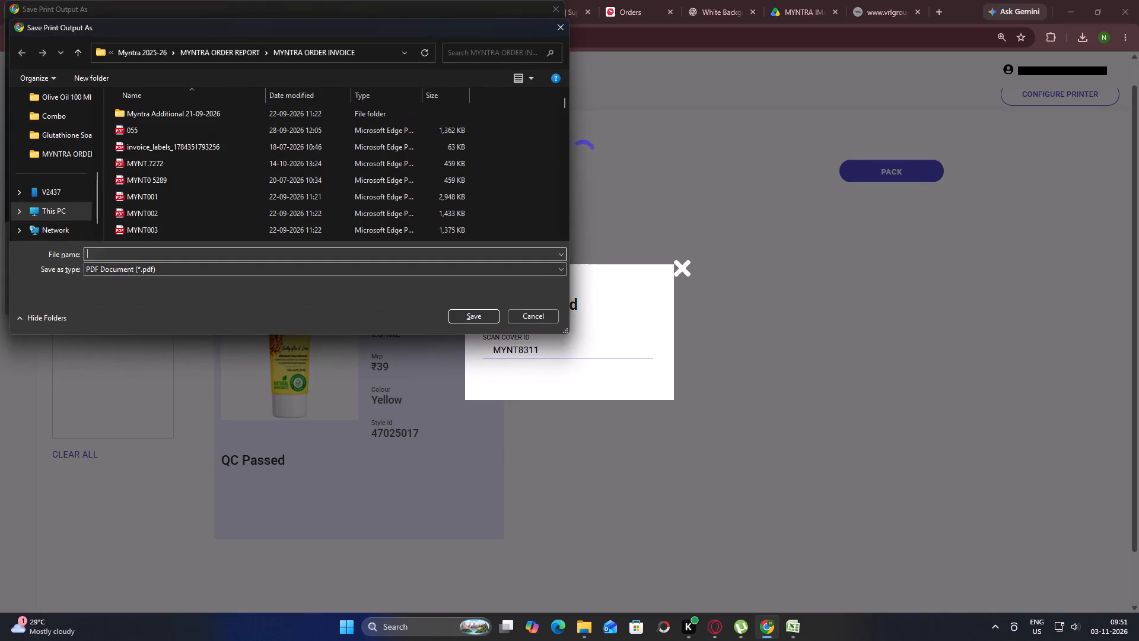
Save the packet's two print outputs as MYNT8311 and MYNT08311 in the MYNTRA ORDER INVOICE folder.
{"action": "key", "text": "ctrl+v"}
{"action": "key", "text": "Return"}
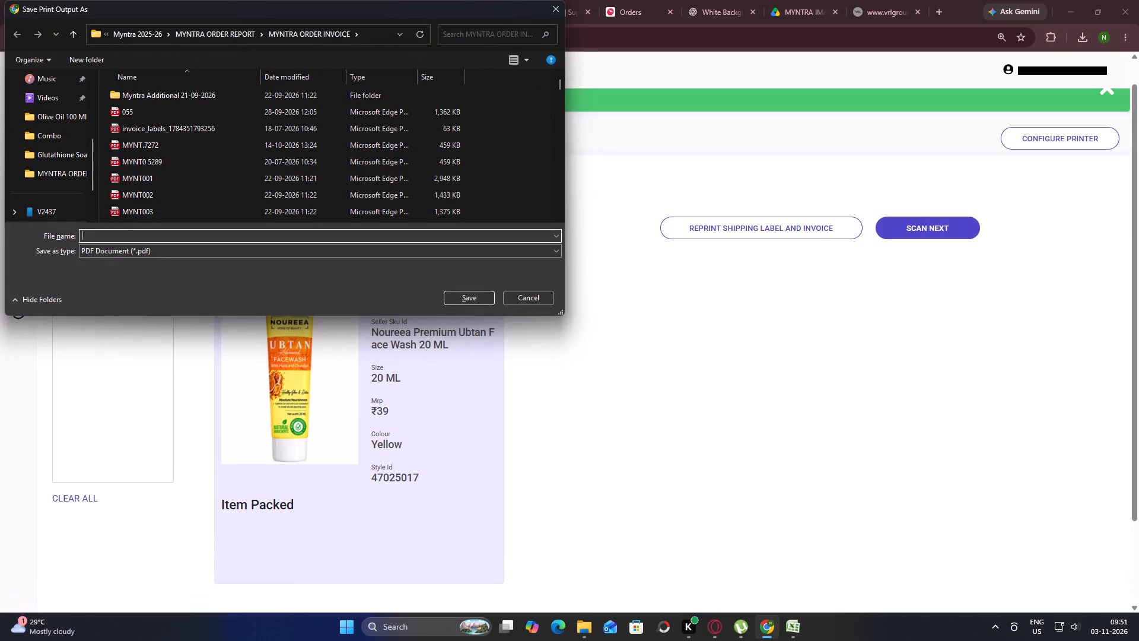
{"action": "key", "text": "ctrl+v"}
{"action": "key", "text": "Left"}
{"action": "key", "text": "Left"}
{"action": "key", "text": "Left"}
{"action": "key", "text": "Left"}
{"action": "key", "text": "0"}
{"action": "key", "text": "Return"}
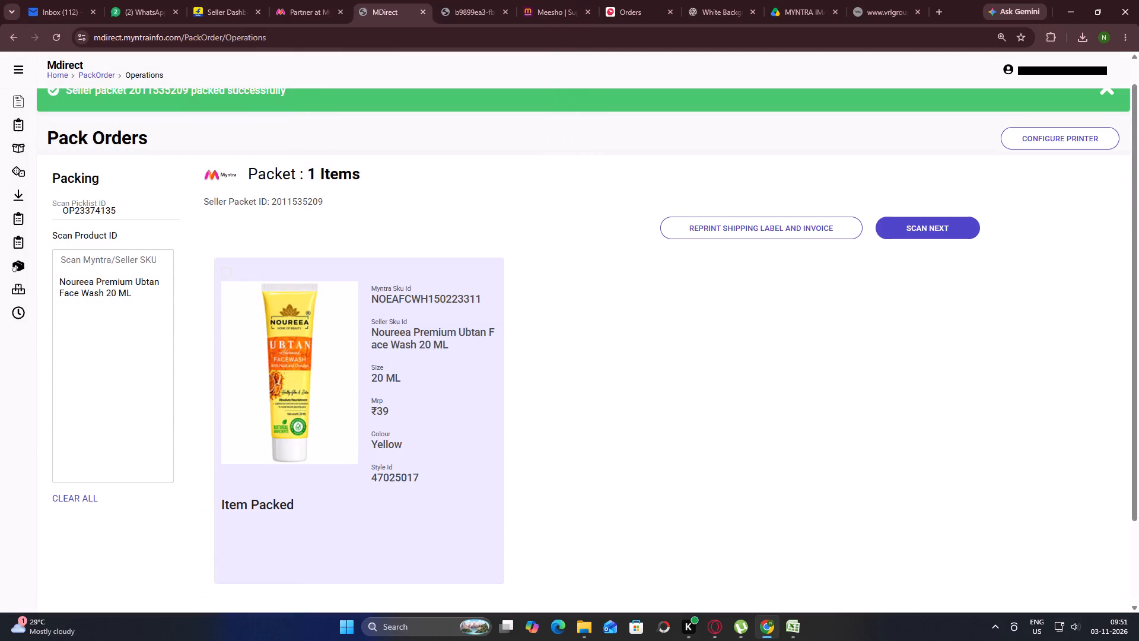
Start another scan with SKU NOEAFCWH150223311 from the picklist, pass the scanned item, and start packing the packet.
{"action": "left_click", "coordinate": [951, 222]}
{"action": "left_click", "coordinate": [472, 0]}
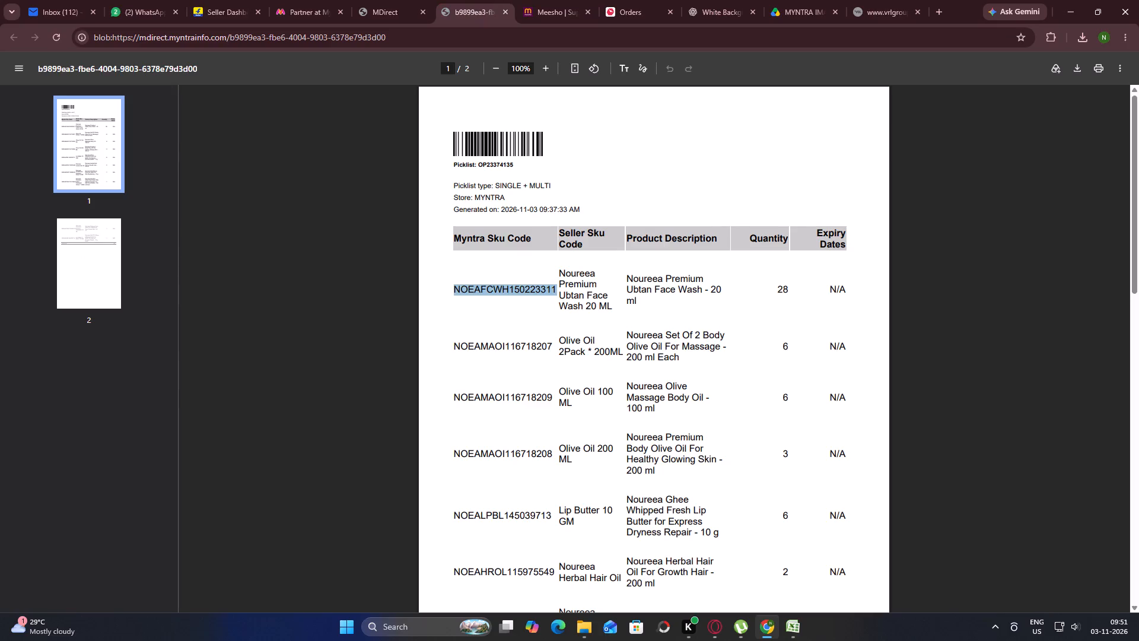
{"action": "key", "text": "ctrl+c"}
{"action": "left_click", "coordinate": [403, 5]}
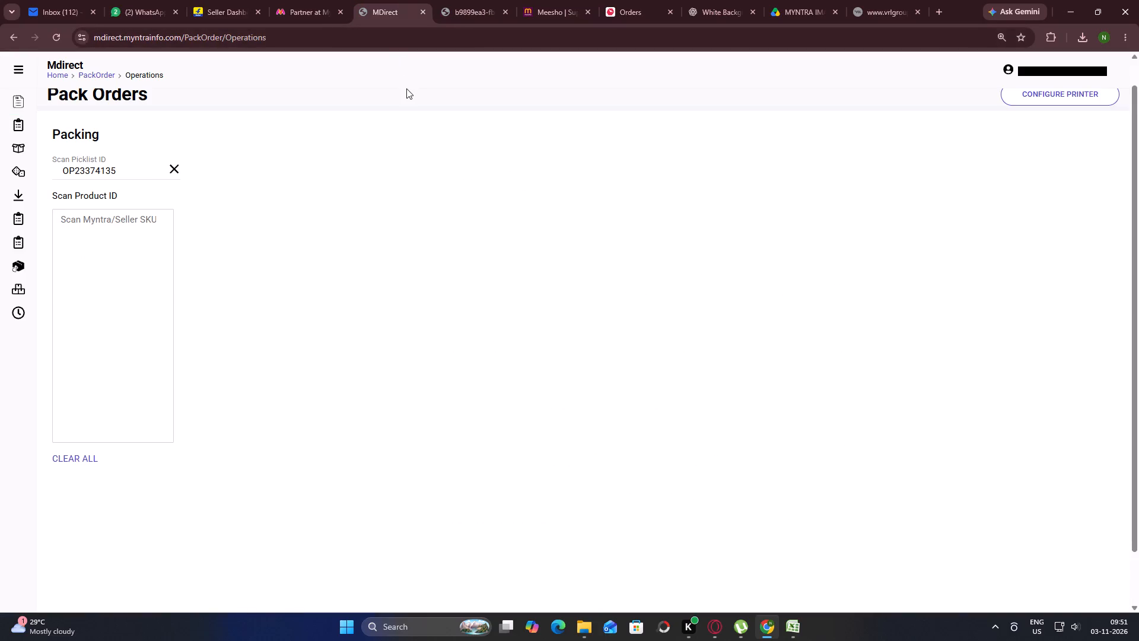
{"action": "key", "text": "ctrl+v"}
{"action": "key", "text": "Return"}
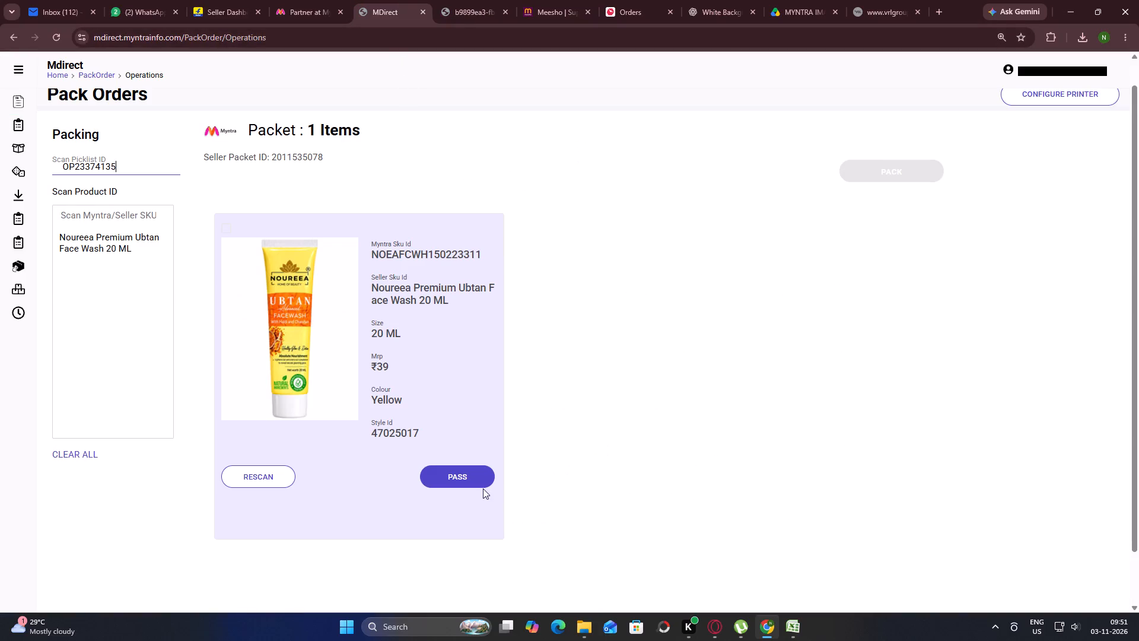
{"action": "left_click", "coordinate": [477, 486]}
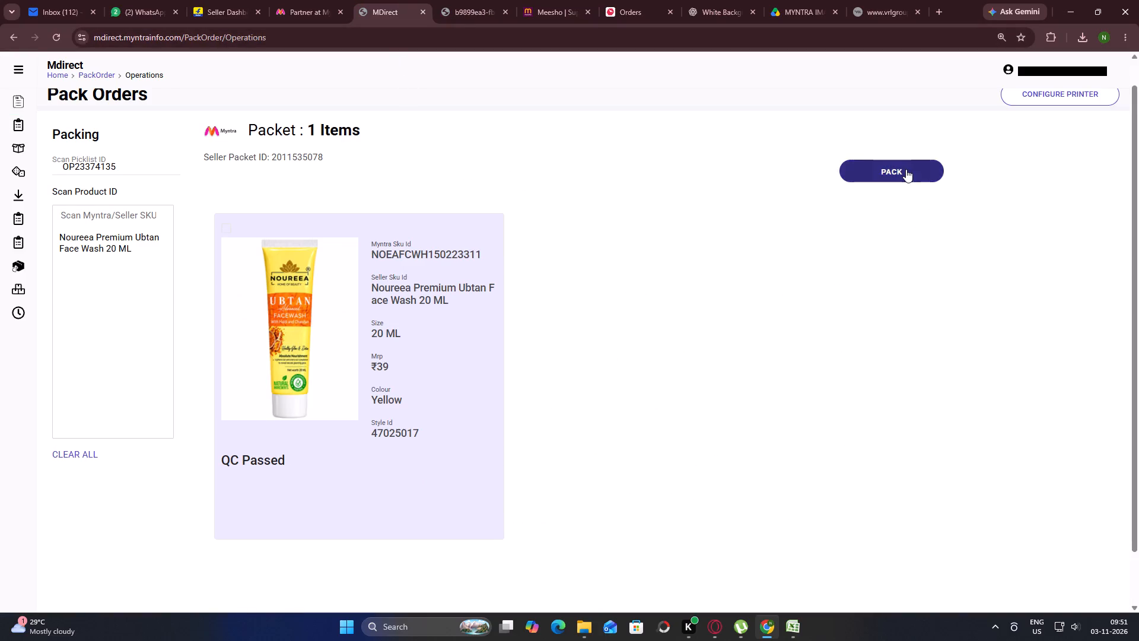
{"action": "left_click", "coordinate": [906, 169]}
{"action": "key", "text": "alt+Tab"}
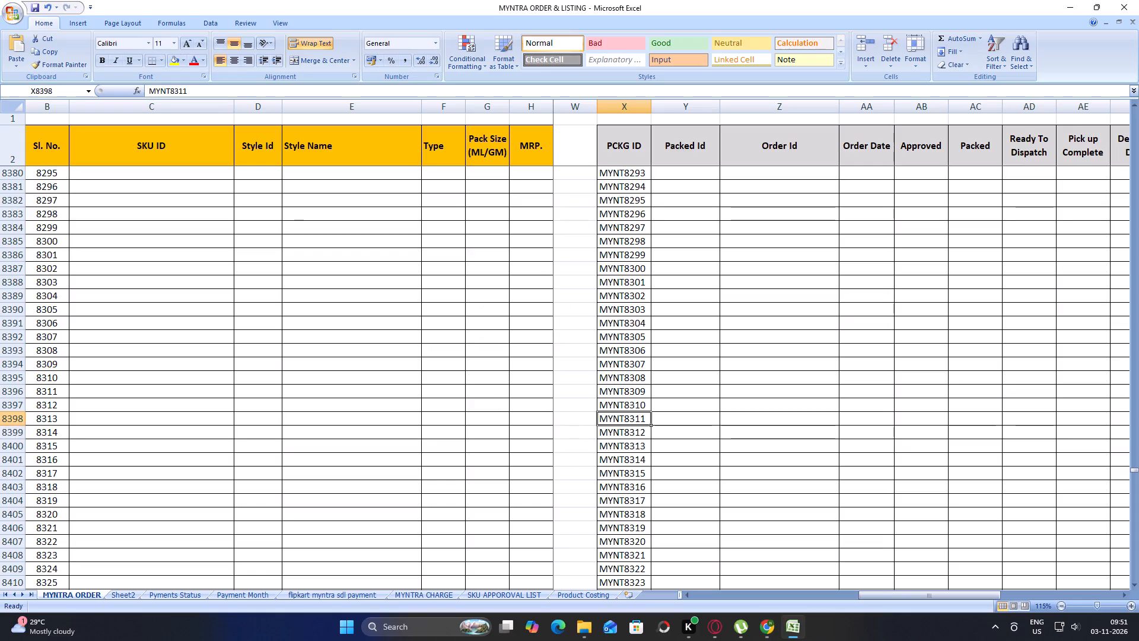
{"action": "left_click", "coordinate": [643, 435]}
{"action": "key", "text": "ctrl+c"}
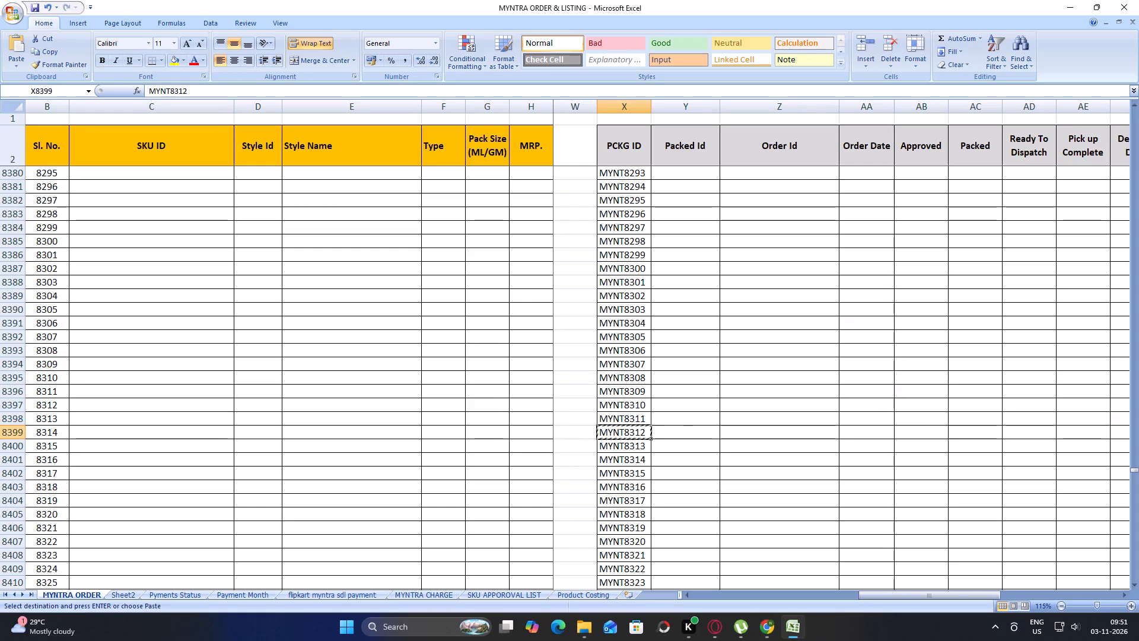
{"action": "key", "text": "alt+Tab"}
{"action": "left_click", "coordinate": [614, 347]}
{"action": "key", "text": "ctrl+v"}
{"action": "key", "text": "Return"}
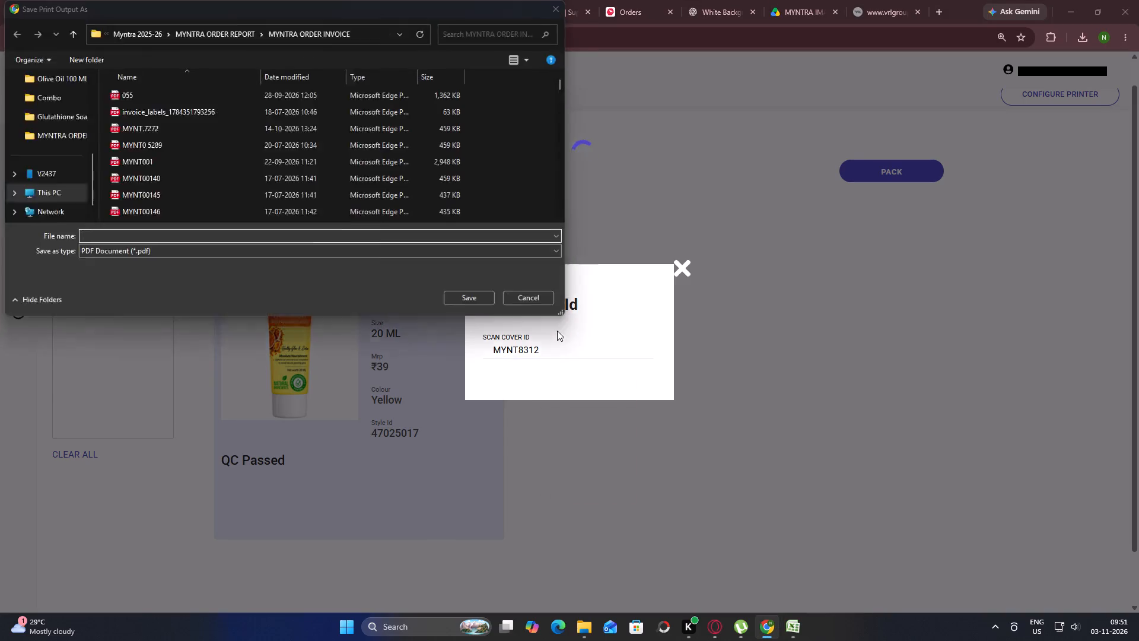
Save the packet's two print outputs as MYNT8312 and MYNT08312 in the MYNTRA ORDER INVOICE folder.
{"action": "left_click_drag", "start_coordinate": [563, 102], "coordinate": [570, 227]}
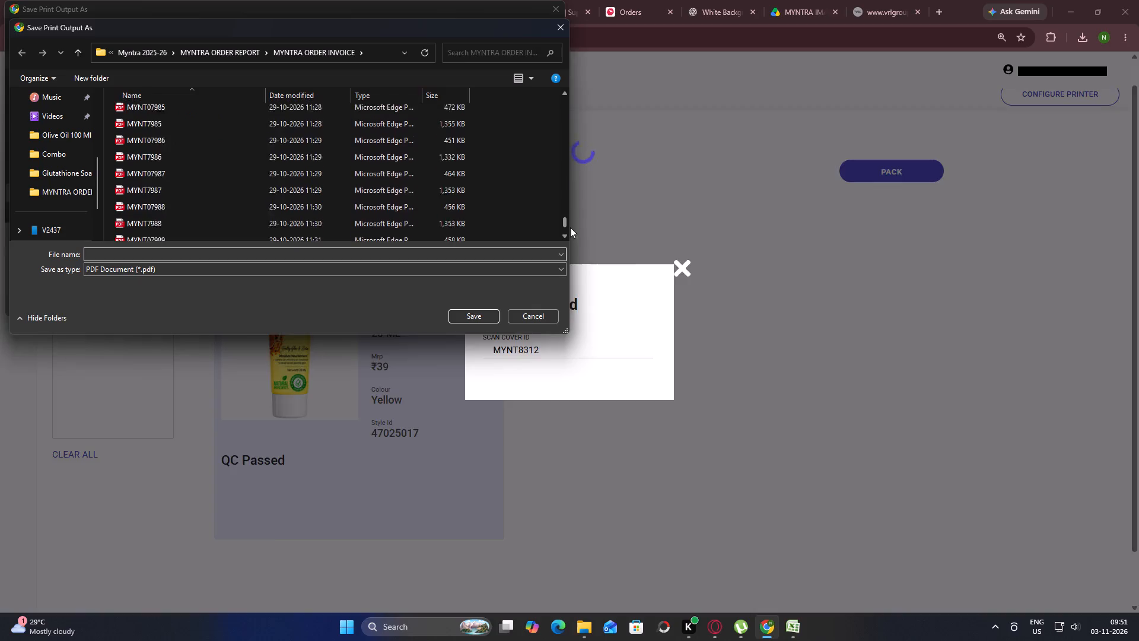
{"action": "left_click_drag", "start_coordinate": [570, 227], "coordinate": [570, 232]}
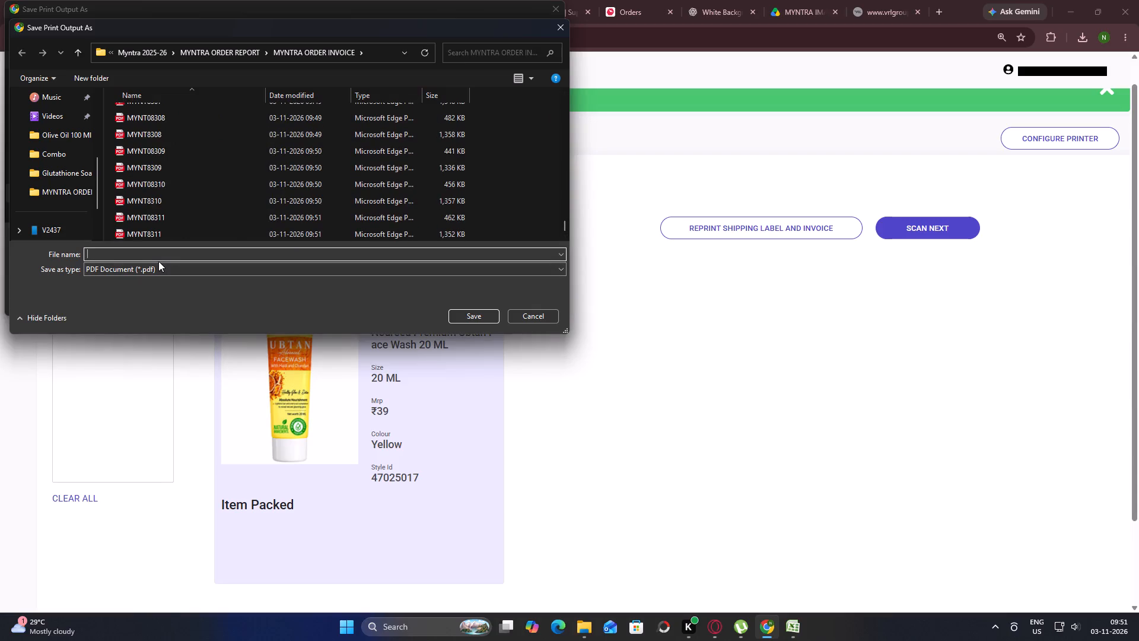
{"action": "key", "text": "ctrl+v"}
{"action": "key", "text": "Return"}
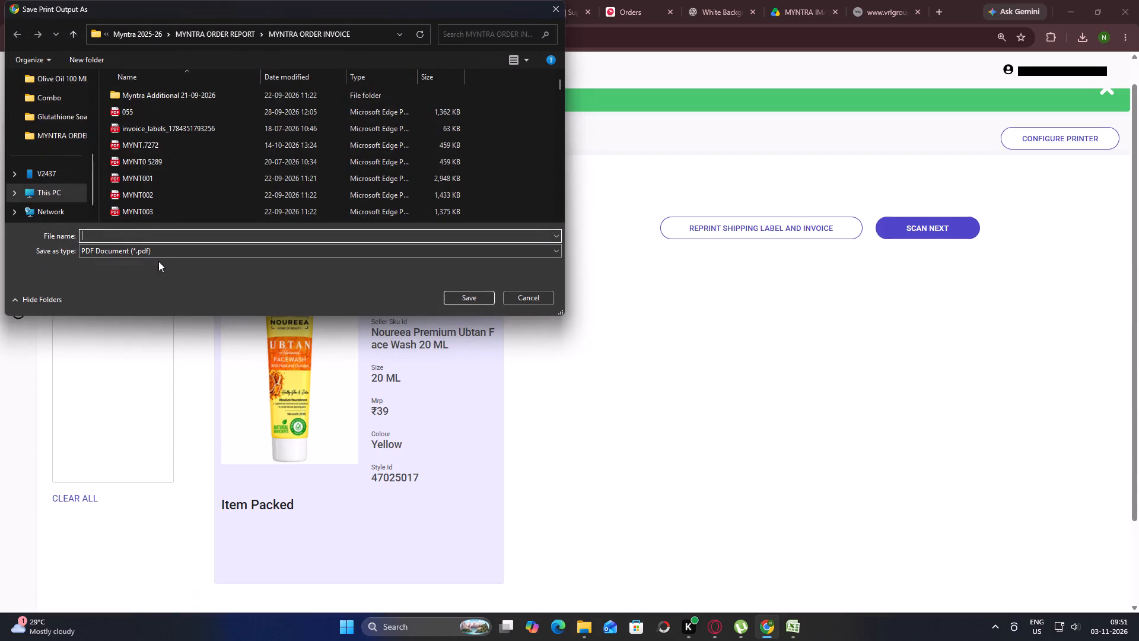
{"action": "key", "text": "ctrl+v"}
{"action": "key", "text": "Left"}
{"action": "key", "text": "Left"}
{"action": "key", "text": "Left"}
{"action": "key", "text": "Left"}
{"action": "key", "text": "0"}
{"action": "key", "text": "Return"}
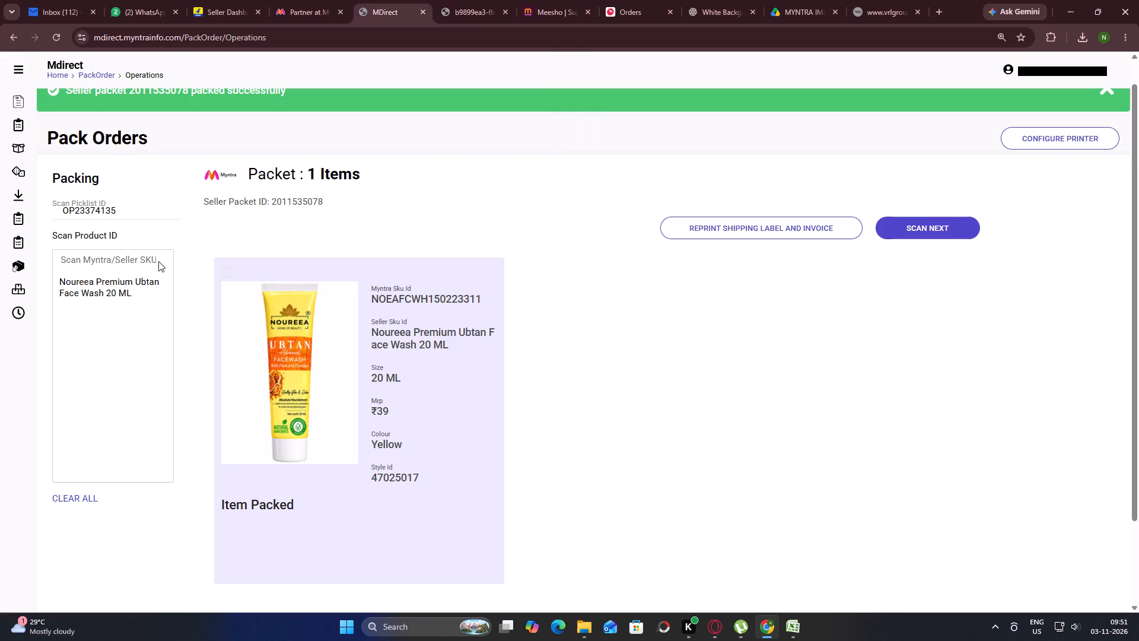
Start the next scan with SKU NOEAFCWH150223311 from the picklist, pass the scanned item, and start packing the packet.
{"action": "left_click", "coordinate": [938, 234]}
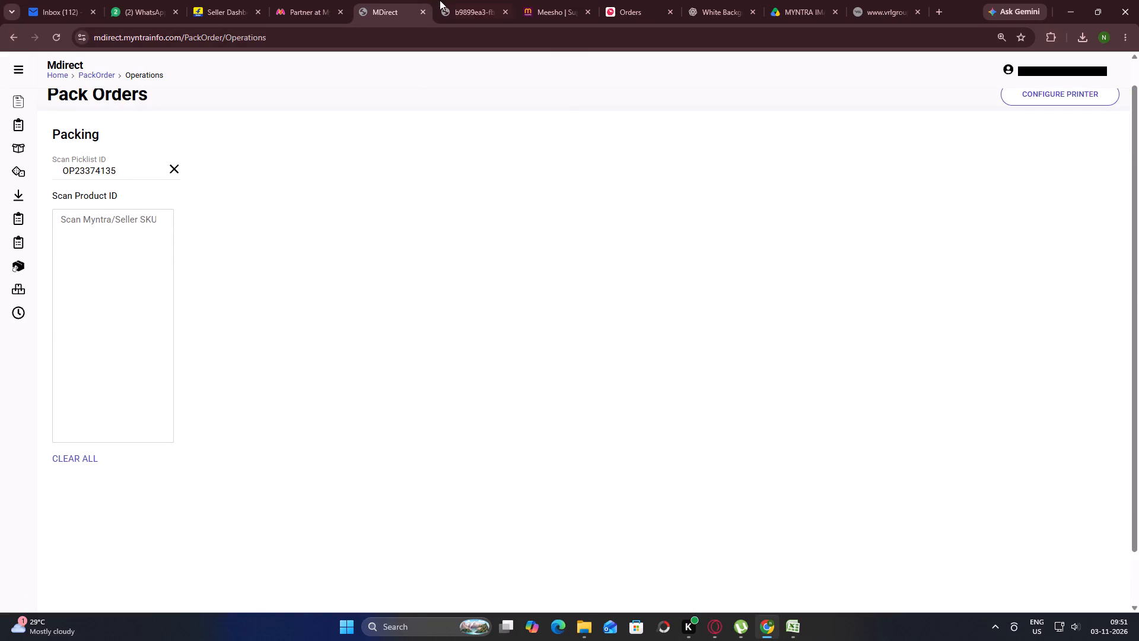
{"action": "left_click", "coordinate": [458, 0]}
{"action": "key", "text": "ctrl+c"}
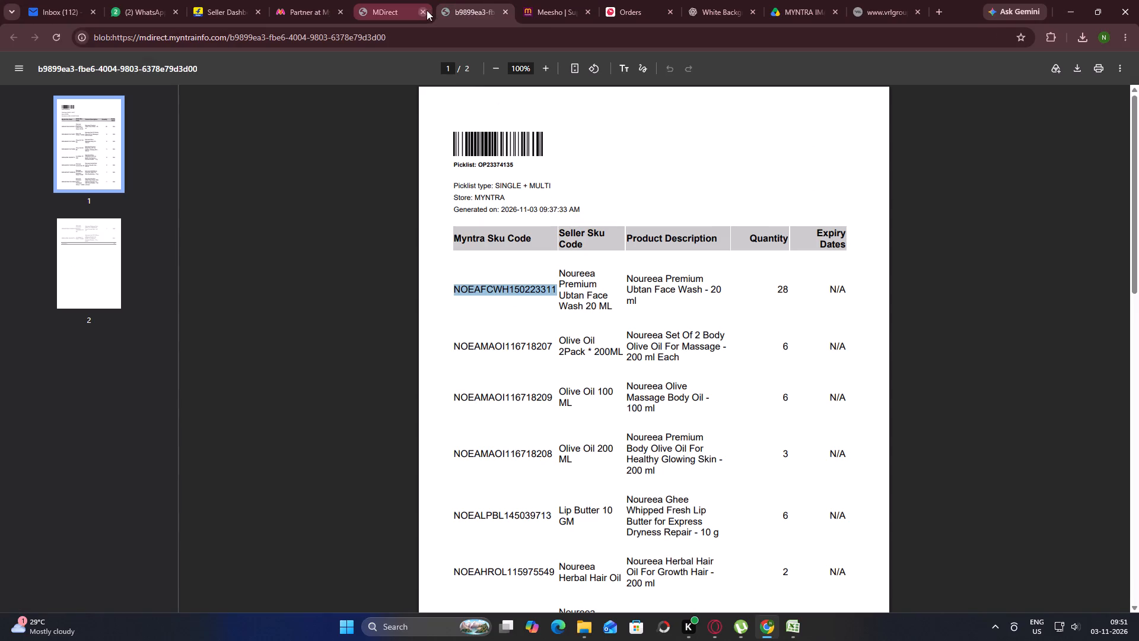
{"action": "left_click", "coordinate": [389, 7]}
{"action": "key", "text": "ctrl+v"}
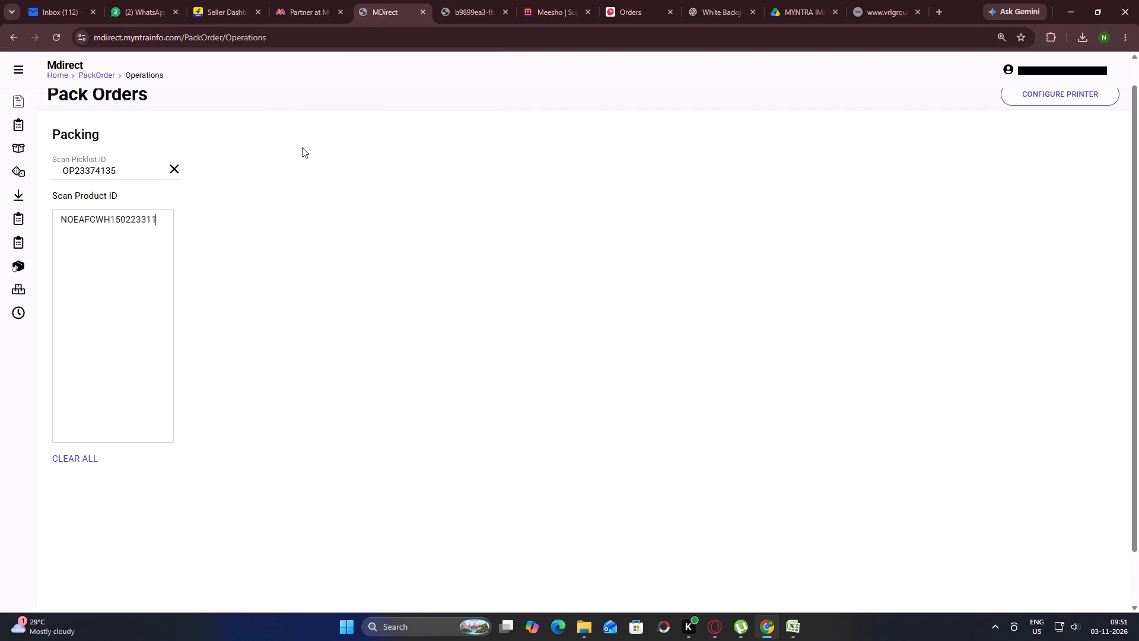
{"action": "key", "text": "Return"}
{"action": "left_click", "coordinate": [470, 471]}
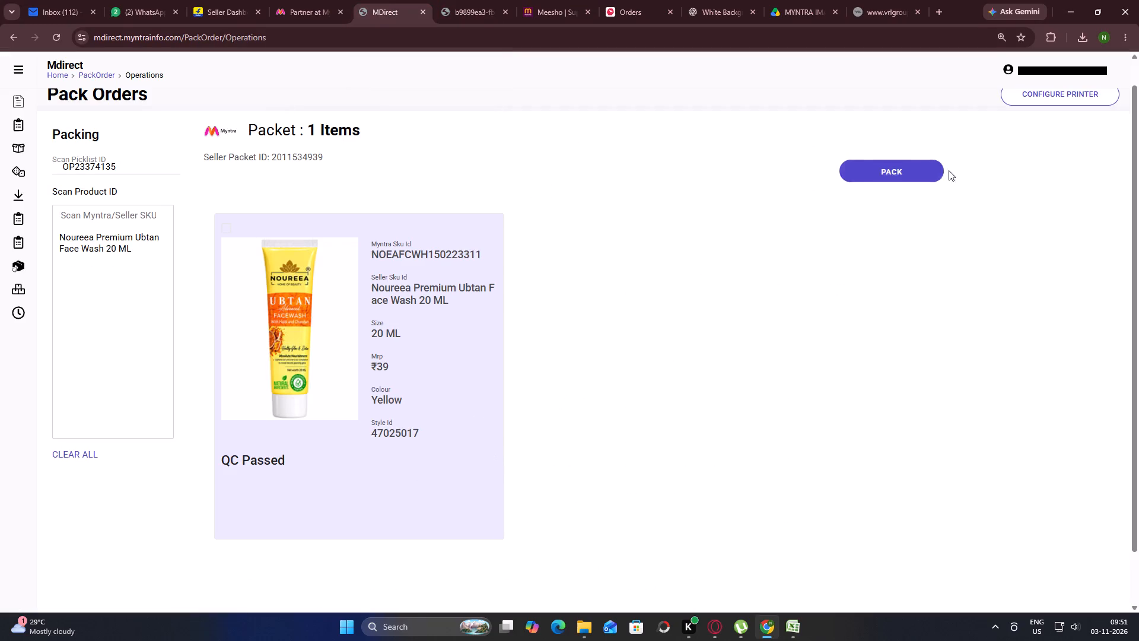
{"action": "left_click", "coordinate": [935, 170]}
{"action": "left_click", "coordinate": [791, 630]}
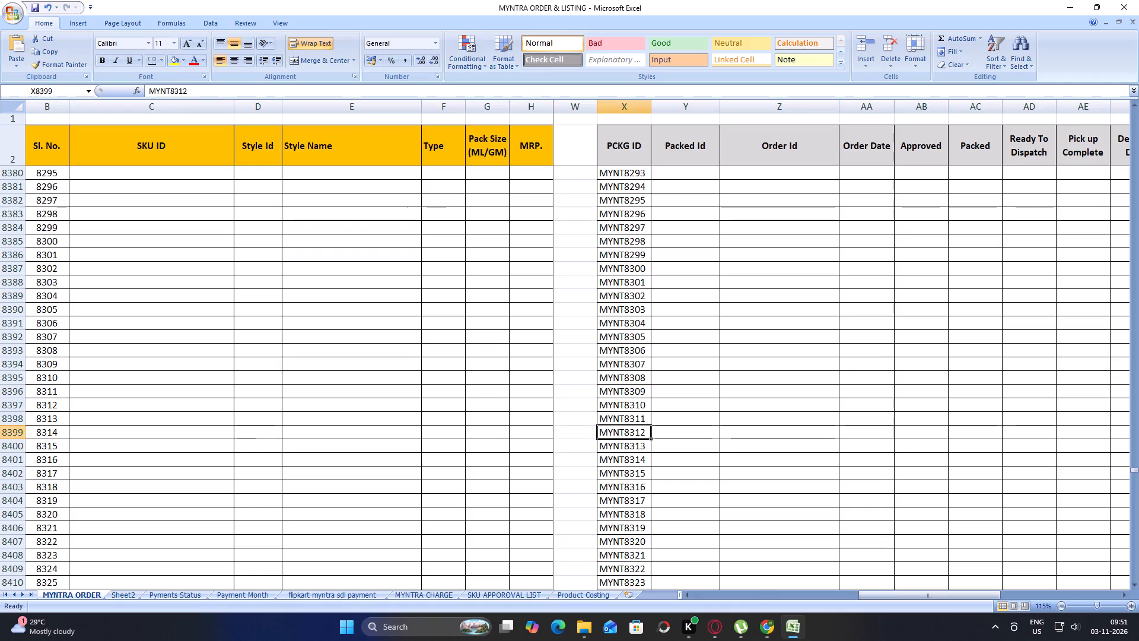
{"action": "left_click", "coordinate": [640, 443]}
{"action": "key", "text": "ctrl+c"}
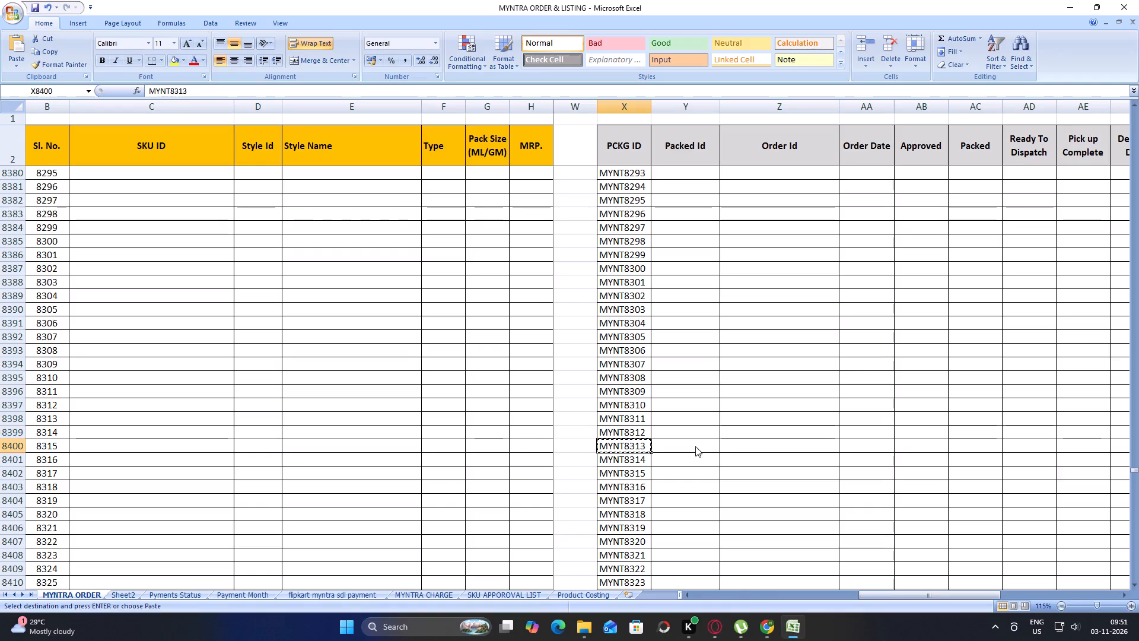
{"action": "key", "text": "alt+Tab"}
{"action": "left_click", "coordinate": [577, 353]}
{"action": "key", "text": "ctrl+v"}
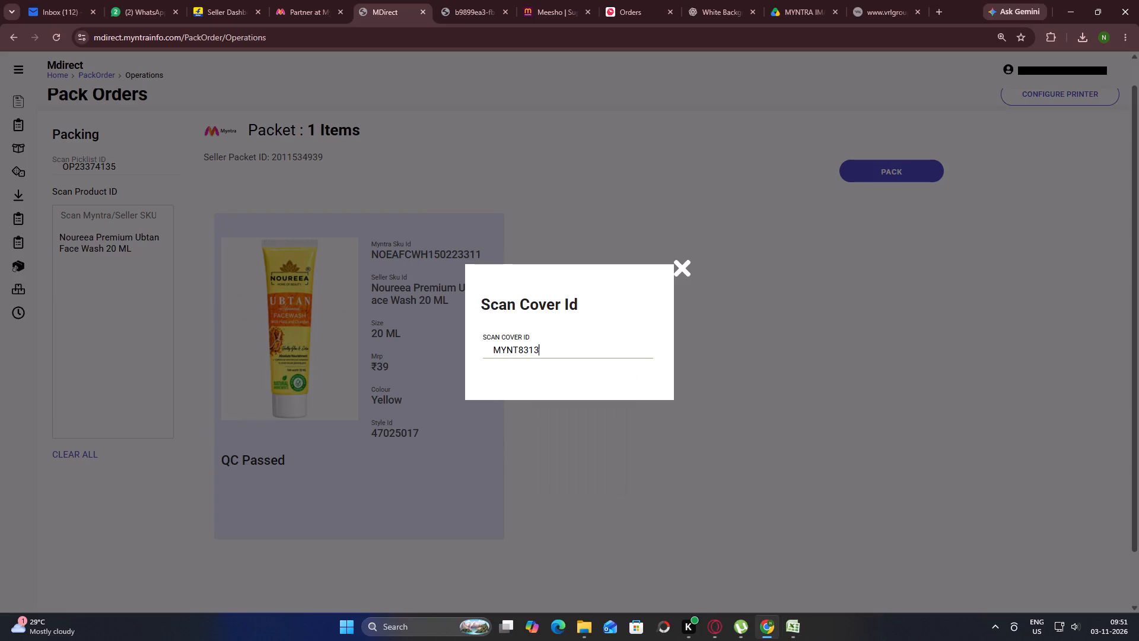
{"action": "key", "text": "Return"}
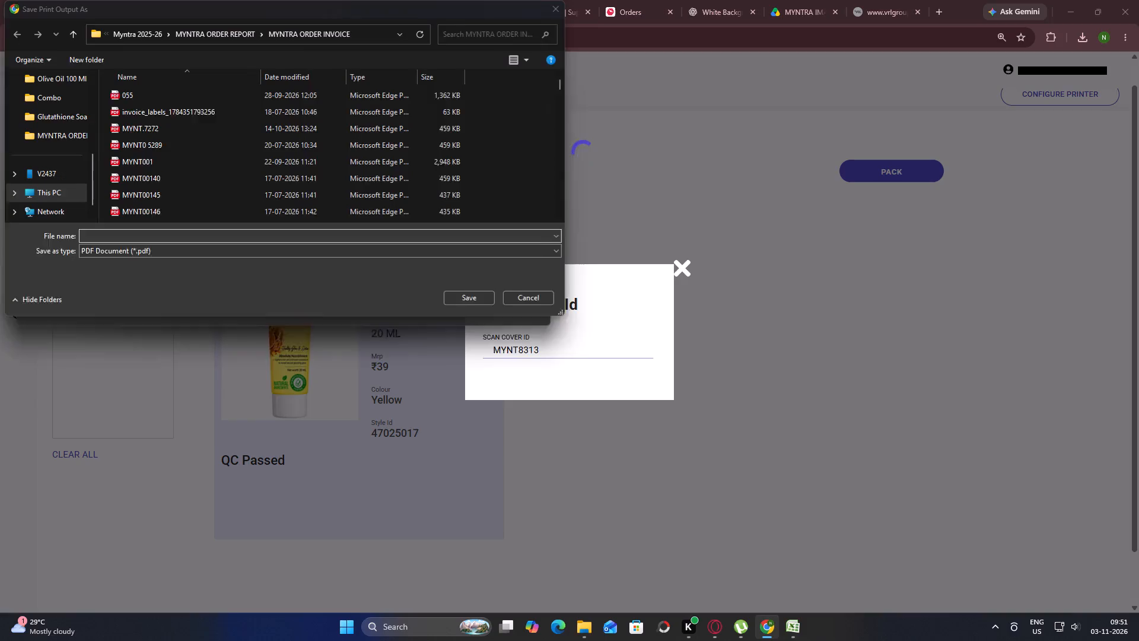
Save the packet's two print outputs as MYNT8313 and MYNT08313 in the MYNTRA ORDER INVOICE folder.
{"action": "key", "text": "ctrl+v"}
{"action": "key", "text": "Return"}
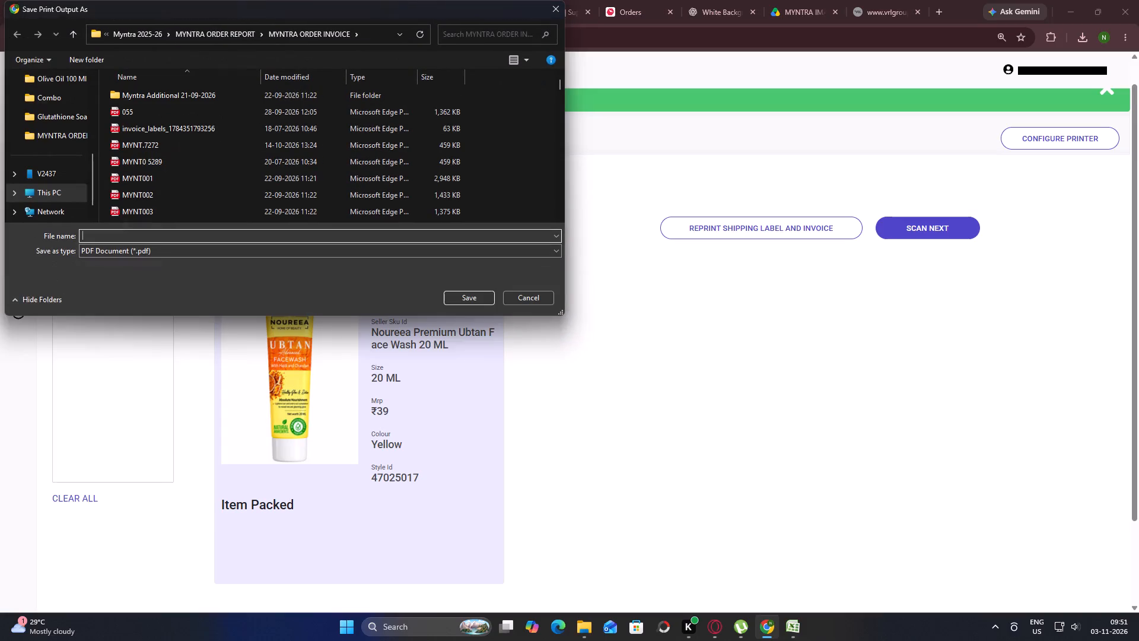
{"action": "key", "text": "ctrl+v"}
{"action": "key", "text": "Left"}
{"action": "key", "text": "Left"}
{"action": "key", "text": "Left"}
{"action": "key", "text": "Left"}
{"action": "key", "text": "0"}
{"action": "key", "text": "Return"}
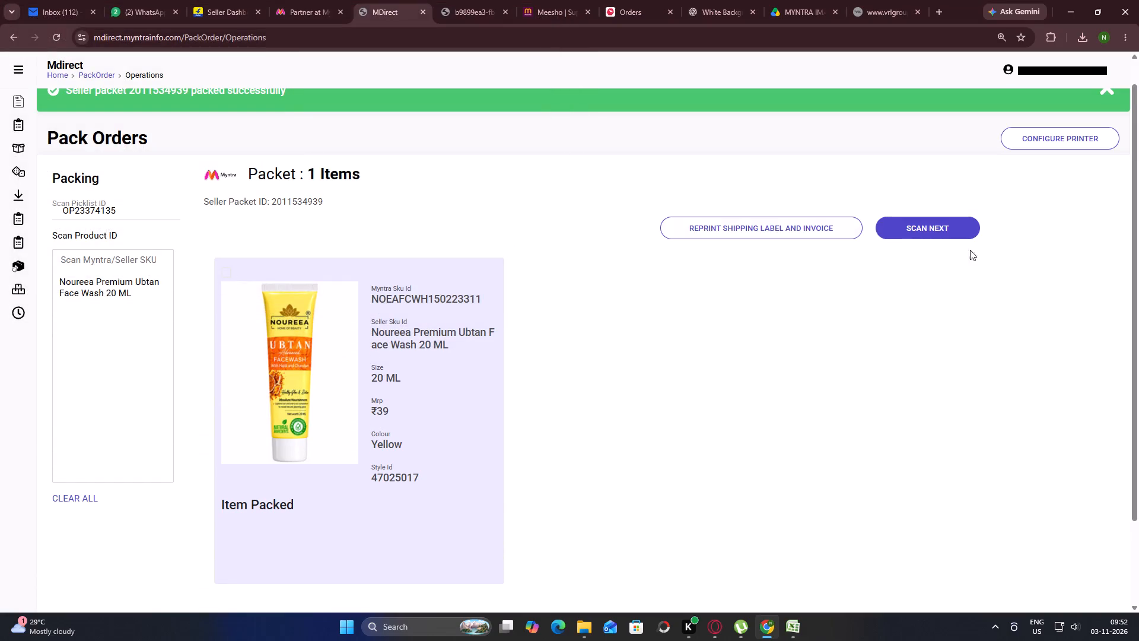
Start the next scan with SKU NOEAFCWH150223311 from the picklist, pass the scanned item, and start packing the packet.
{"action": "left_click", "coordinate": [959, 239]}
{"action": "left_click", "coordinate": [459, 0]}
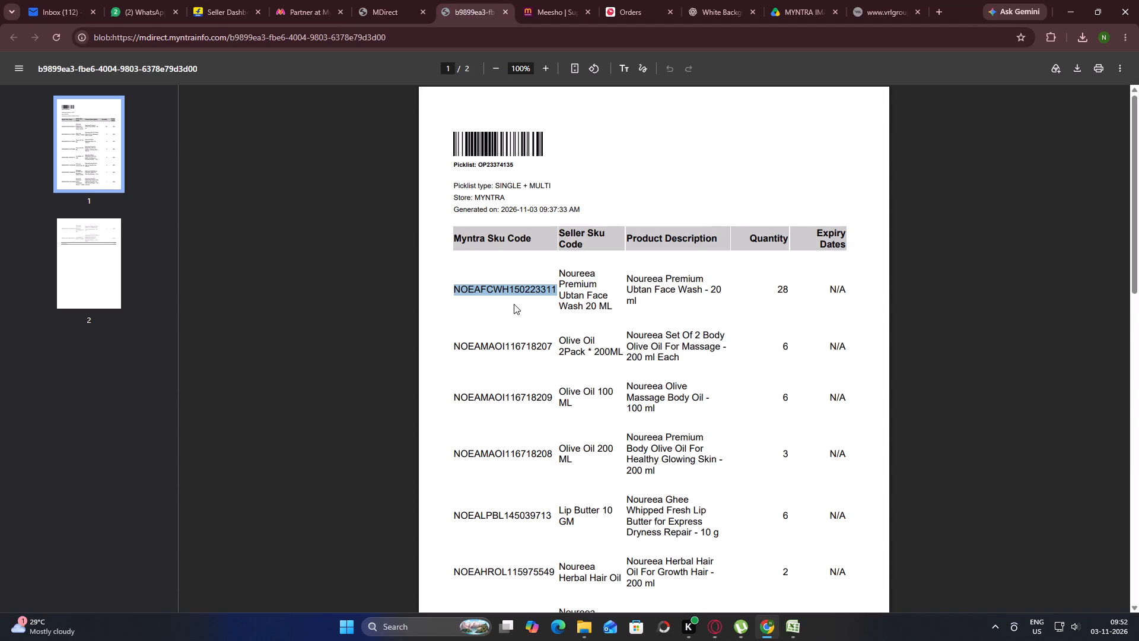
{"action": "key", "text": "ctrl+c"}
{"action": "left_click", "coordinate": [407, 0]}
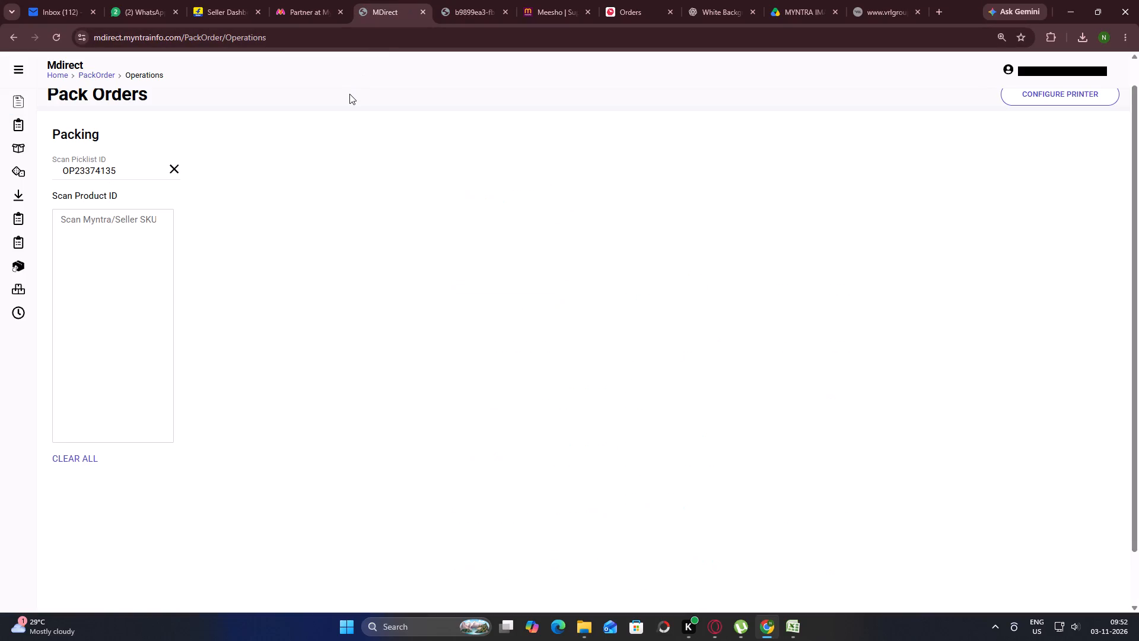
{"action": "key", "text": "ctrl+v"}
{"action": "key", "text": "Return"}
{"action": "left_click", "coordinate": [471, 481]}
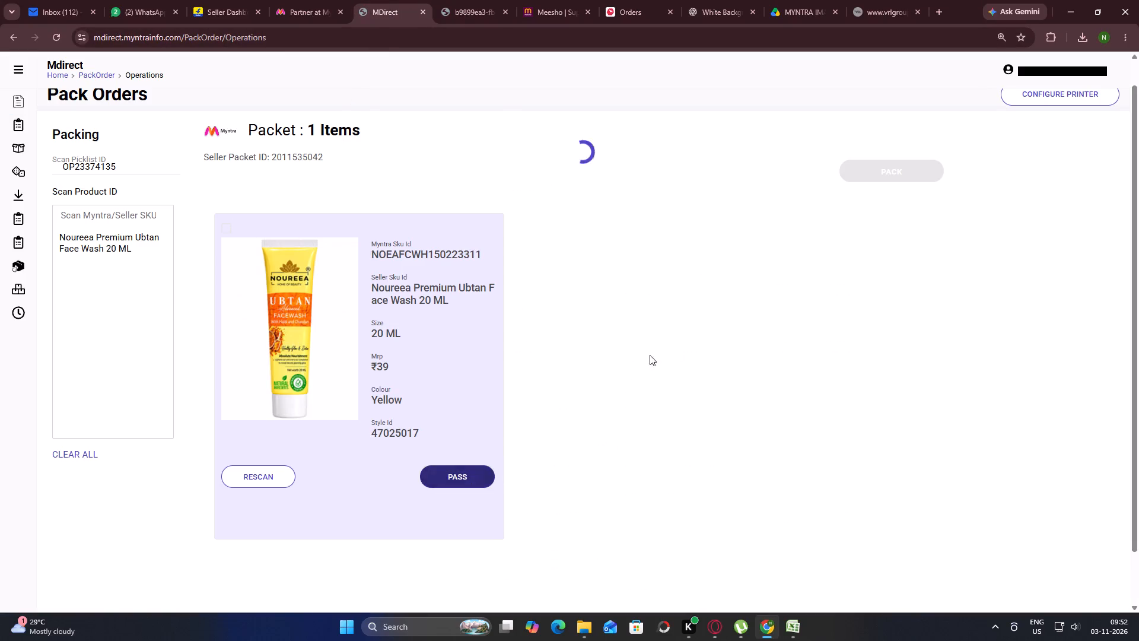
{"action": "left_click", "coordinate": [886, 167]}
Copy package ID MYNT8314 from the PCKG ID column in Excel and submit it as the packet's cover ID in Mdirect.
{"action": "left_click", "coordinate": [796, 621]}
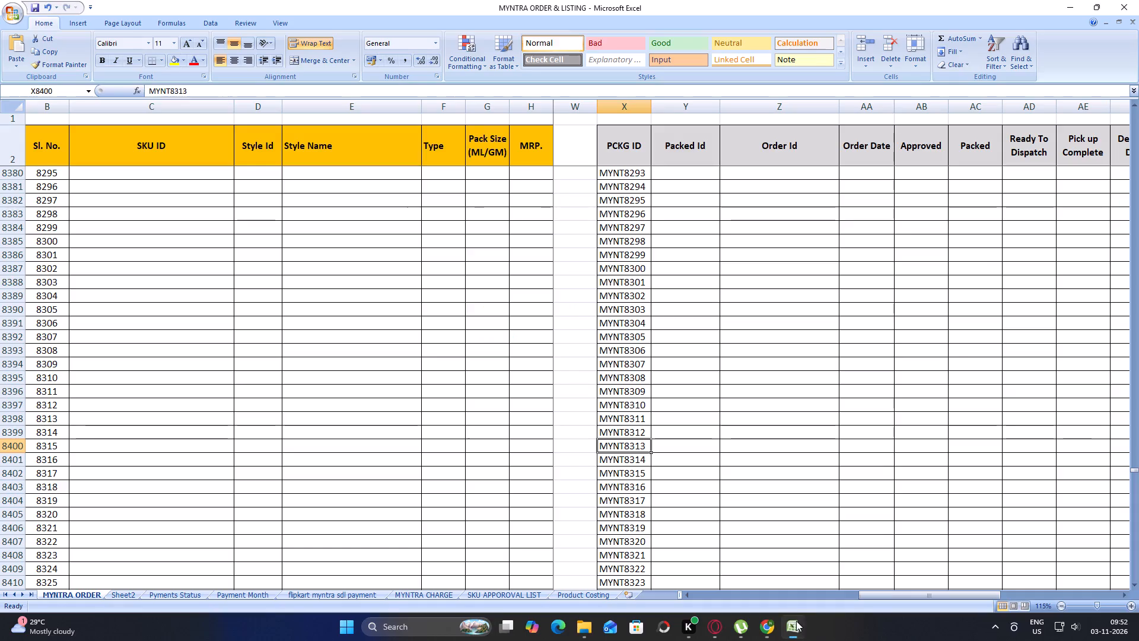
{"action": "left_click", "coordinate": [635, 464]}
{"action": "key", "text": "ctrl+c"}
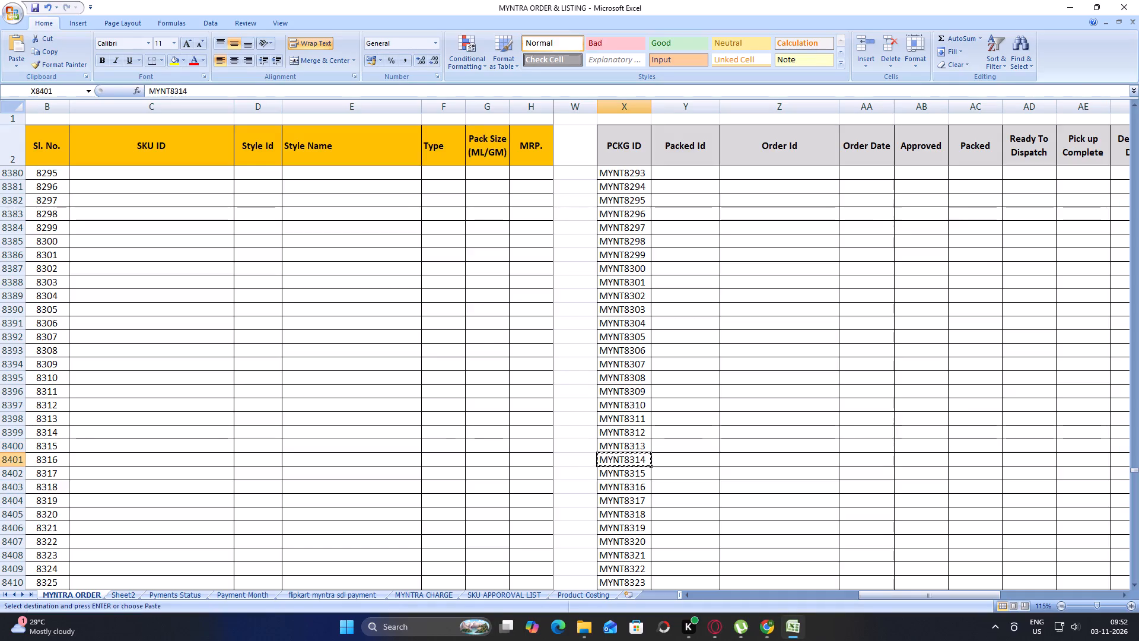
{"action": "key", "text": "alt+Tab"}
{"action": "left_click", "coordinate": [519, 348]}
{"action": "key", "text": "ctrl+v"}
{"action": "key", "text": "Return"}
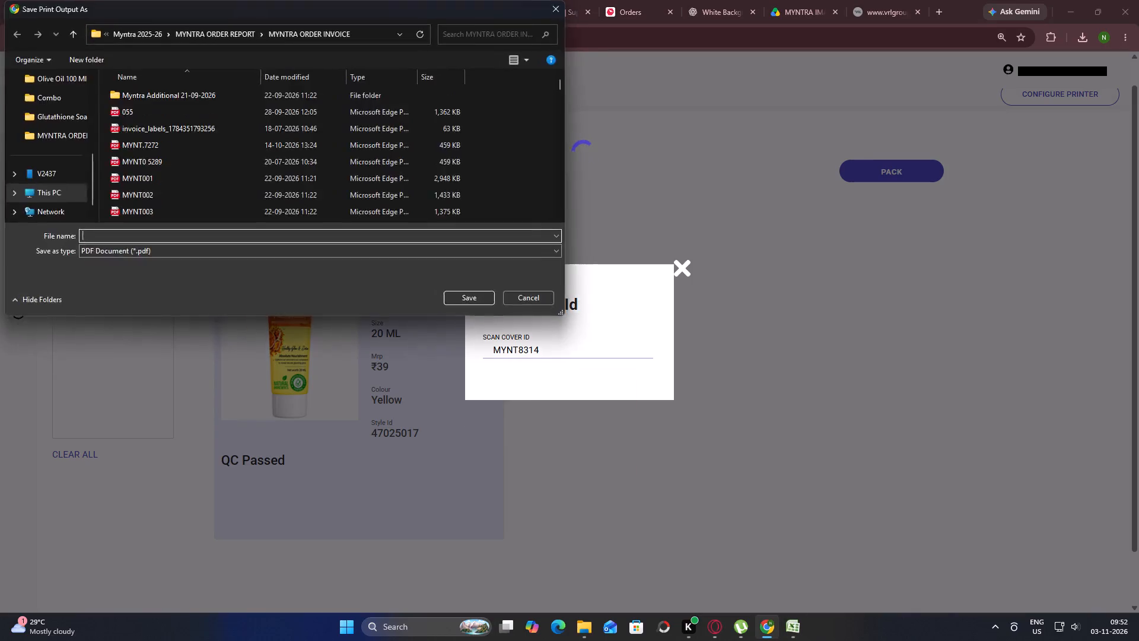
Save the packet's two print outputs as MYNT8314 and MYNT08314 in the MYNTRA ORDER INVOICE folder.
{"action": "key", "text": "ctrl+v"}
{"action": "key", "text": "Return"}
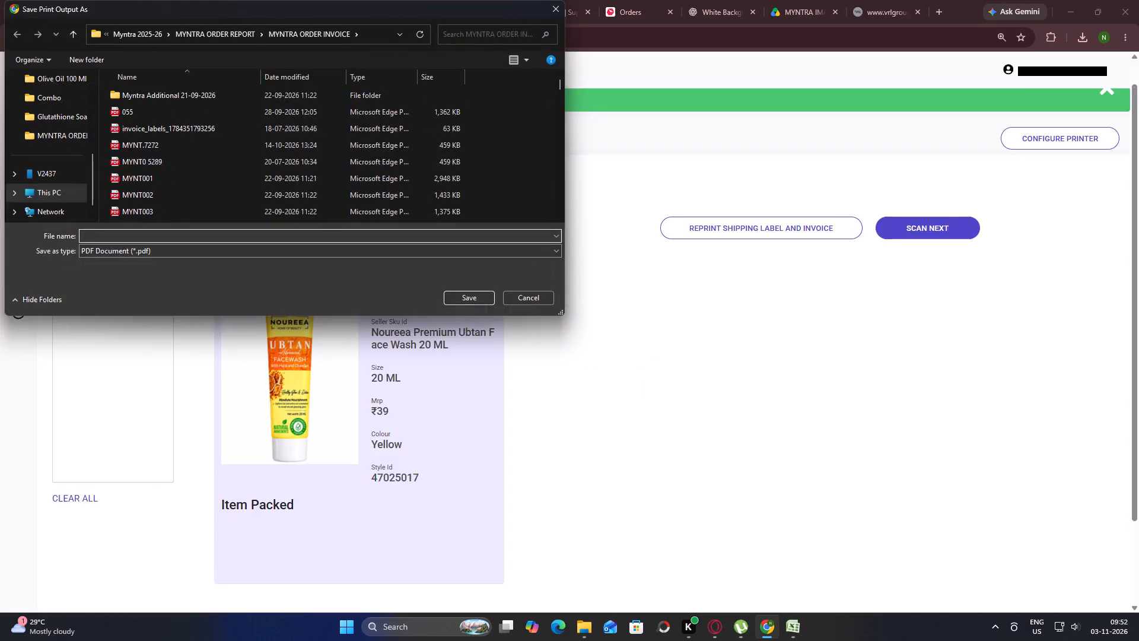
{"action": "key", "text": "ctrl+v"}
{"action": "key", "text": "Left"}
{"action": "key", "text": "Left"}
{"action": "key", "text": "Left"}
{"action": "key", "text": "Left"}
{"action": "key", "text": "0"}
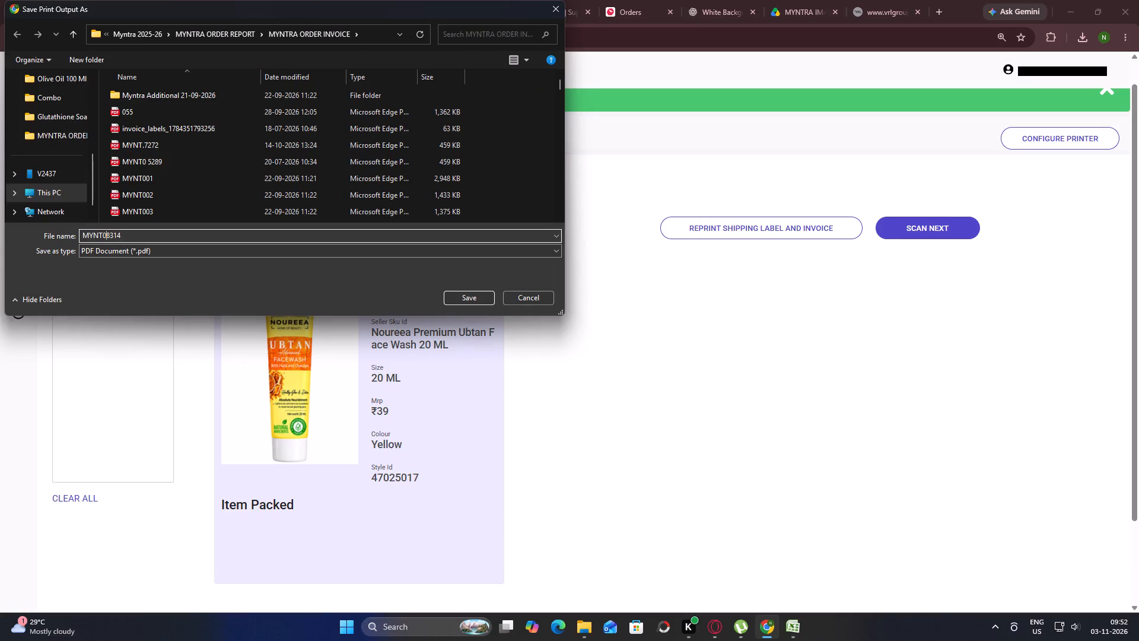
{"action": "key", "text": "Return"}
Start the next scan for picklist OP23374135.
{"action": "left_click", "coordinate": [933, 215]}
{"action": "left_click", "coordinate": [919, 221]}
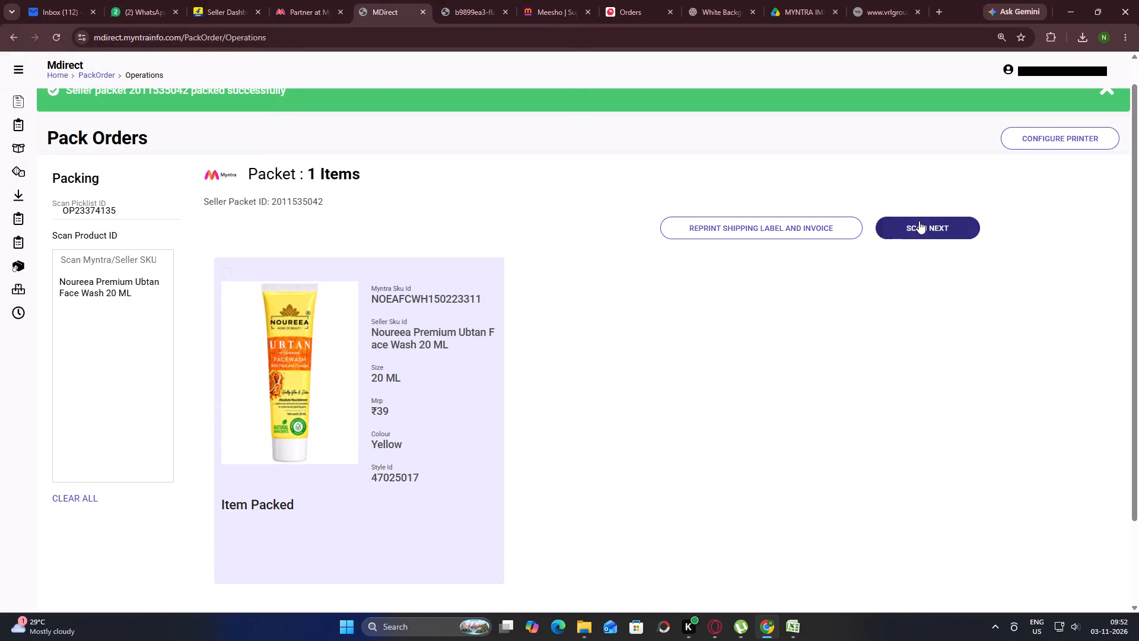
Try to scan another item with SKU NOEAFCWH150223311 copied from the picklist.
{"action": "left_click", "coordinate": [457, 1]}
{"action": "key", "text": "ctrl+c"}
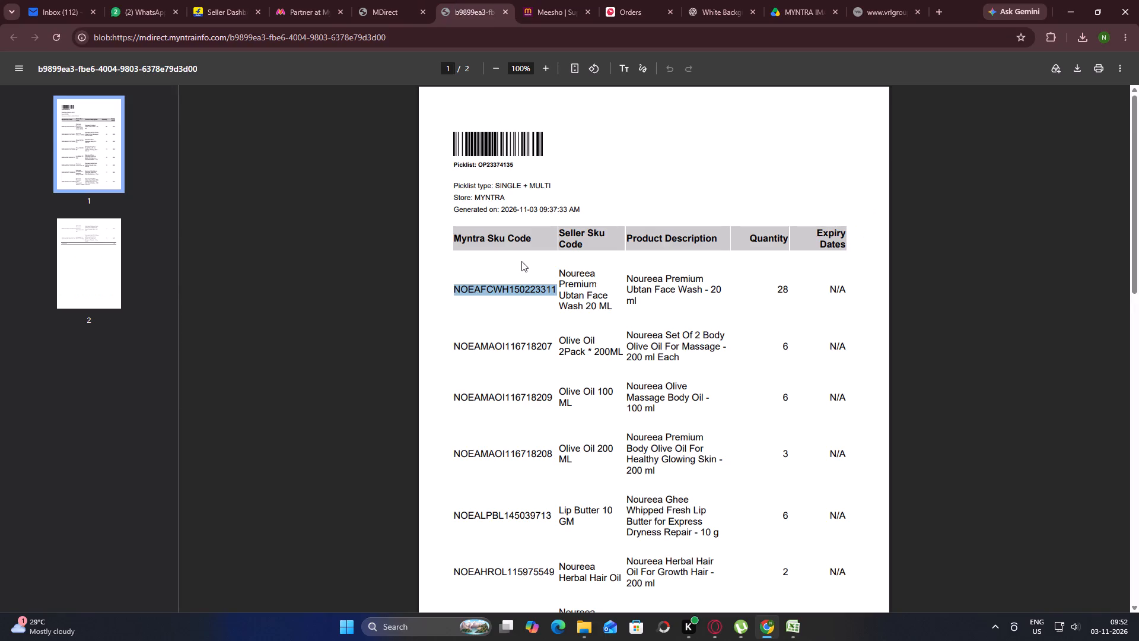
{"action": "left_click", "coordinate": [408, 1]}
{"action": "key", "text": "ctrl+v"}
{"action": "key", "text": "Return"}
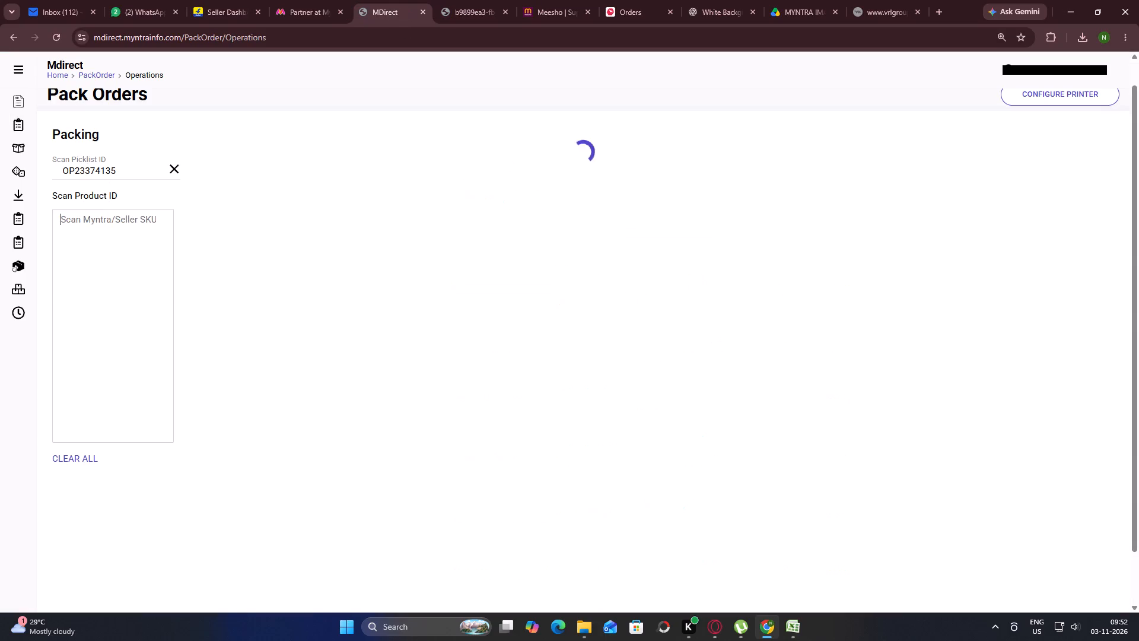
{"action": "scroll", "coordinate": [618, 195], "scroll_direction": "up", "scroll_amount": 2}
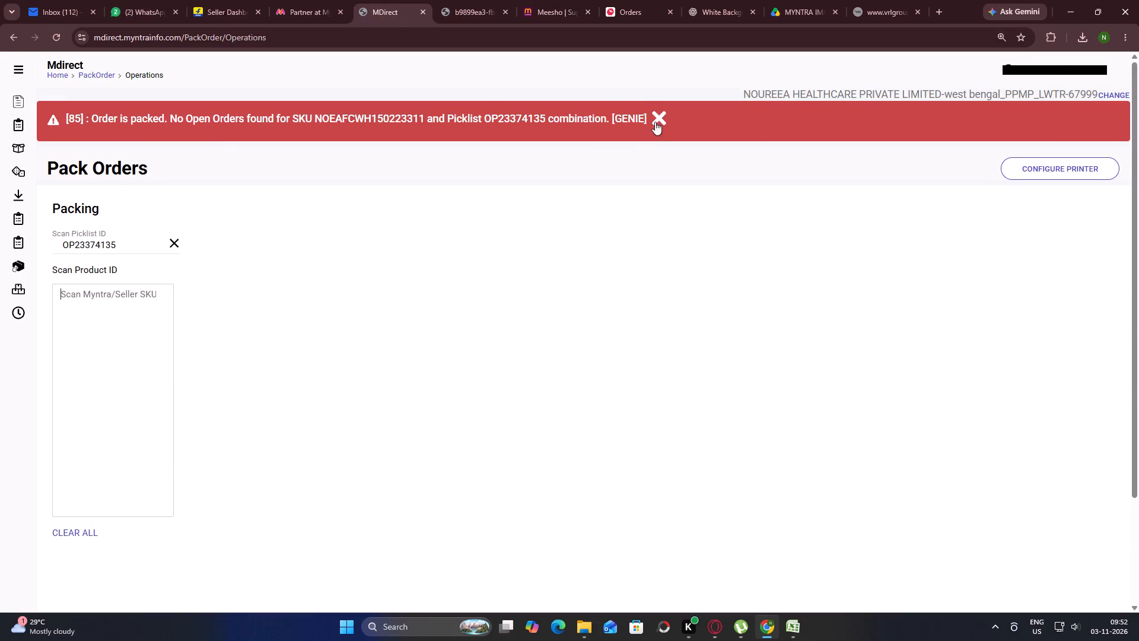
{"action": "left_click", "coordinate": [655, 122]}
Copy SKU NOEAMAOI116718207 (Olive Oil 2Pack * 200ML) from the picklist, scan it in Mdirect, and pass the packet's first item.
{"action": "left_click", "coordinate": [470, 18]}
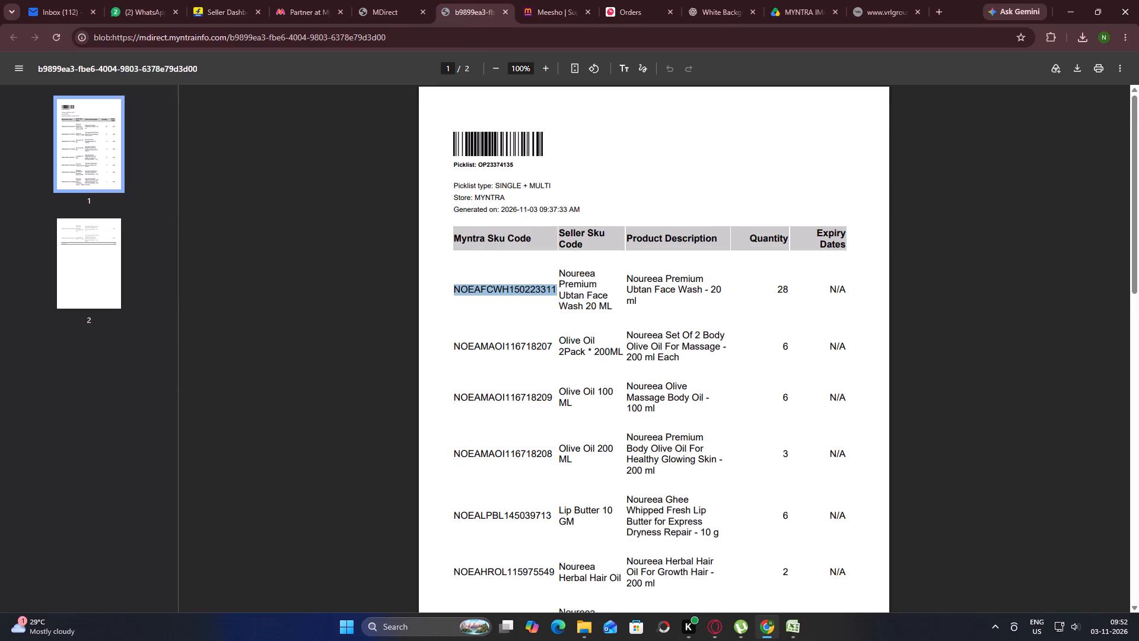
{"action": "scroll", "coordinate": [520, 343], "scroll_direction": "down", "scroll_amount": 1}
{"action": "double_click", "coordinate": [529, 288]}
{"action": "key", "text": "ctrl+c"}
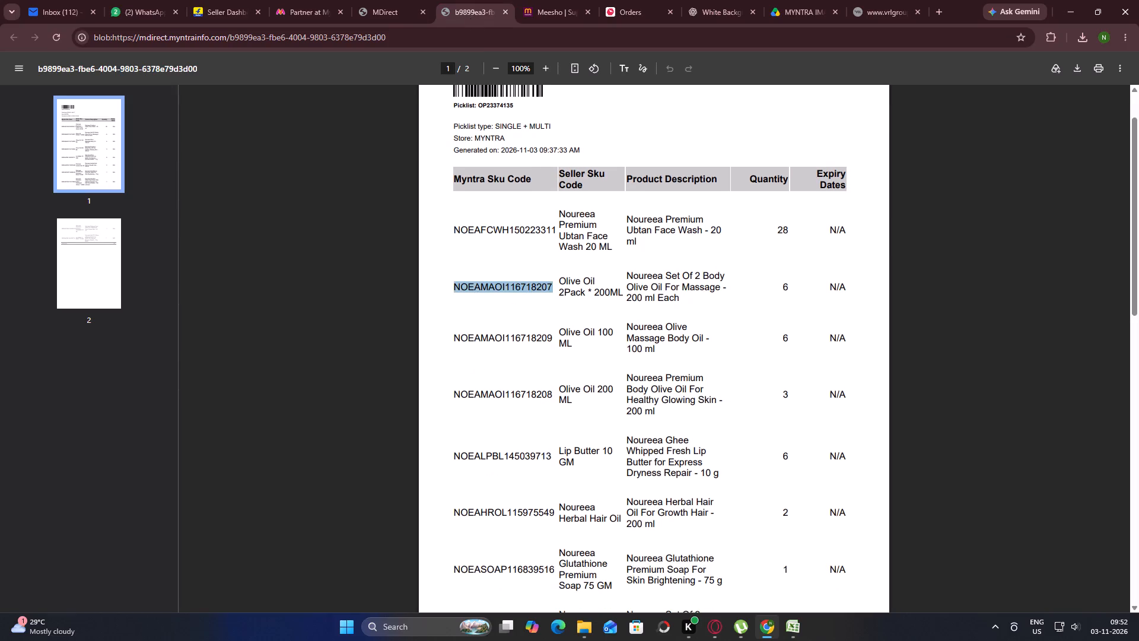
{"action": "left_click", "coordinate": [399, 0]}
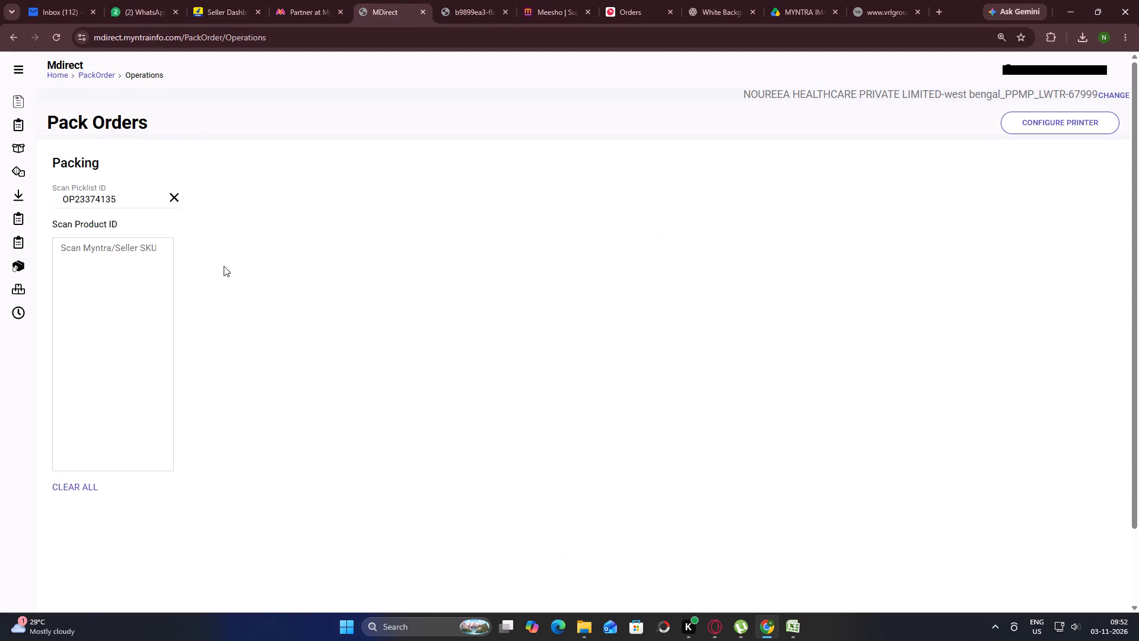
{"action": "left_click", "coordinate": [145, 252]}
{"action": "key", "text": "ctrl+v"}
{"action": "key", "text": "Return"}
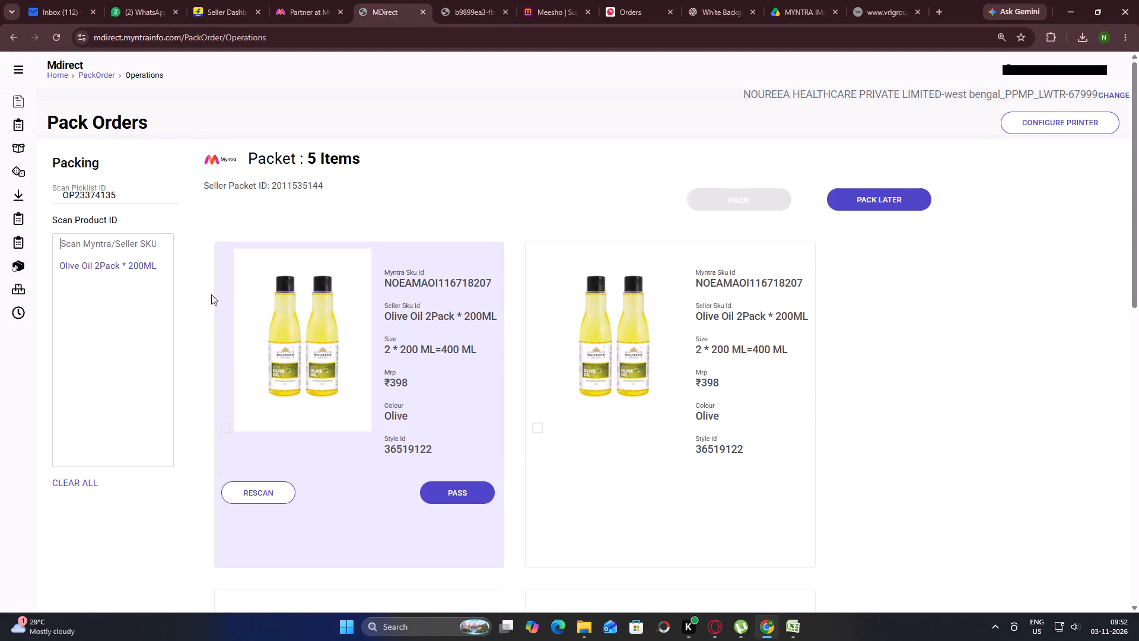
{"action": "left_click", "coordinate": [468, 497]}
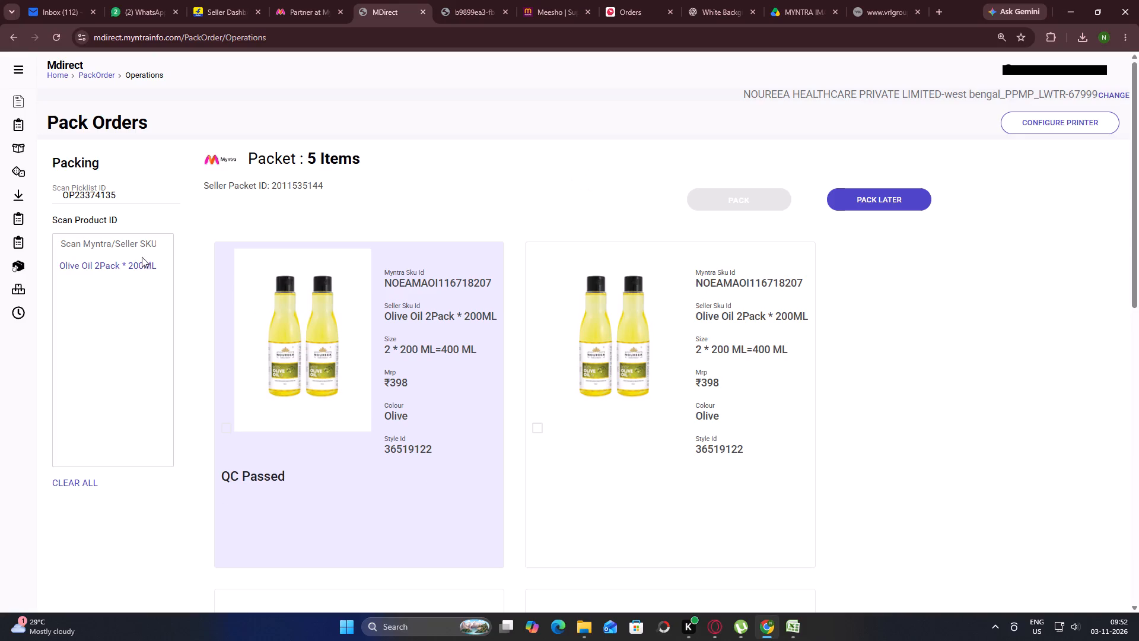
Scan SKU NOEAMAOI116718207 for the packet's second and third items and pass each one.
{"action": "left_click", "coordinate": [140, 249]}
{"action": "key", "text": "ctrl+v"}
{"action": "key", "text": "Return"}
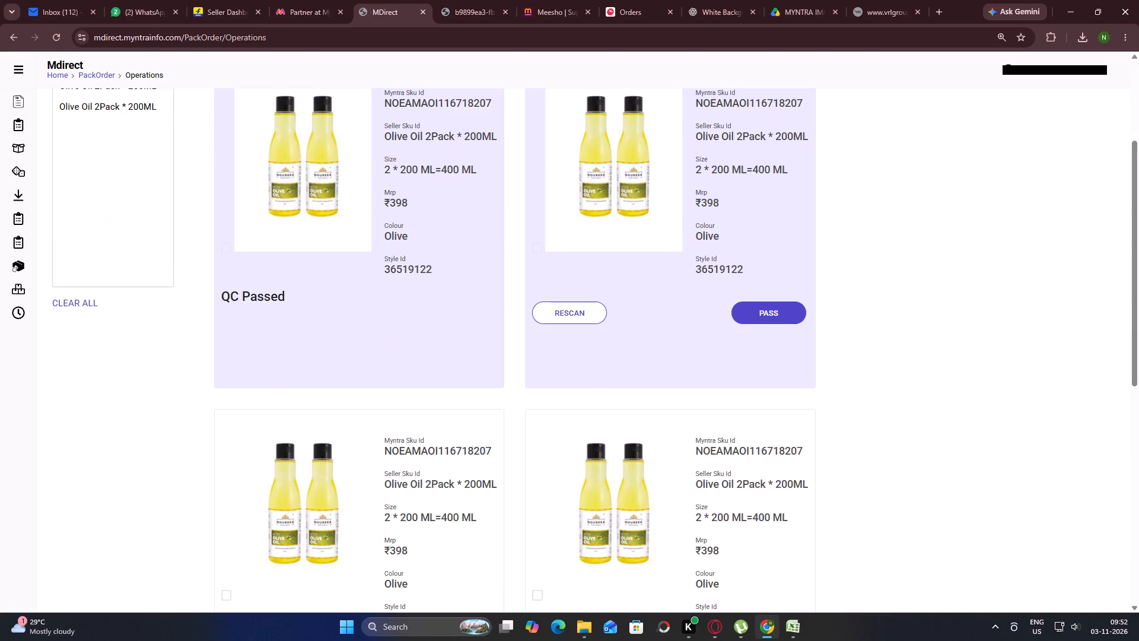
{"action": "left_click", "coordinate": [764, 302]}
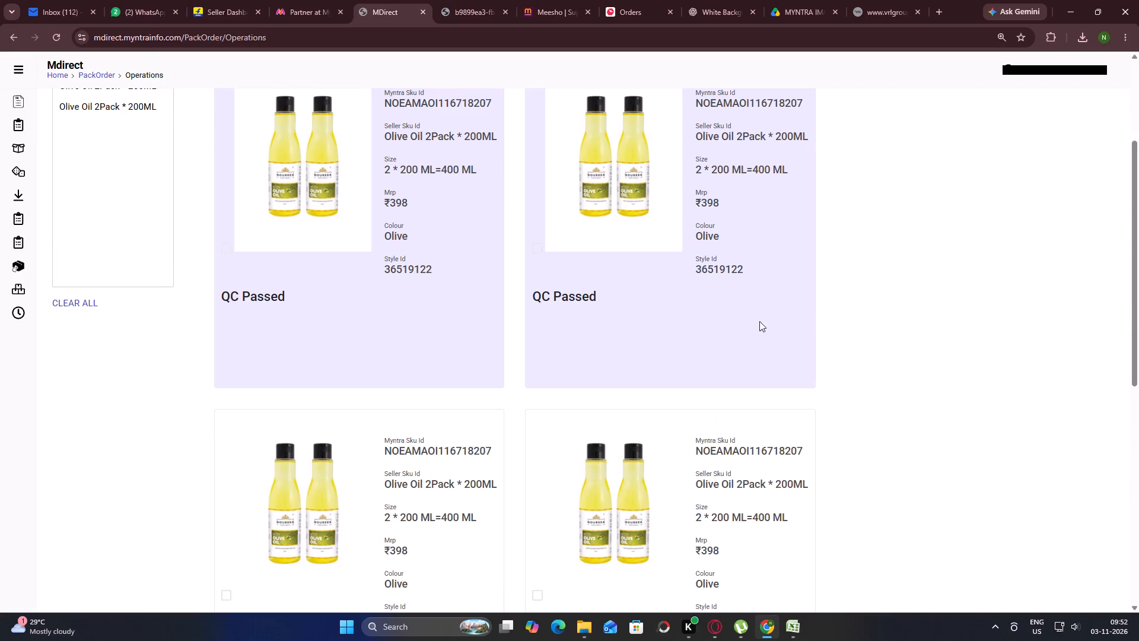
{"action": "scroll", "coordinate": [461, 256], "scroll_direction": "up", "scroll_amount": 2}
{"action": "left_click", "coordinate": [94, 186]}
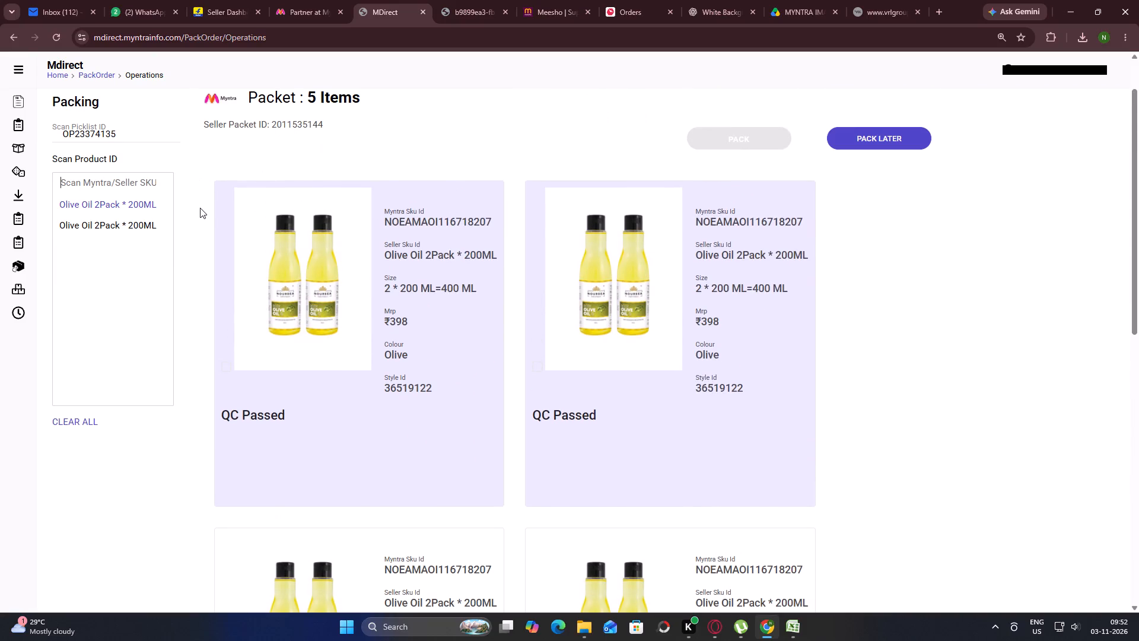
{"action": "key", "text": "ctrl+v"}
{"action": "key", "text": "Return"}
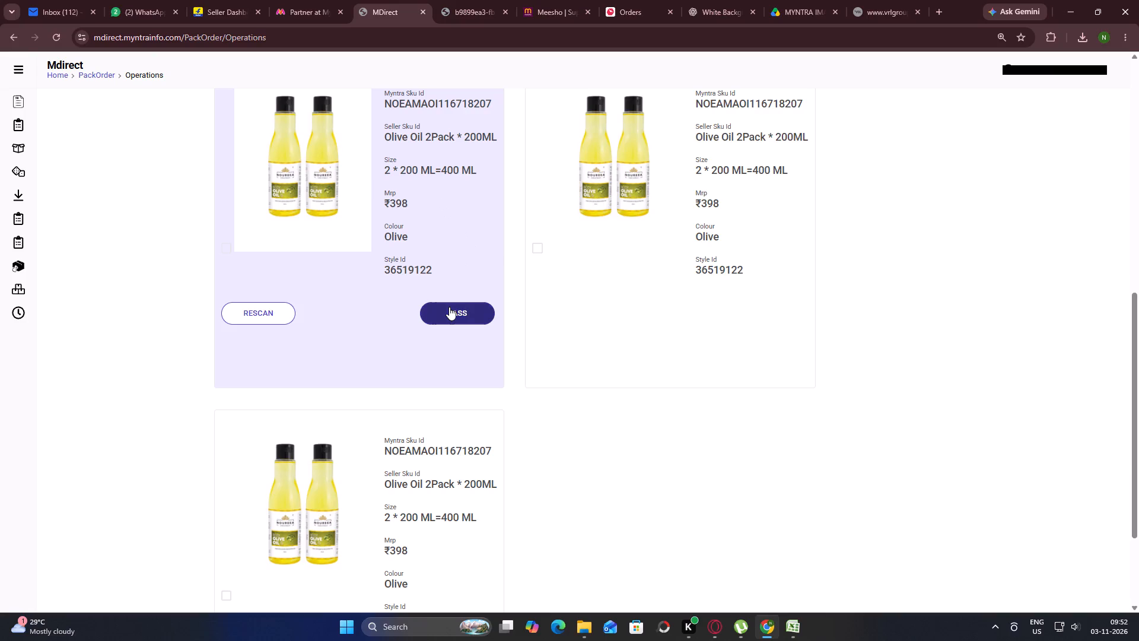
{"action": "left_click", "coordinate": [449, 307]}
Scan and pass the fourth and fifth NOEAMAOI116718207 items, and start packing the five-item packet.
{"action": "scroll", "coordinate": [441, 309], "scroll_direction": "up", "scroll_amount": 5}
{"action": "scroll", "coordinate": [219, 322], "scroll_direction": "up", "scroll_amount": 4}
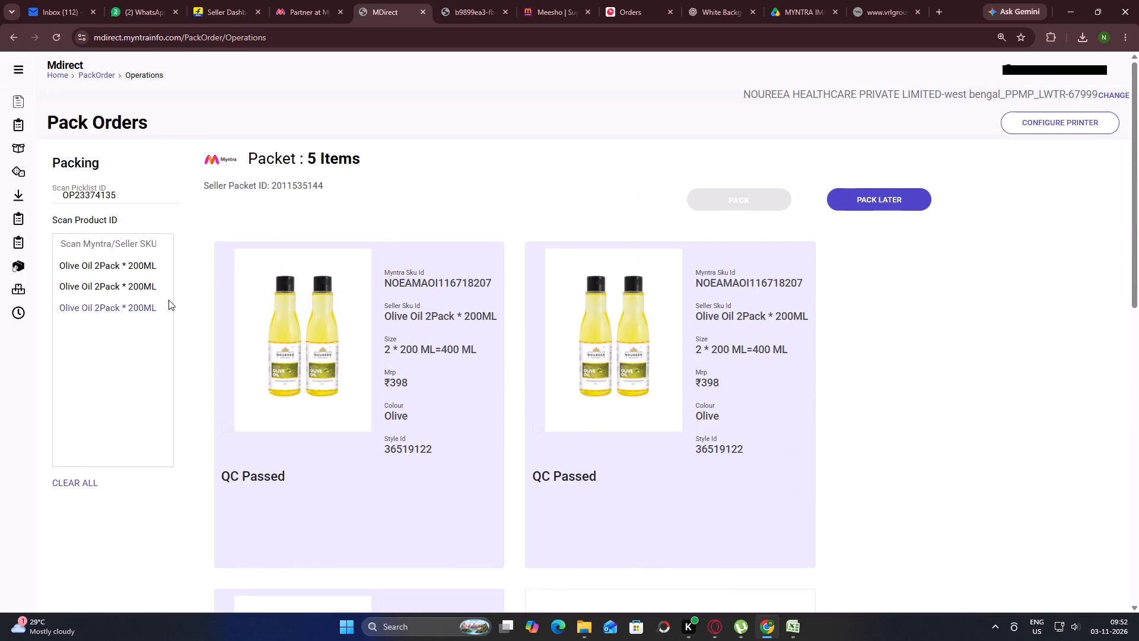
{"action": "left_click", "coordinate": [135, 251]}
{"action": "key", "text": "ctrl+v"}
{"action": "key", "text": "Return"}
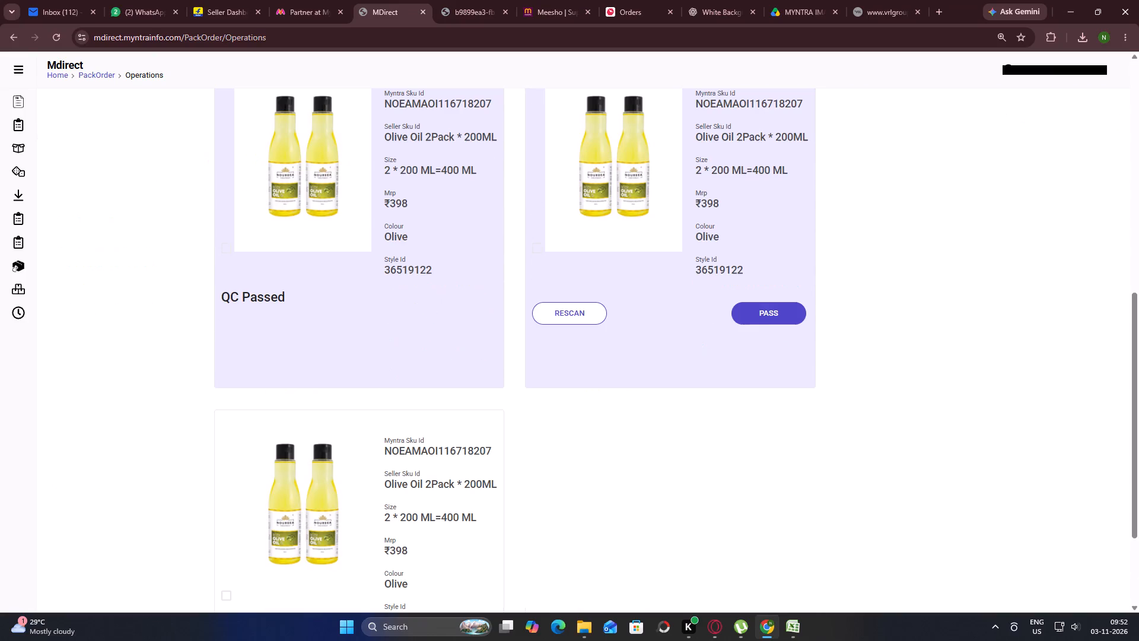
{"action": "left_click", "coordinate": [769, 318]}
{"action": "scroll", "coordinate": [368, 342], "scroll_direction": "up", "scroll_amount": 5}
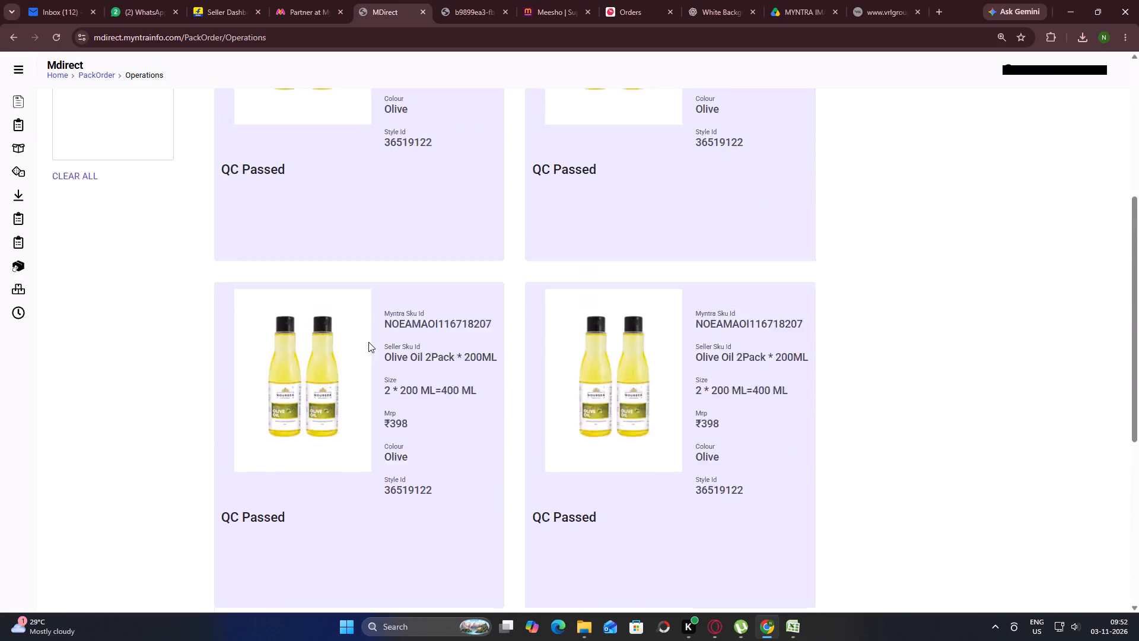
{"action": "scroll", "coordinate": [368, 342], "scroll_direction": "up", "scroll_amount": 3}
{"action": "left_click", "coordinate": [121, 189]}
{"action": "key", "text": "ctrl+v"}
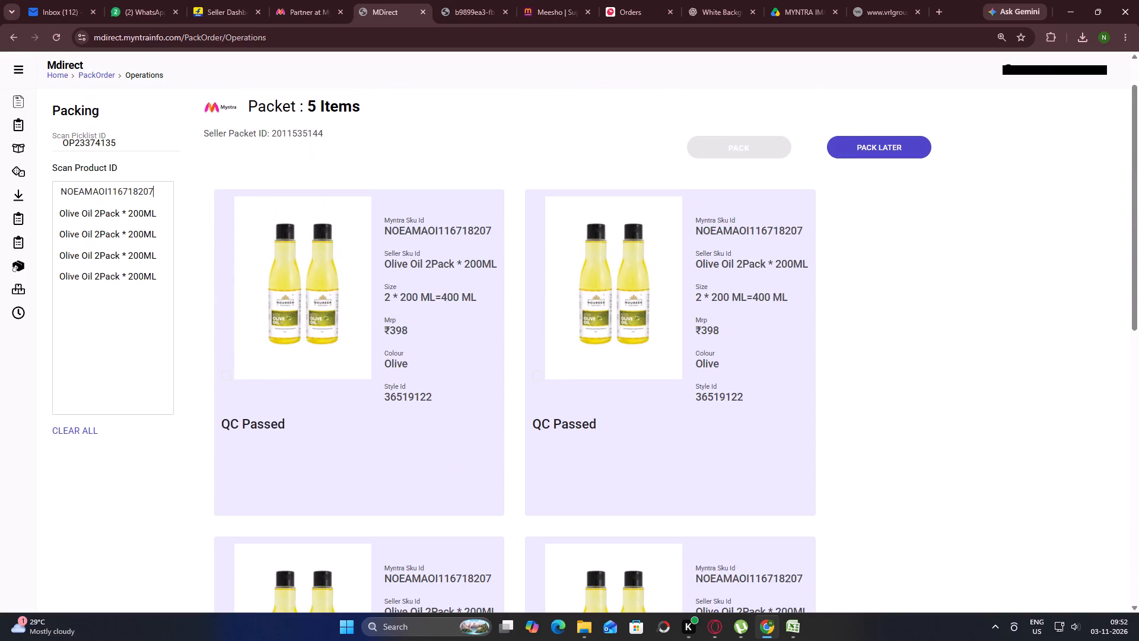
{"action": "key", "text": "Return"}
{"action": "left_click", "coordinate": [463, 514]}
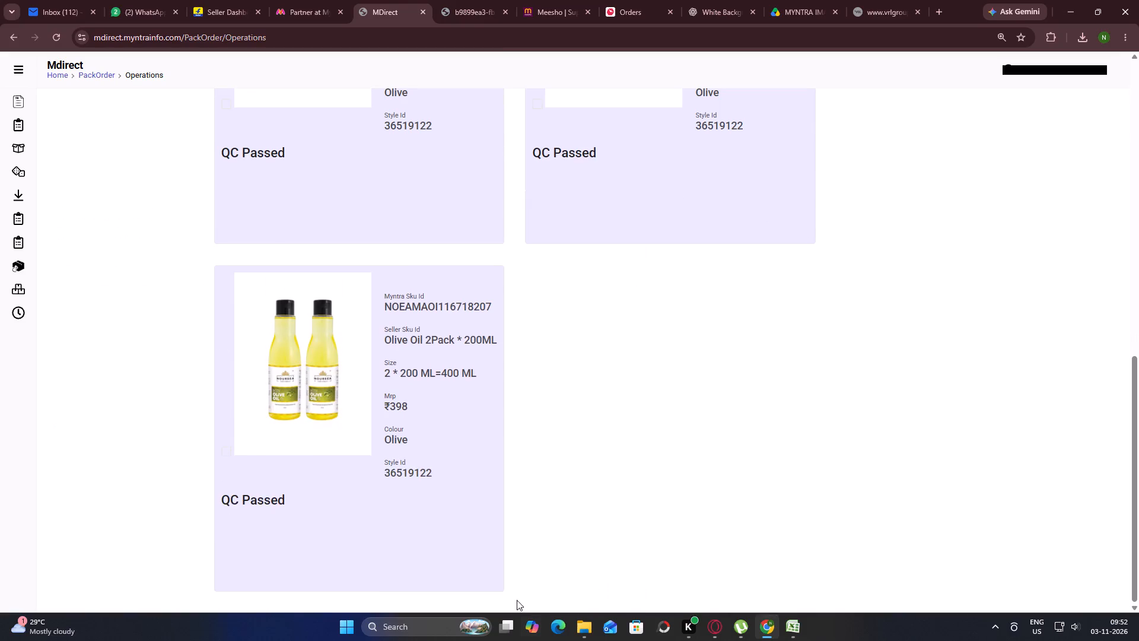
{"action": "scroll", "coordinate": [516, 592], "scroll_direction": "up", "scroll_amount": 15}
{"action": "left_click", "coordinate": [740, 204]}
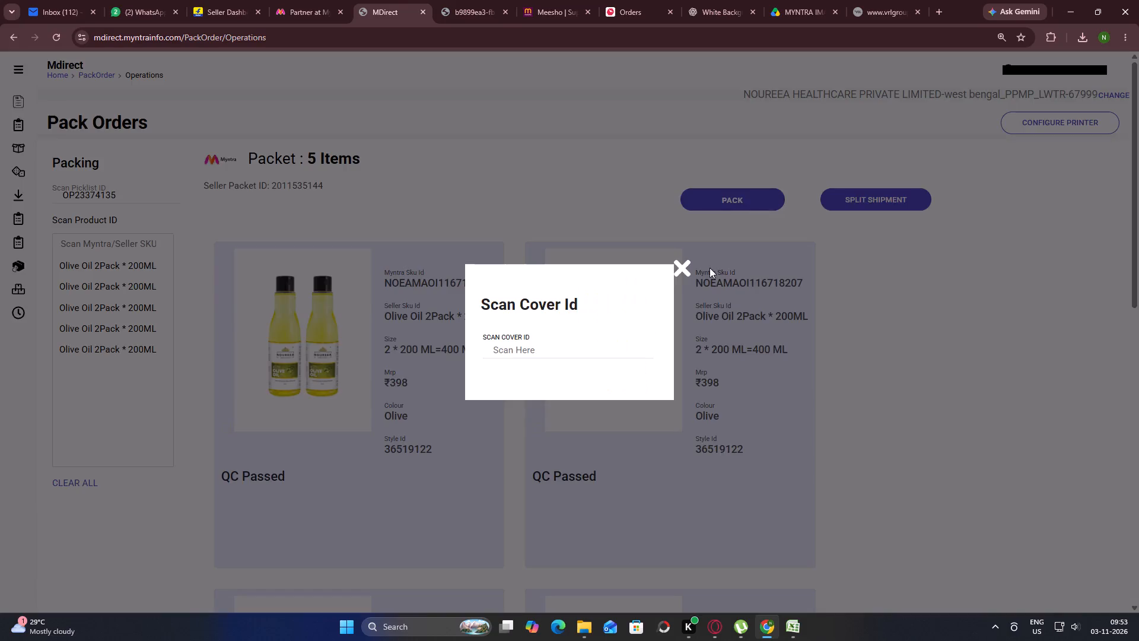
{"action": "key", "text": "alt+Tab"}
{"action": "left_click", "coordinate": [647, 471]}
{"action": "key", "text": "ctrl+c"}
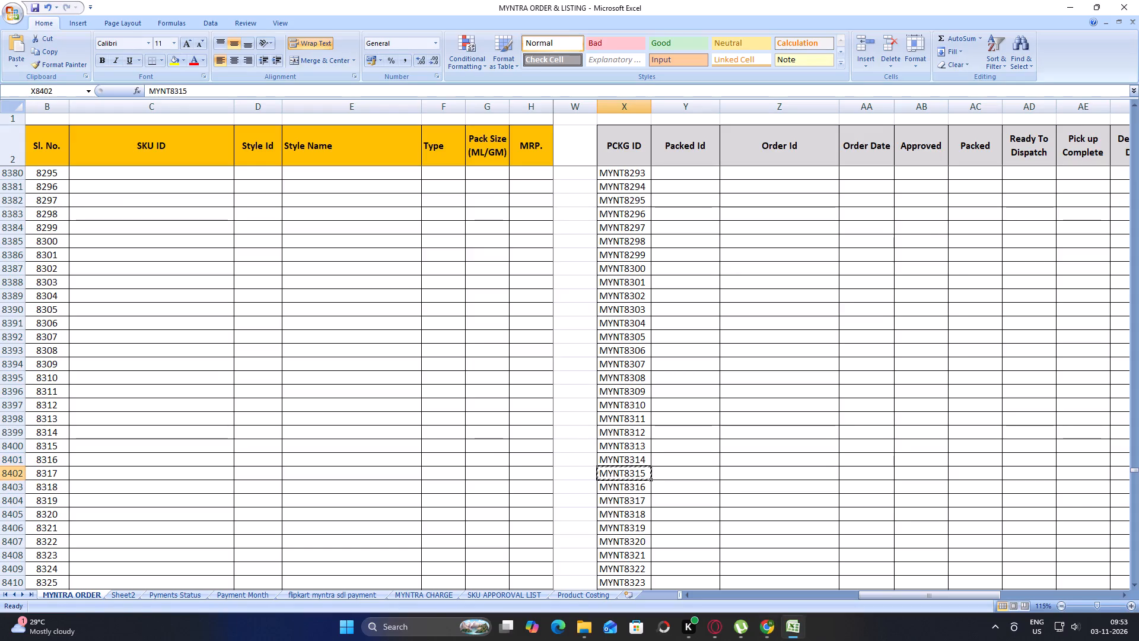
{"action": "key", "text": "alt+Tab"}
{"action": "left_click", "coordinate": [600, 345]}
{"action": "key", "text": "ctrl+v"}
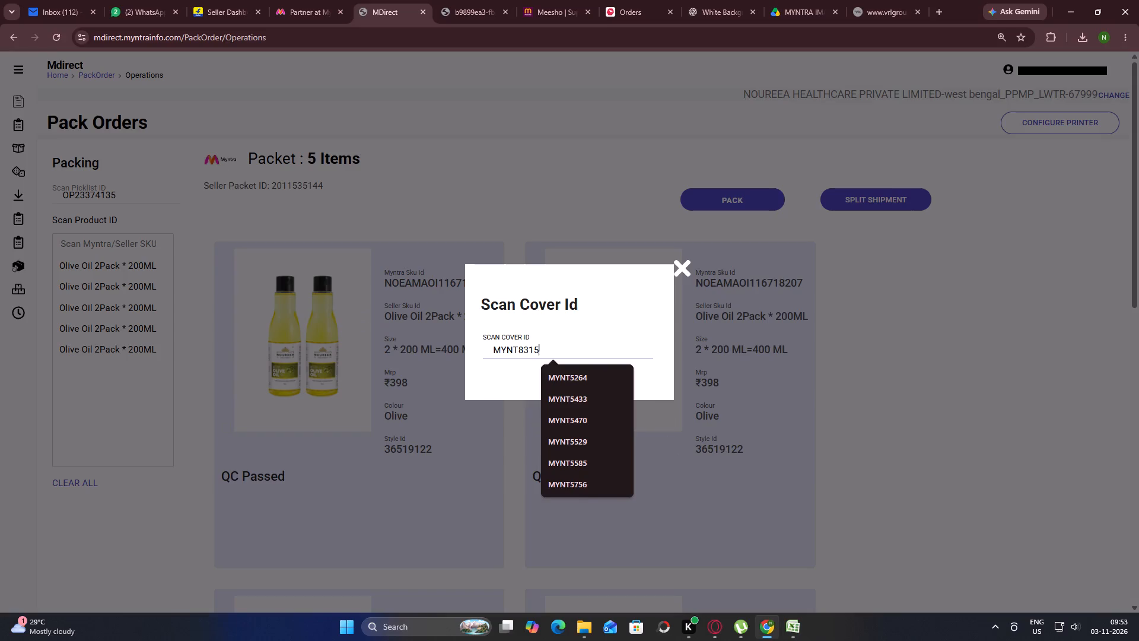
{"action": "key", "text": "Return"}
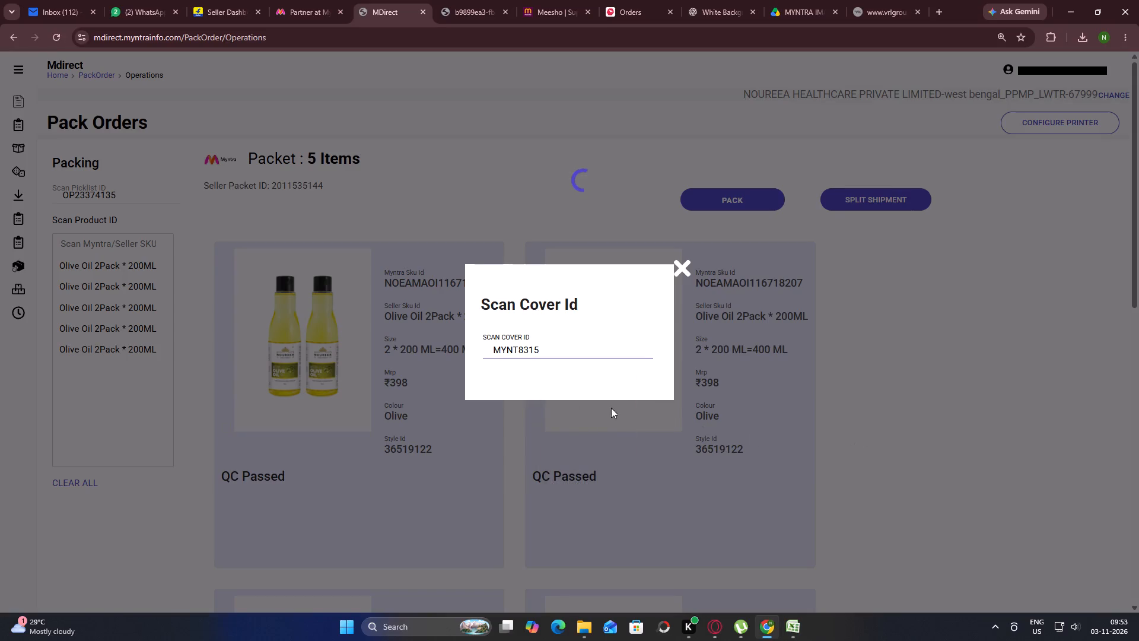
{"action": "key", "text": "ctrl+v"}
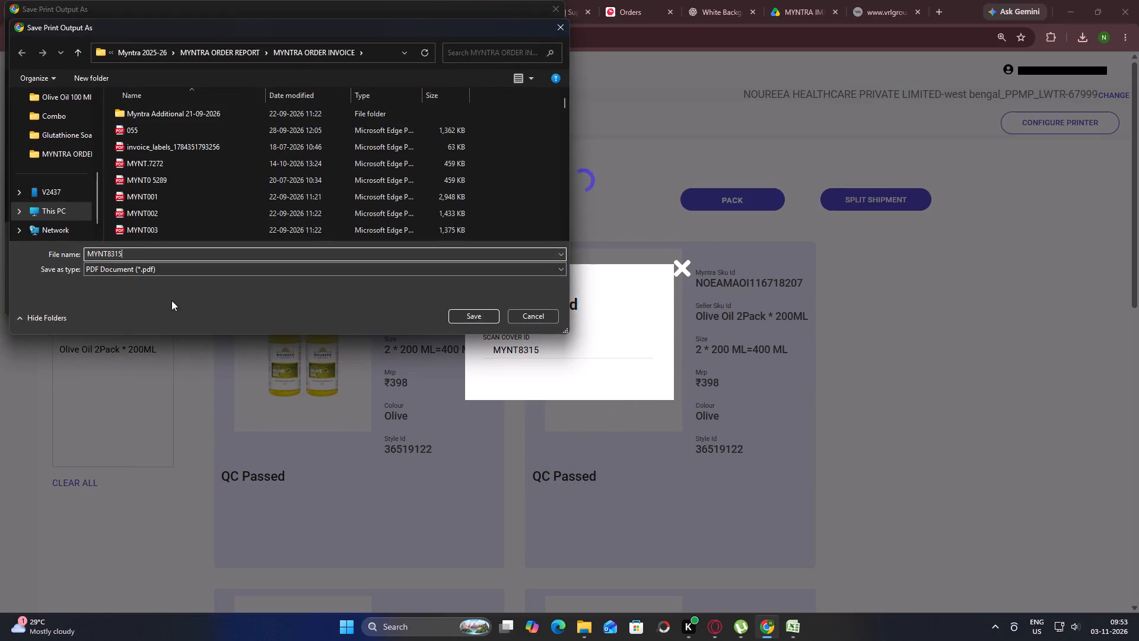
{"action": "key", "text": "Return"}
{"action": "key", "text": "ctrl+v"}
{"action": "key", "text": "Left"}
{"action": "key", "text": "Left"}
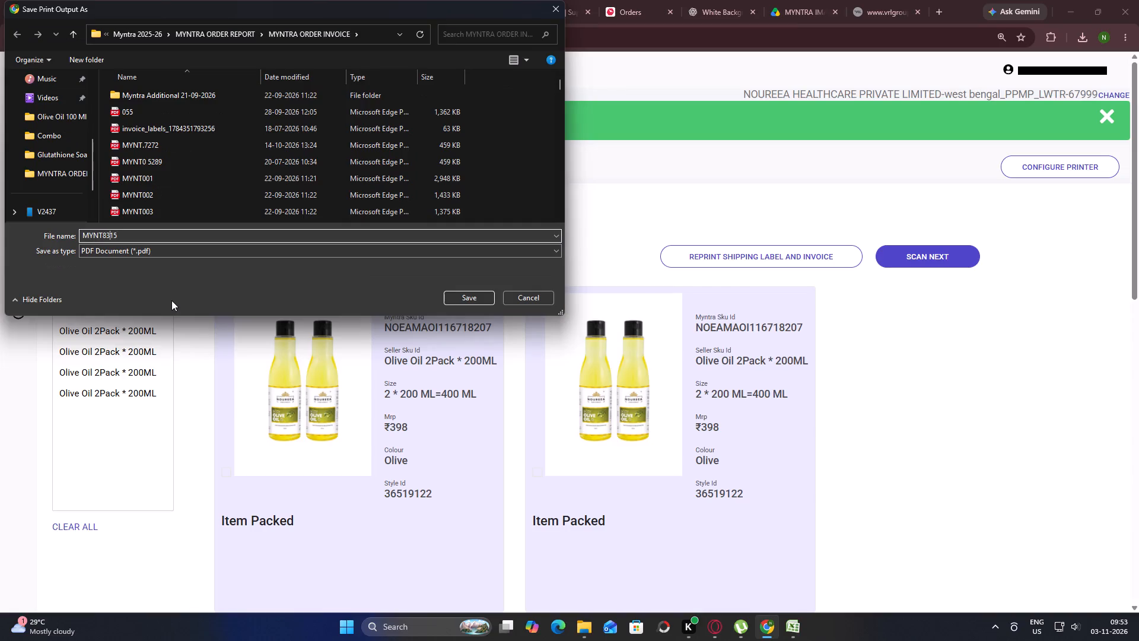
{"action": "key", "text": "Left"}
{"action": "key", "text": "Left"}
{"action": "key", "text": "0"}
{"action": "key", "text": "Return"}
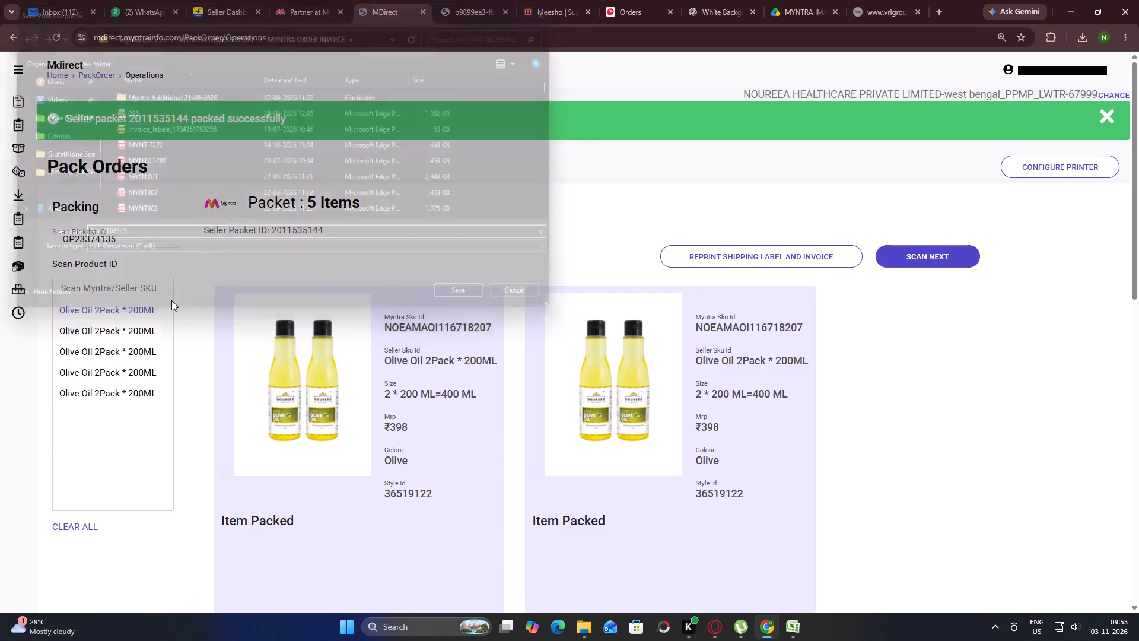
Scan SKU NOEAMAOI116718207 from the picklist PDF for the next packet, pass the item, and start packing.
{"action": "left_click", "coordinate": [909, 250]}
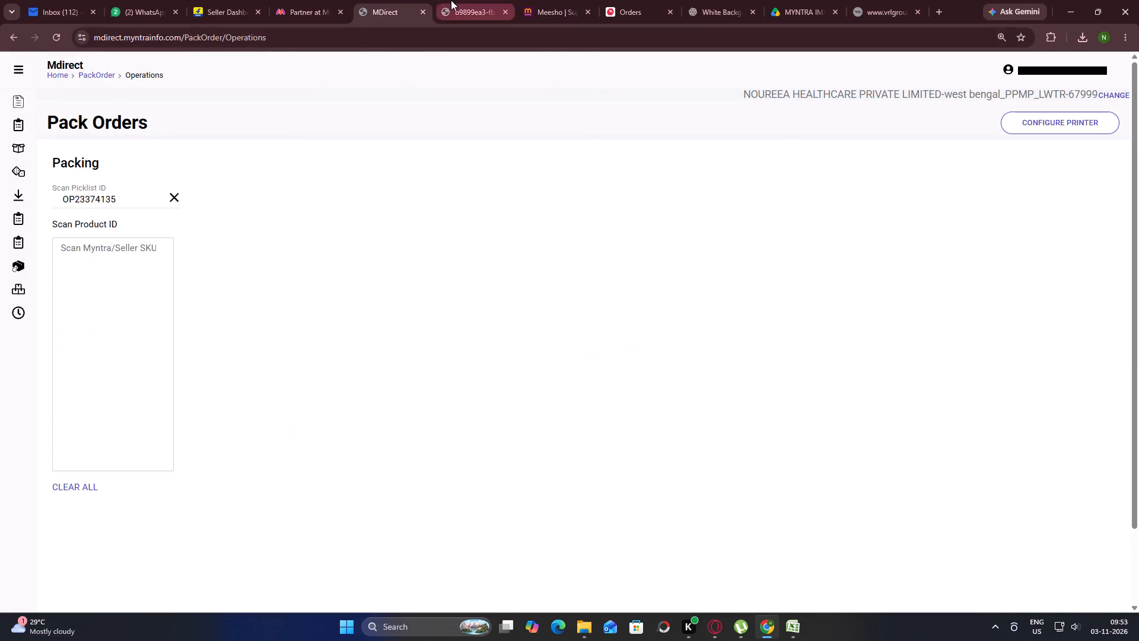
{"action": "left_click", "coordinate": [451, 0]}
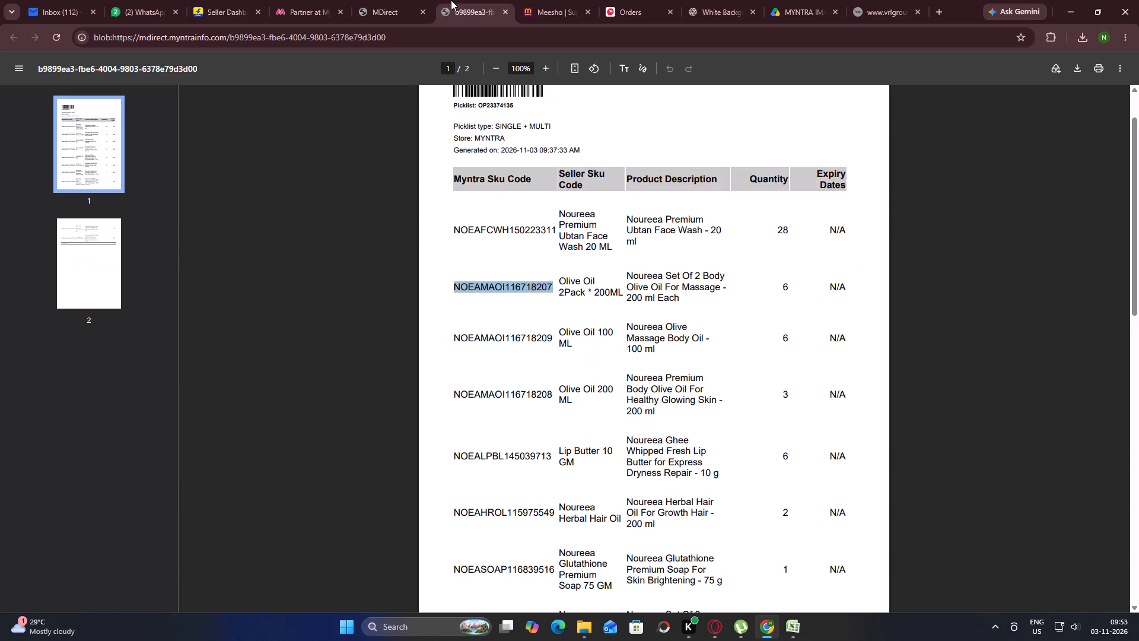
{"action": "key", "text": "ctrl+c"}
{"action": "left_click", "coordinate": [411, 0]}
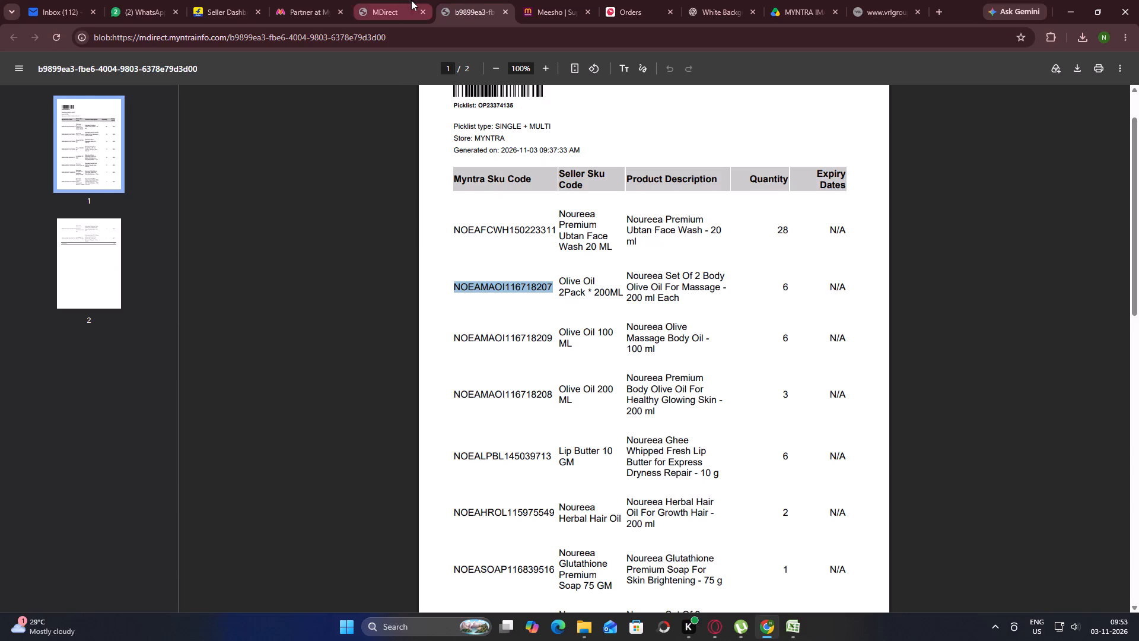
{"action": "key", "text": "ctrl+v"}
{"action": "key", "text": "Return"}
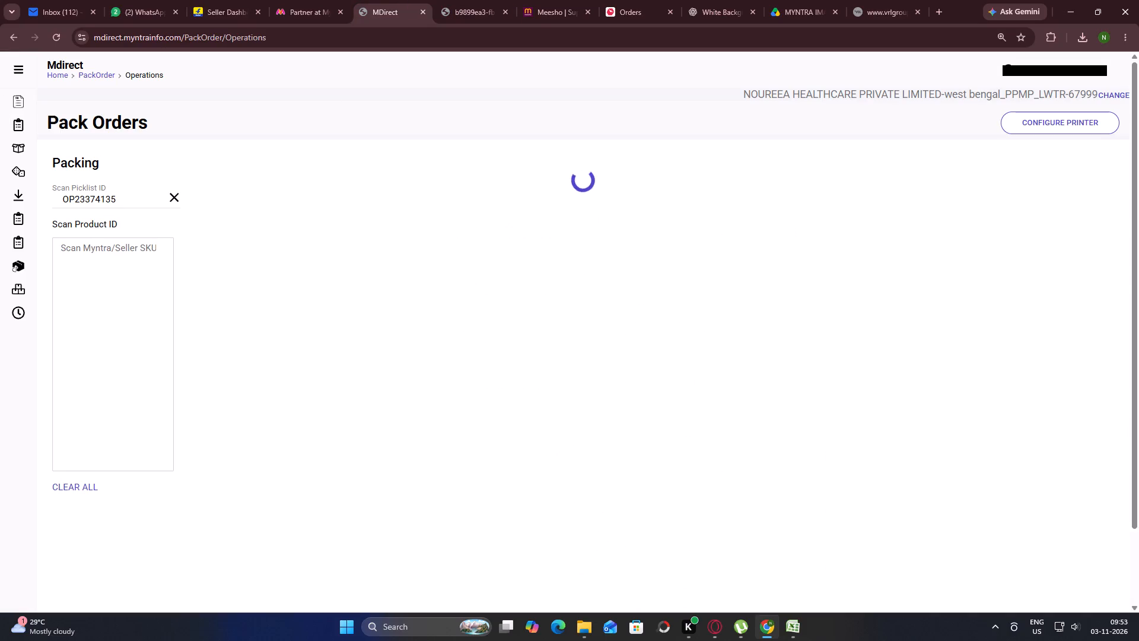
{"action": "left_click", "coordinate": [464, 487]}
{"action": "left_click", "coordinate": [909, 201]}
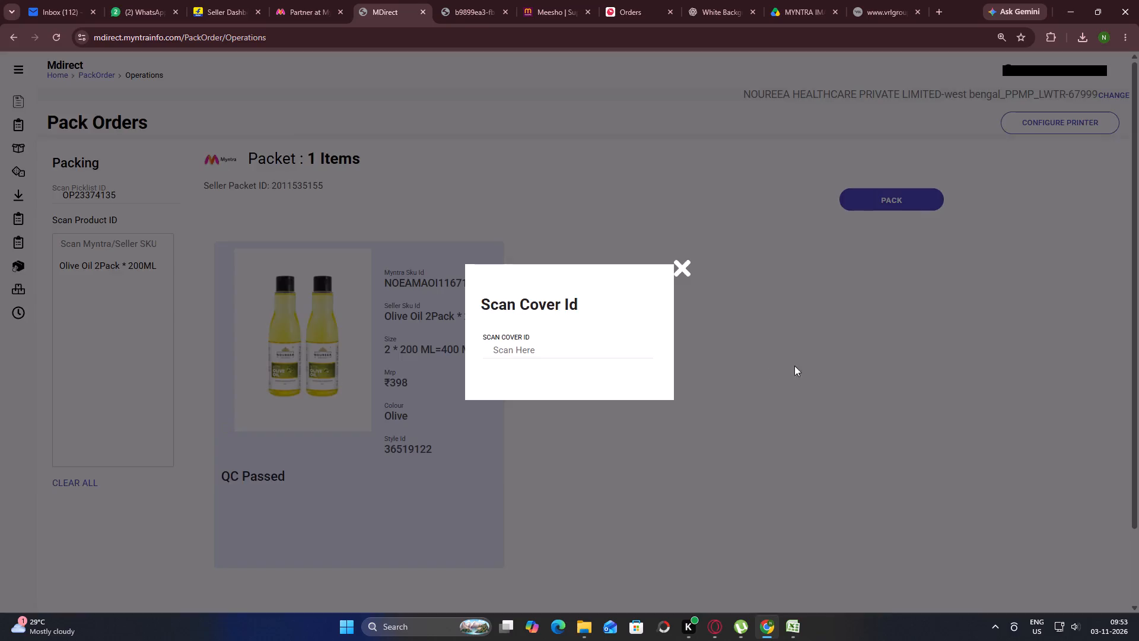
{"action": "key", "text": "alt+Tab"}
{"action": "left_click", "coordinate": [629, 490]}
{"action": "key", "text": "ctrl+c"}
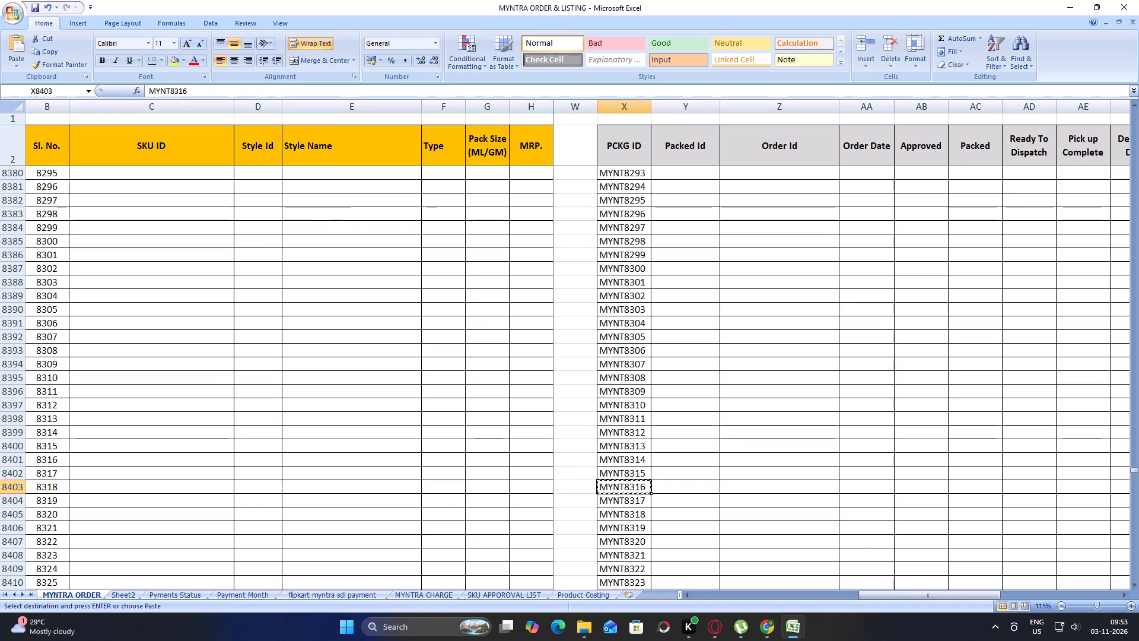
{"action": "key", "text": "alt+Tab"}
{"action": "left_click", "coordinate": [522, 336]}
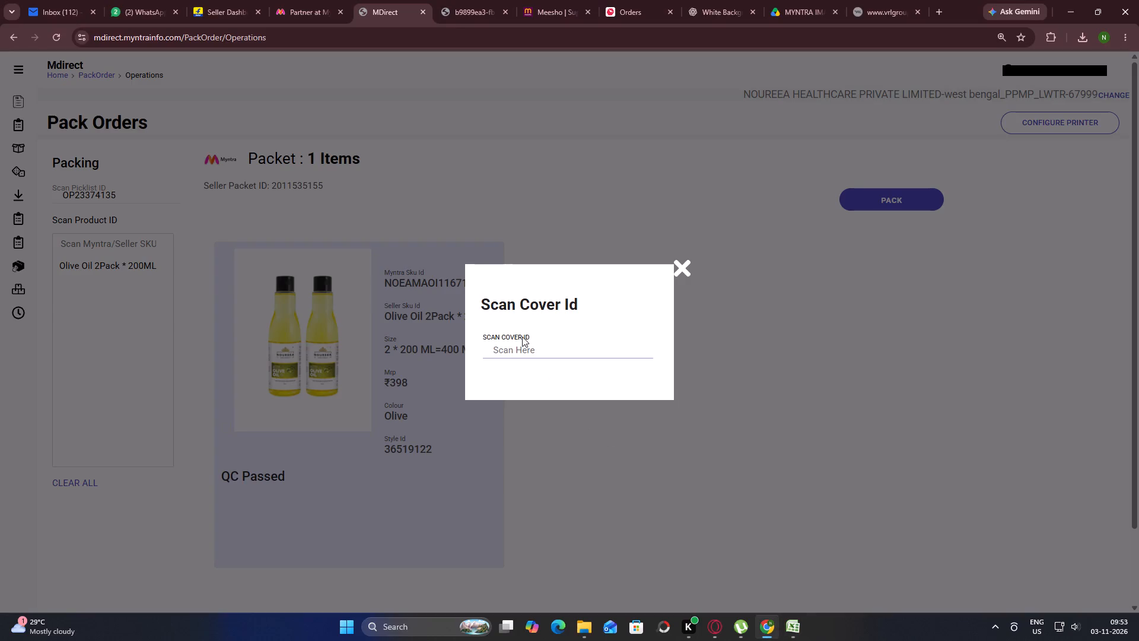
{"action": "key", "text": "ctrl+v"}
{"action": "key", "text": "Return"}
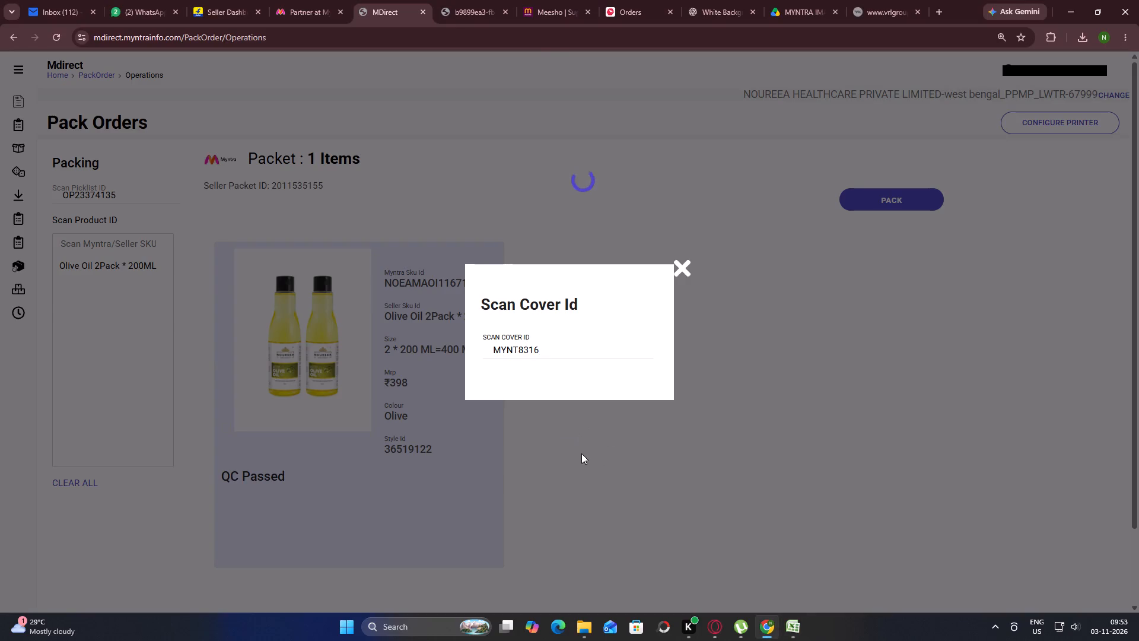
{"action": "key", "text": "ctrl+v"}
{"action": "key", "text": "Return"}
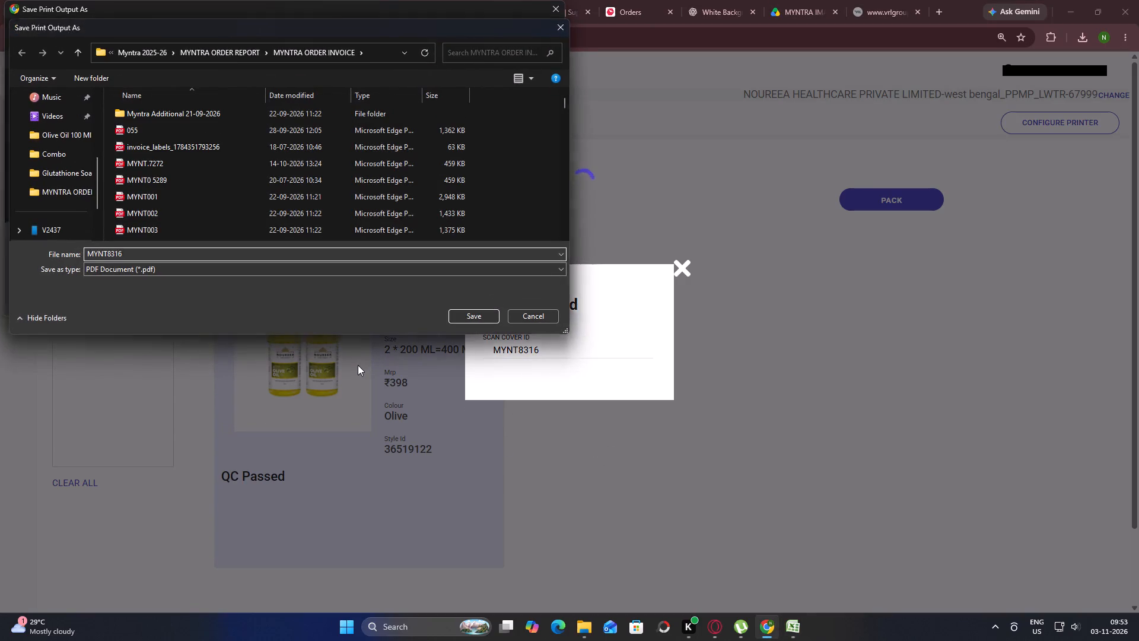
{"action": "key", "text": "ctrl+v"}
{"action": "key", "text": "Left"}
{"action": "key", "text": "Left"}
{"action": "key", "text": "Left"}
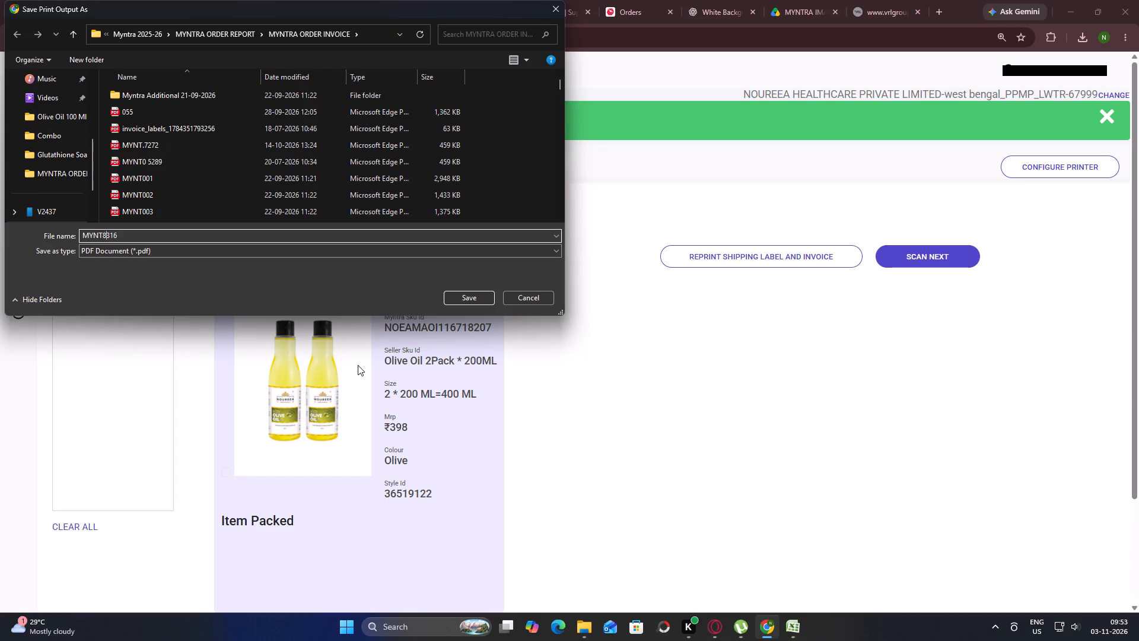
{"action": "key", "text": "Left"}
{"action": "key", "text": "0"}
{"action": "key", "text": "Return"}
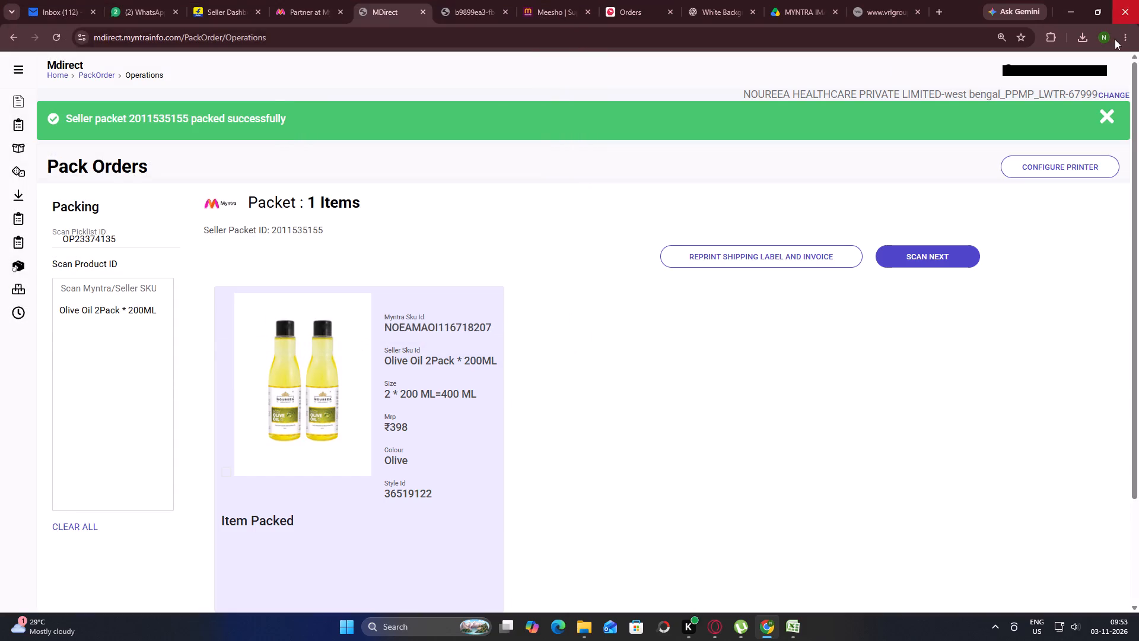
{"action": "left_click", "coordinate": [930, 260]}
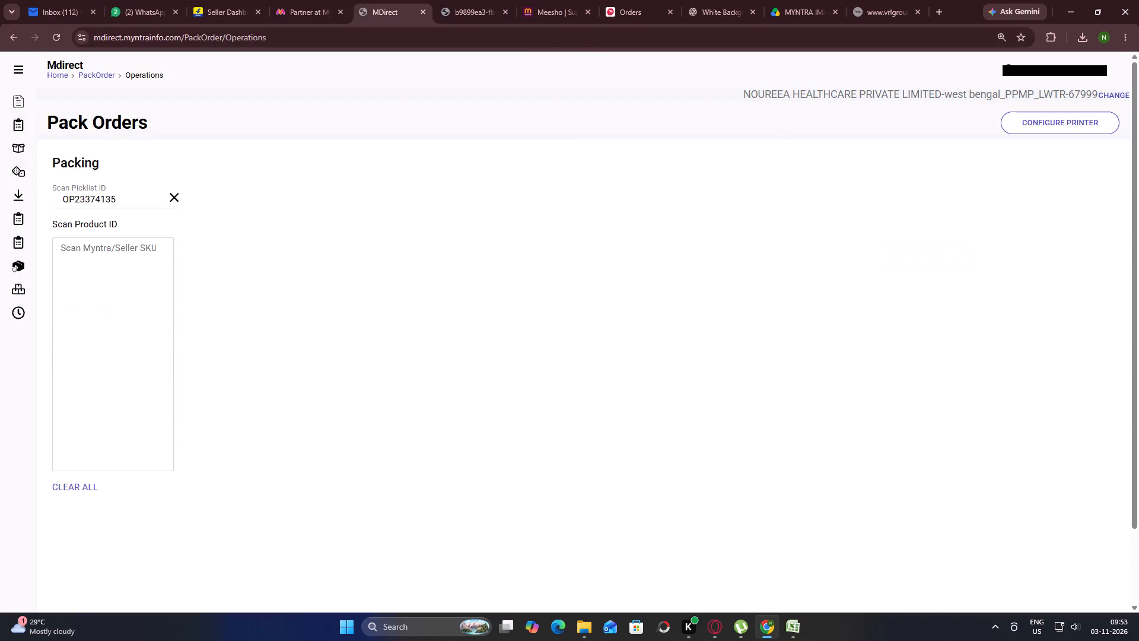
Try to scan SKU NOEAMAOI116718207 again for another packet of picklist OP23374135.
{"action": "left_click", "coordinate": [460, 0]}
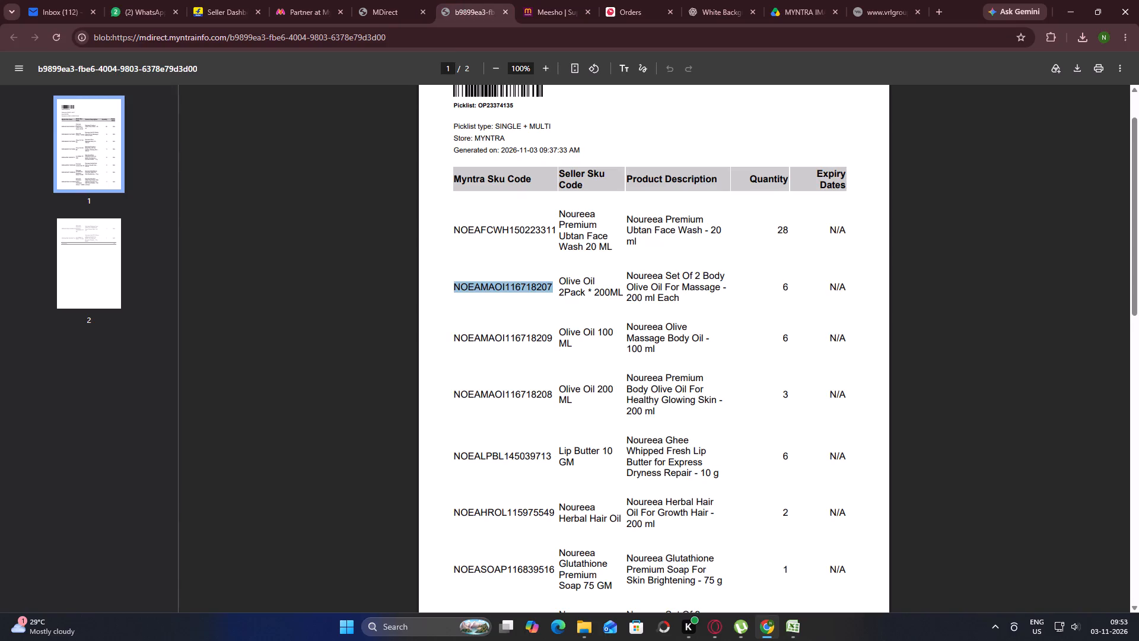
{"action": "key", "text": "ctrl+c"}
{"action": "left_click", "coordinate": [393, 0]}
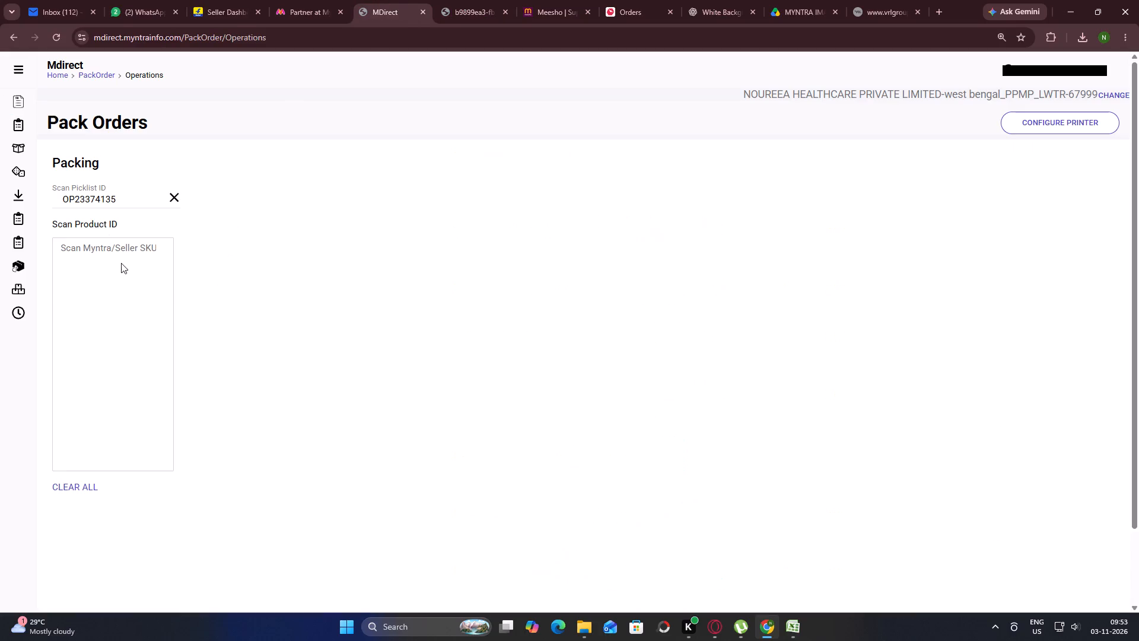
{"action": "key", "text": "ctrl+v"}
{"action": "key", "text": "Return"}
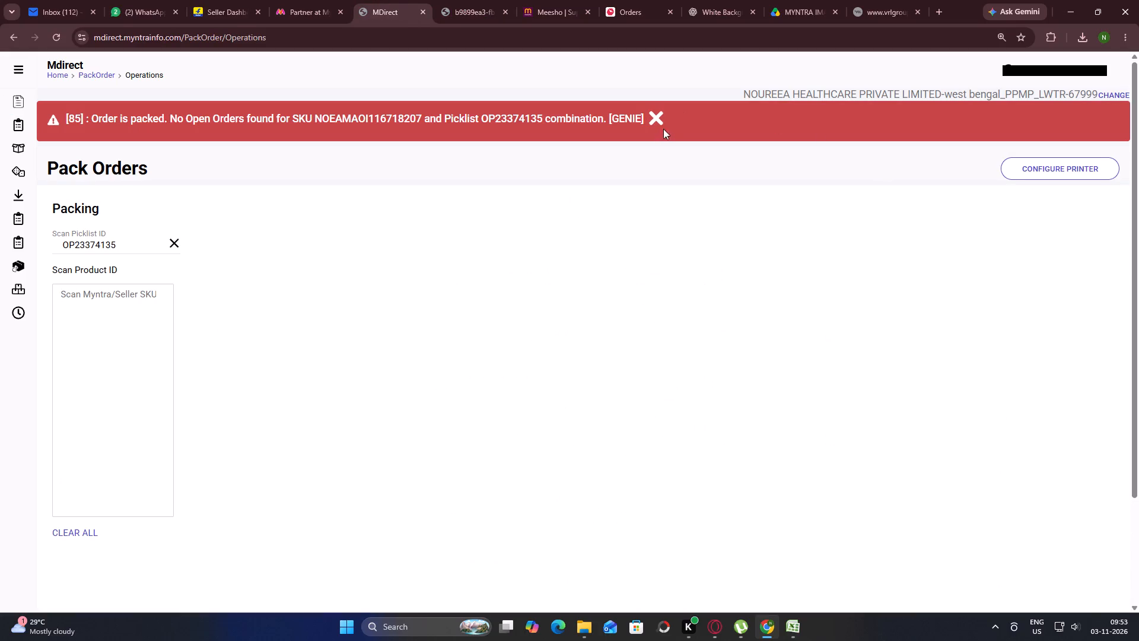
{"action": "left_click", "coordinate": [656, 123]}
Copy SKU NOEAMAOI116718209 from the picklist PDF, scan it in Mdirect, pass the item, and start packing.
{"action": "left_click", "coordinate": [485, 0]}
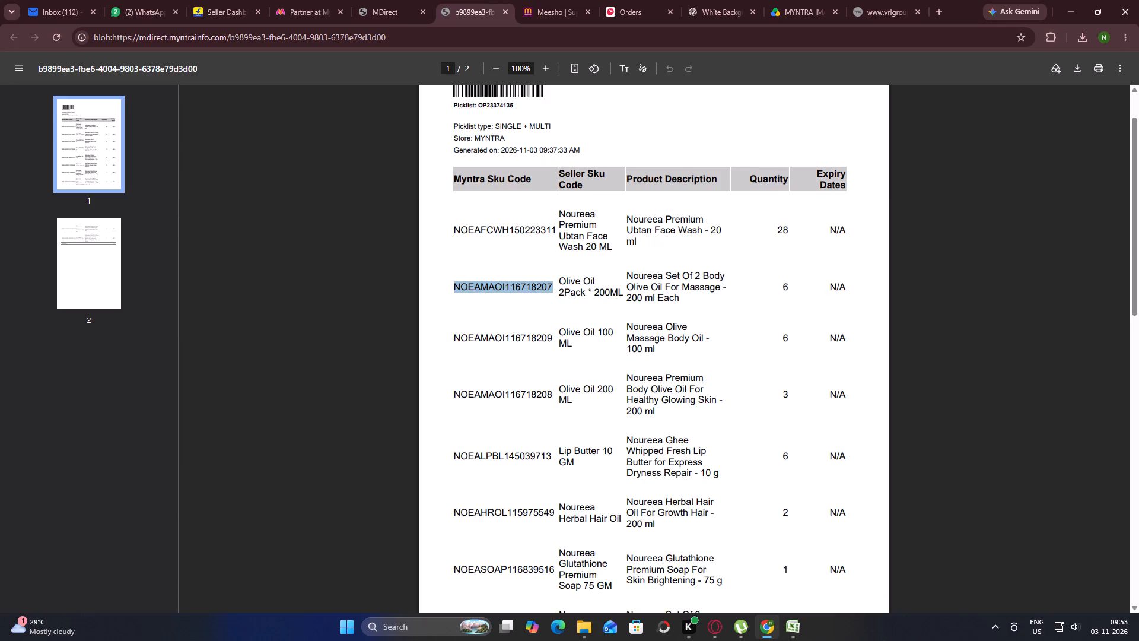
{"action": "scroll", "coordinate": [538, 318], "scroll_direction": "down", "scroll_amount": 1}
{"action": "double_click", "coordinate": [514, 282]}
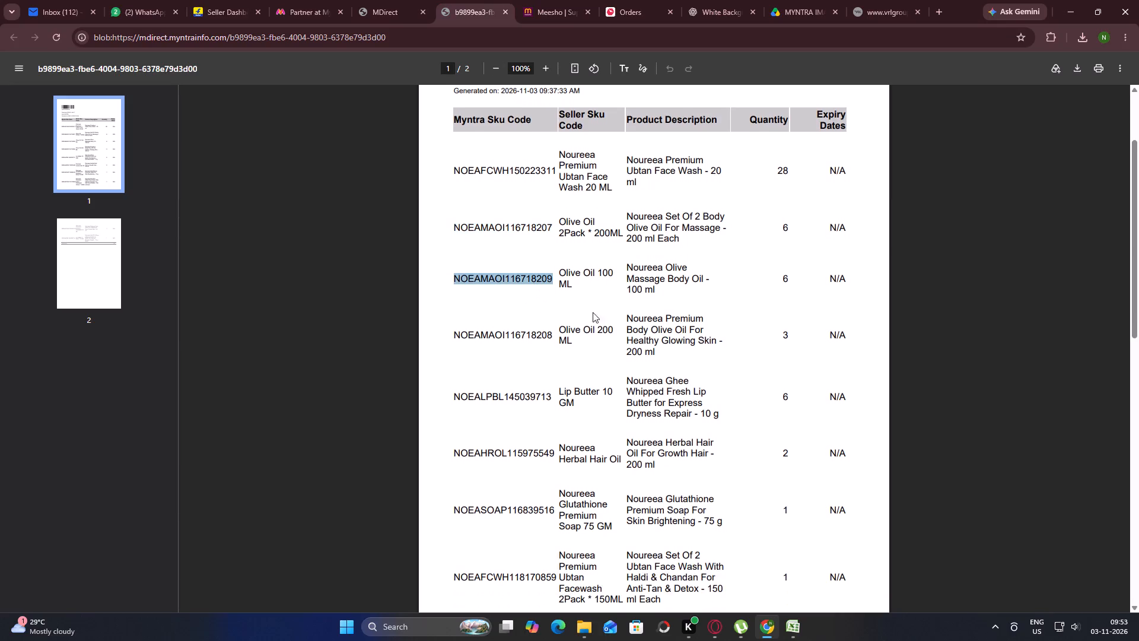
{"action": "key", "text": "ctrl+c"}
{"action": "left_click", "coordinate": [386, 11]}
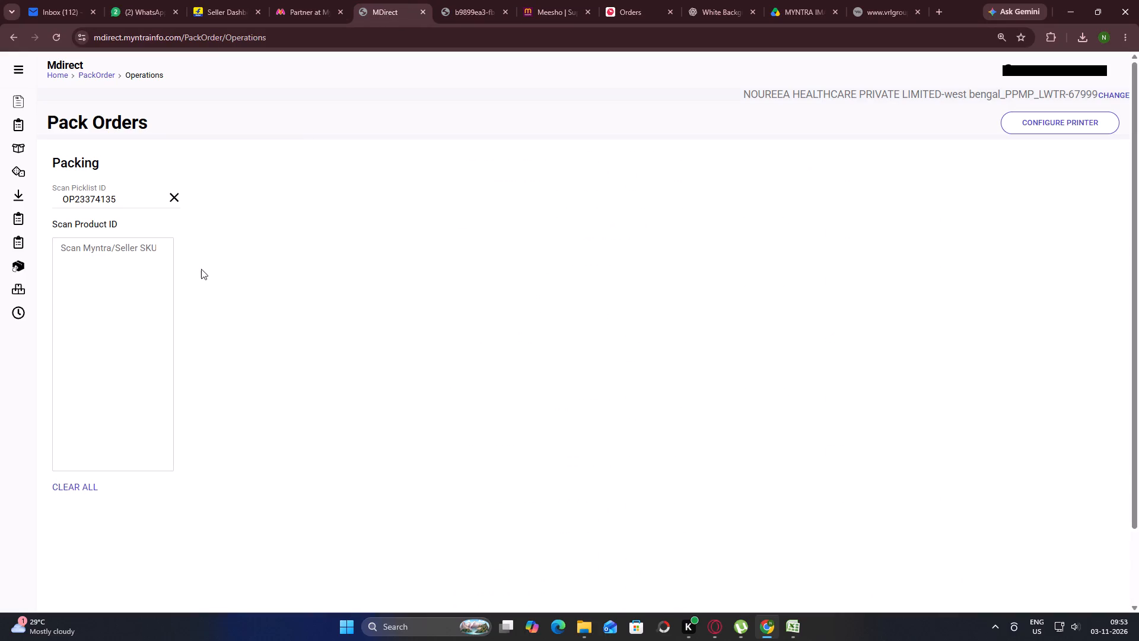
{"action": "left_click", "coordinate": [113, 250]}
{"action": "key", "text": "ctrl+v"}
{"action": "key", "text": "Return"}
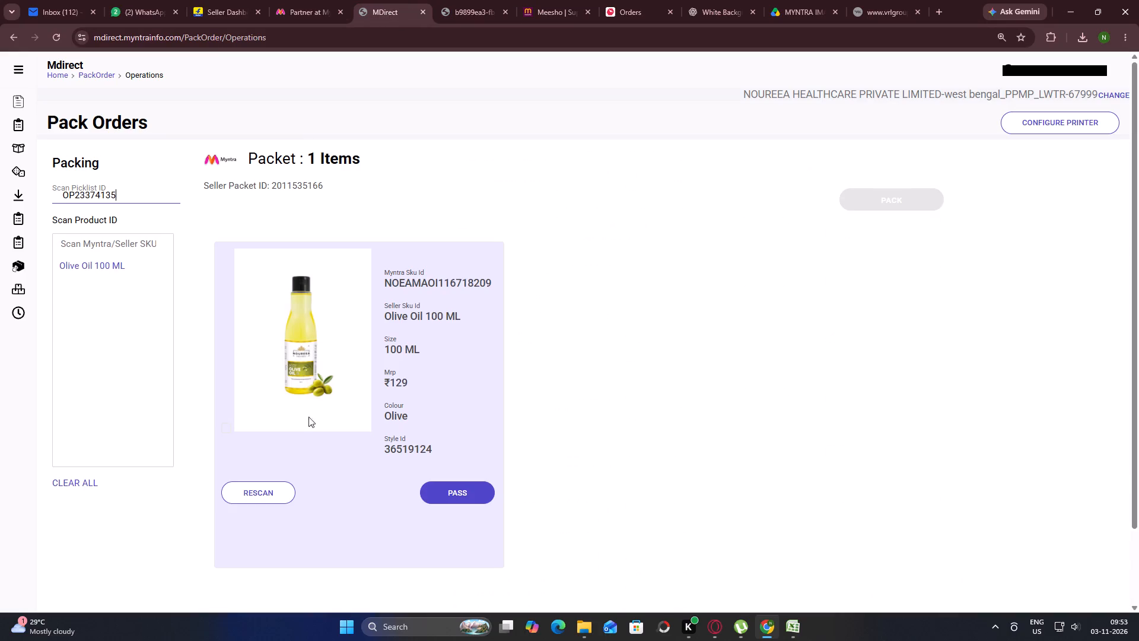
{"action": "left_click", "coordinate": [462, 489]}
{"action": "left_click", "coordinate": [900, 205]}
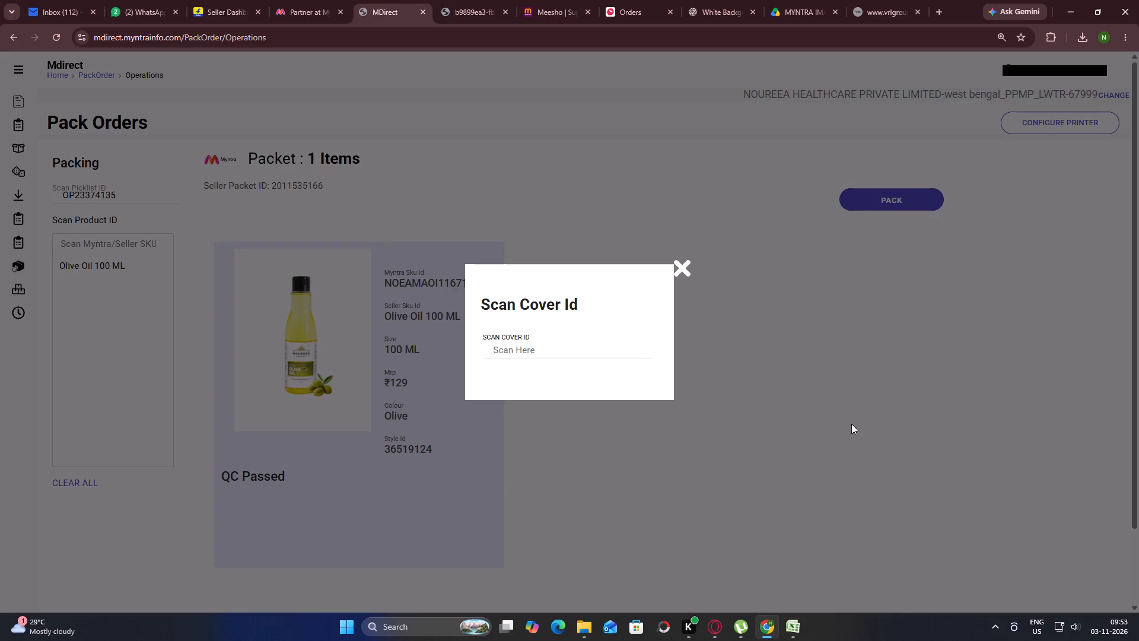
Copy package ID MYNT8317 from the PCKG ID column in Excel and submit it as the packet's cover ID in Mdirect.
{"action": "left_click", "coordinate": [794, 622]}
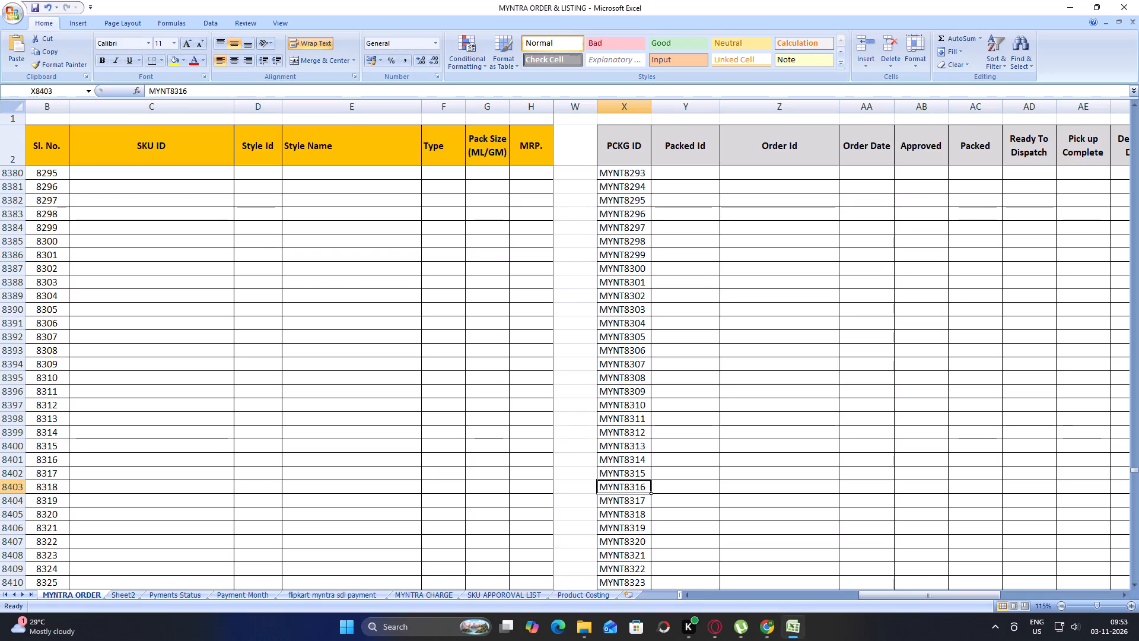
{"action": "left_click", "coordinate": [619, 506]}
{"action": "key", "text": "ctrl+c"}
{"action": "key", "text": "alt+Tab"}
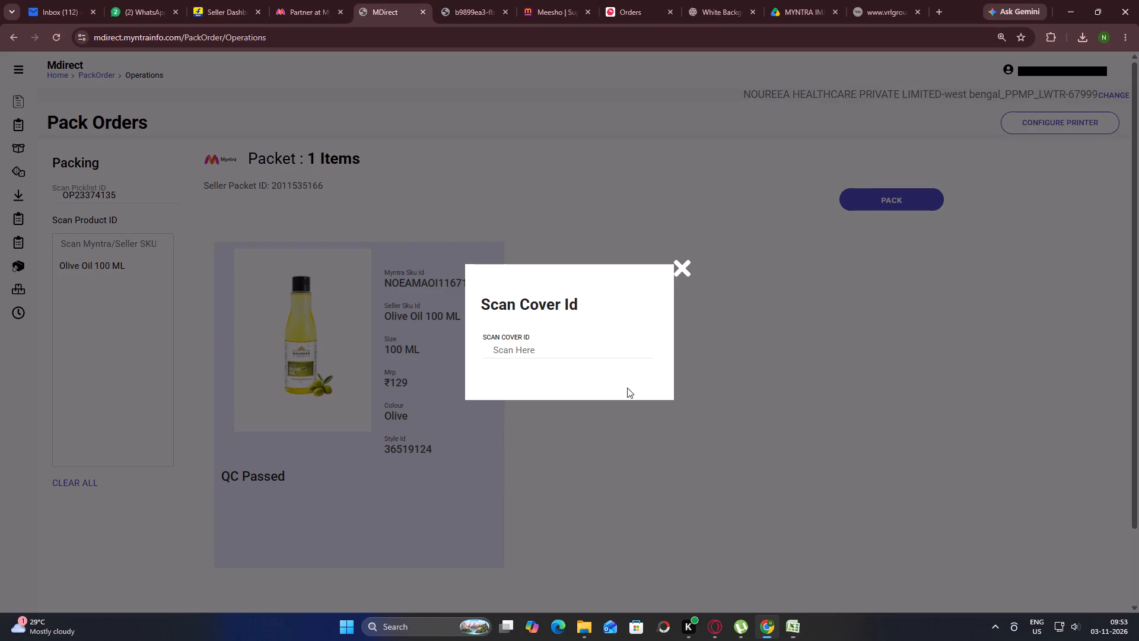
{"action": "left_click", "coordinate": [595, 357]}
{"action": "key", "text": "ctrl+v"}
{"action": "key", "text": "Return"}
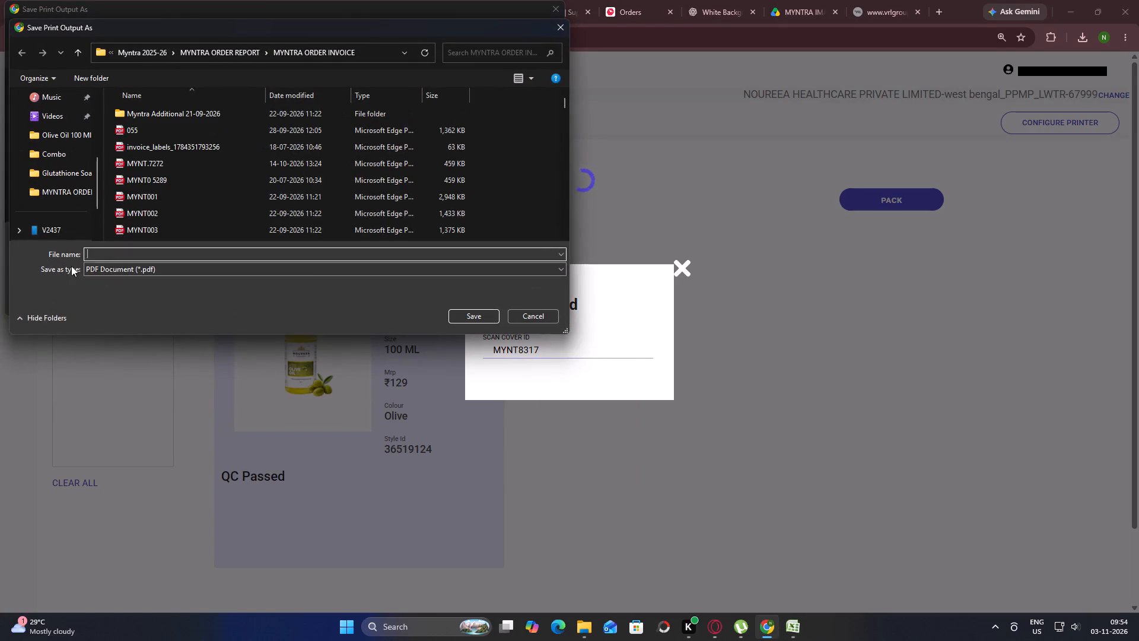
{"action": "key", "text": "ctrl+v"}
{"action": "key", "text": "Return"}
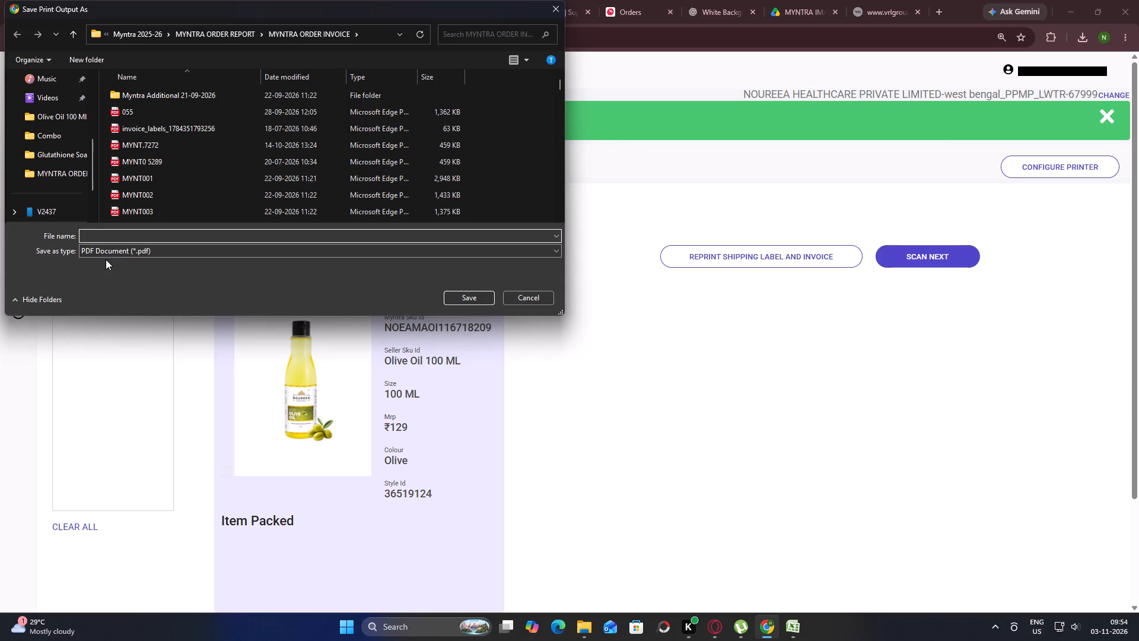
{"action": "key", "text": "ctrl+v"}
{"action": "key", "text": "Left"}
{"action": "key", "text": "Left"}
{"action": "key", "text": "Left"}
{"action": "key", "text": "Left"}
{"action": "key", "text": "0"}
{"action": "key", "text": "Return"}
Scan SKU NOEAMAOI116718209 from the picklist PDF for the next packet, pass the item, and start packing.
{"action": "left_click", "coordinate": [938, 254]}
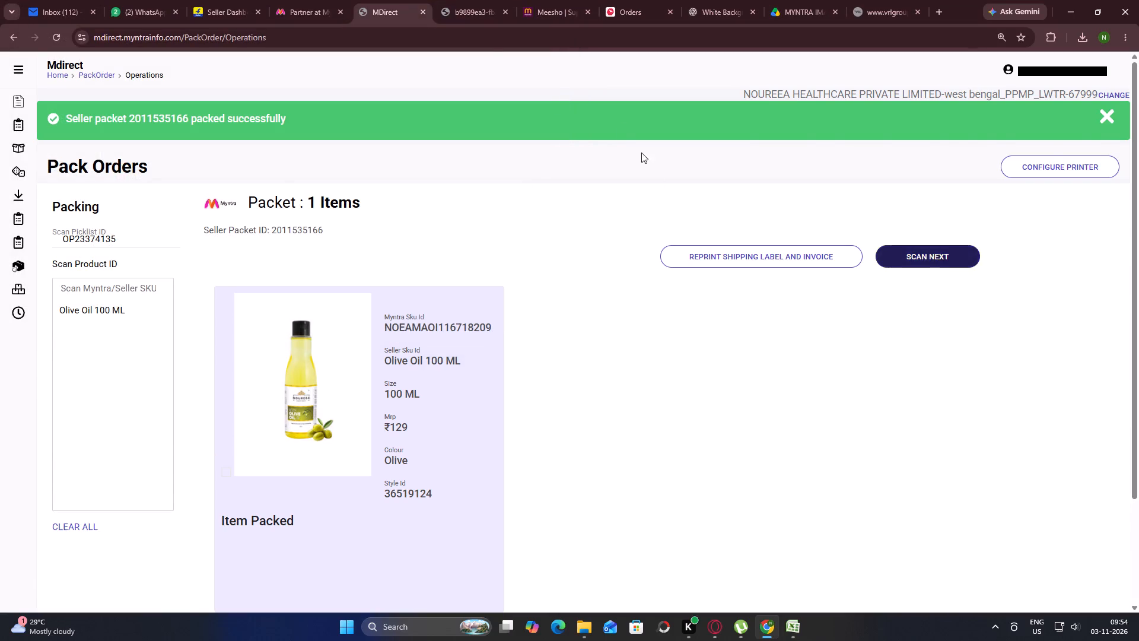
{"action": "left_click", "coordinate": [457, 17]}
{"action": "key", "text": "ctrl+c"}
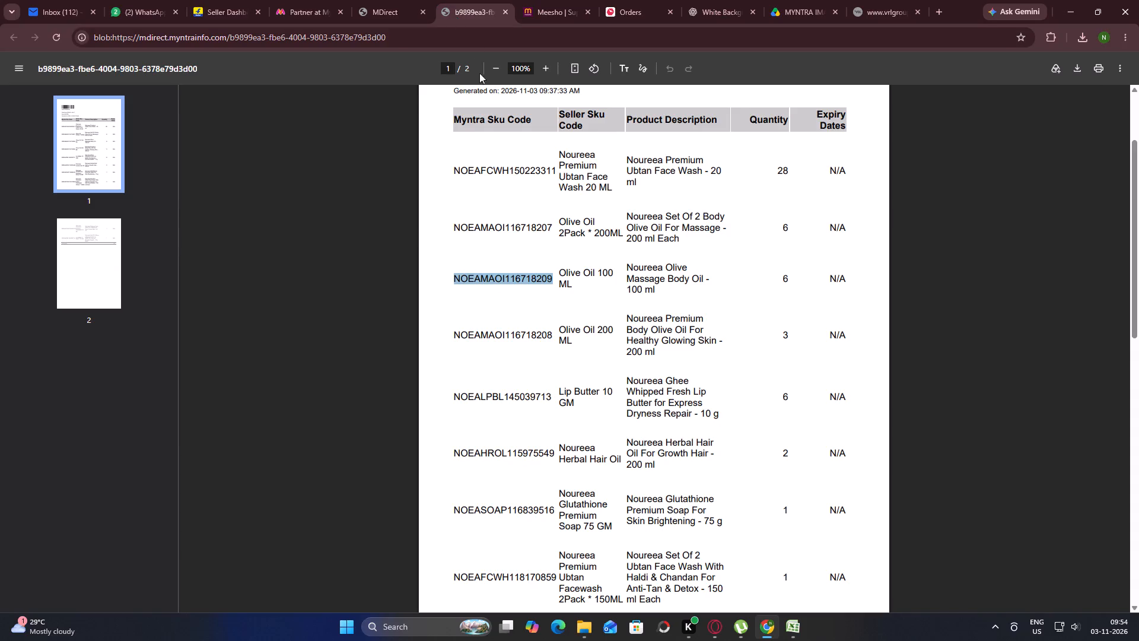
{"action": "left_click", "coordinate": [385, 7]}
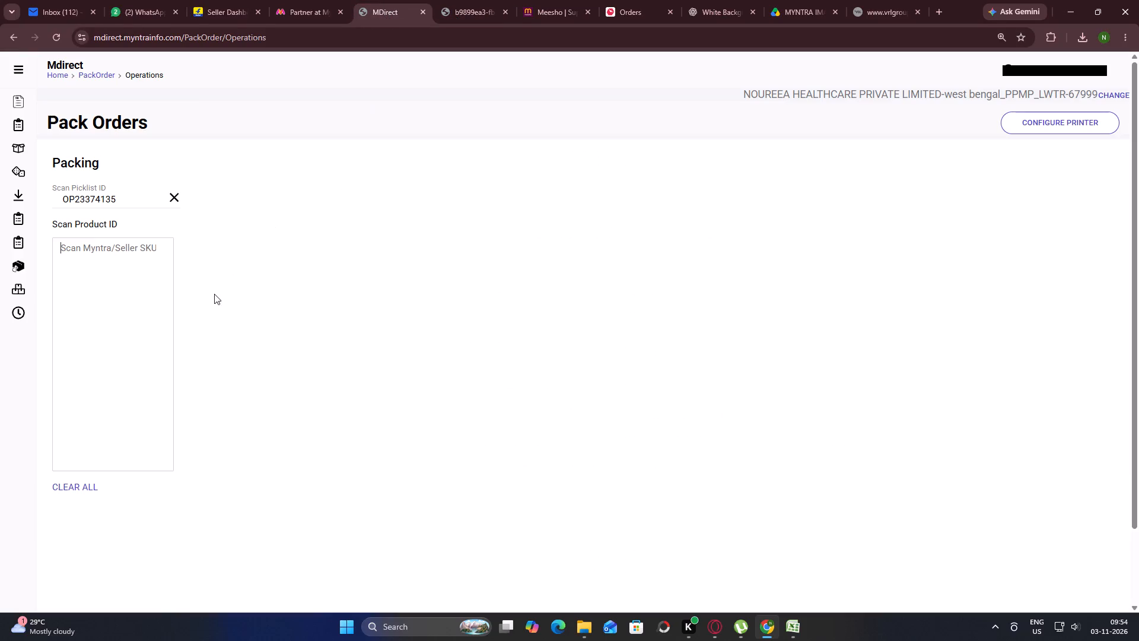
{"action": "key", "text": "ctrl+v"}
{"action": "key", "text": "Return"}
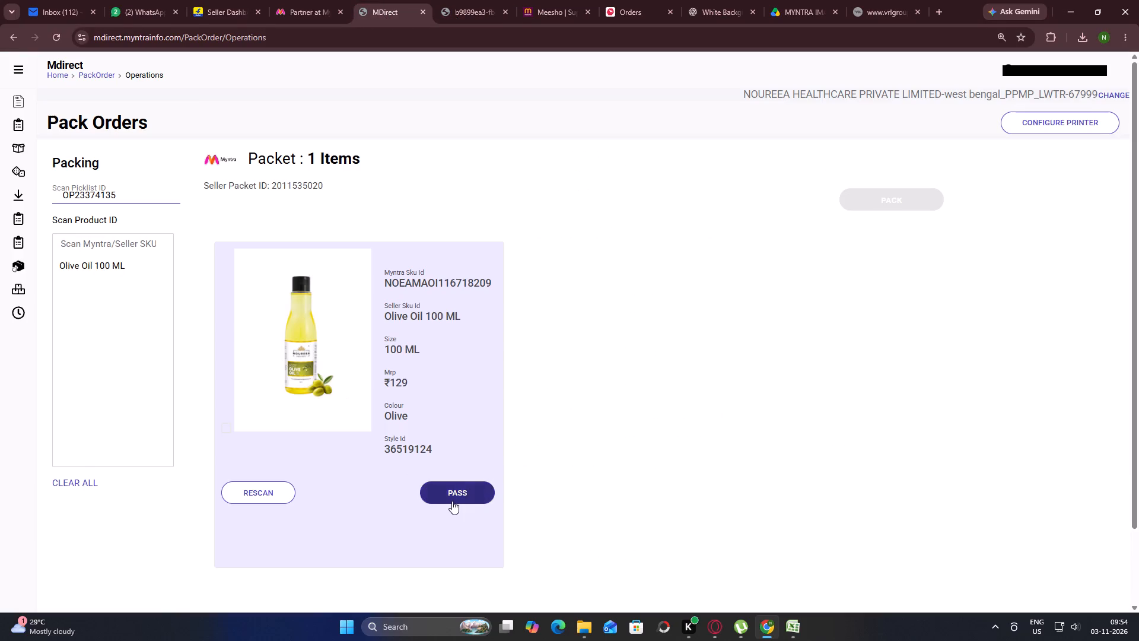
{"action": "left_click", "coordinate": [444, 501]}
{"action": "left_click", "coordinate": [905, 202]}
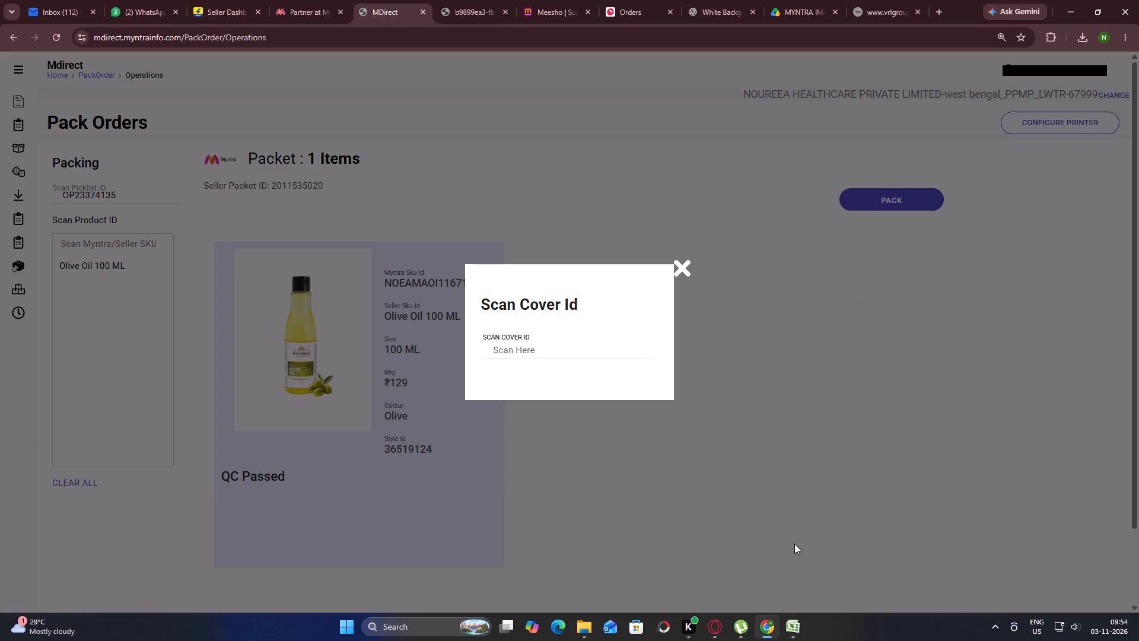
Copy package ID MYNT8318 from the PCKG ID column in Excel and submit it as the packet's cover ID in Mdirect.
{"action": "left_click", "coordinate": [790, 626]}
{"action": "left_click", "coordinate": [631, 516]}
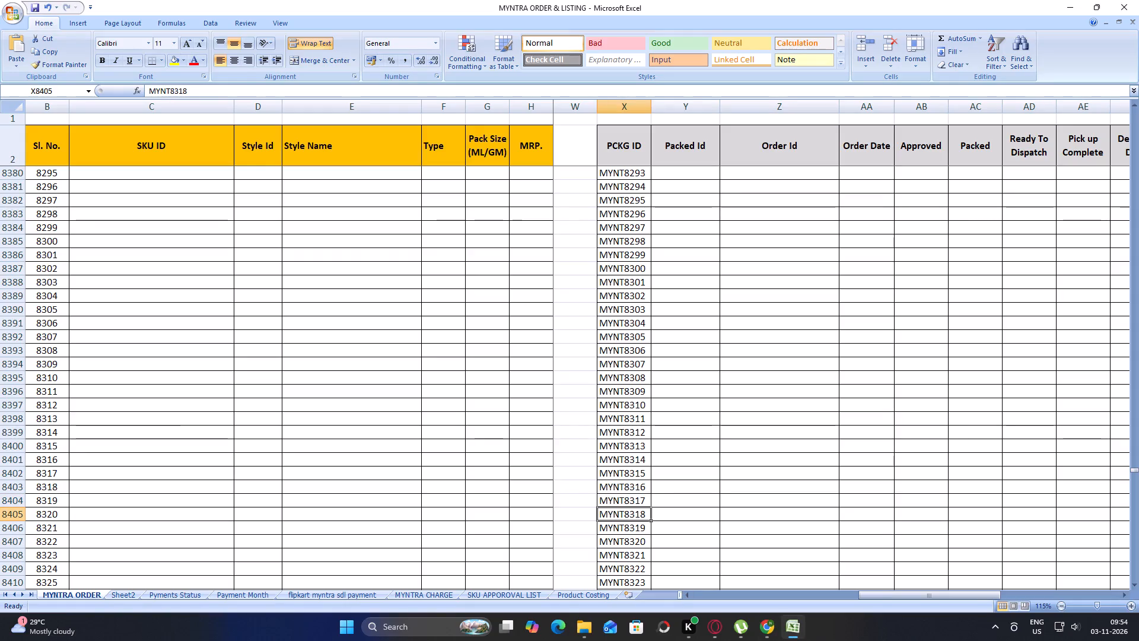
{"action": "key", "text": "ctrl+c"}
{"action": "key", "text": "alt+Tab"}
{"action": "left_click", "coordinate": [551, 348]}
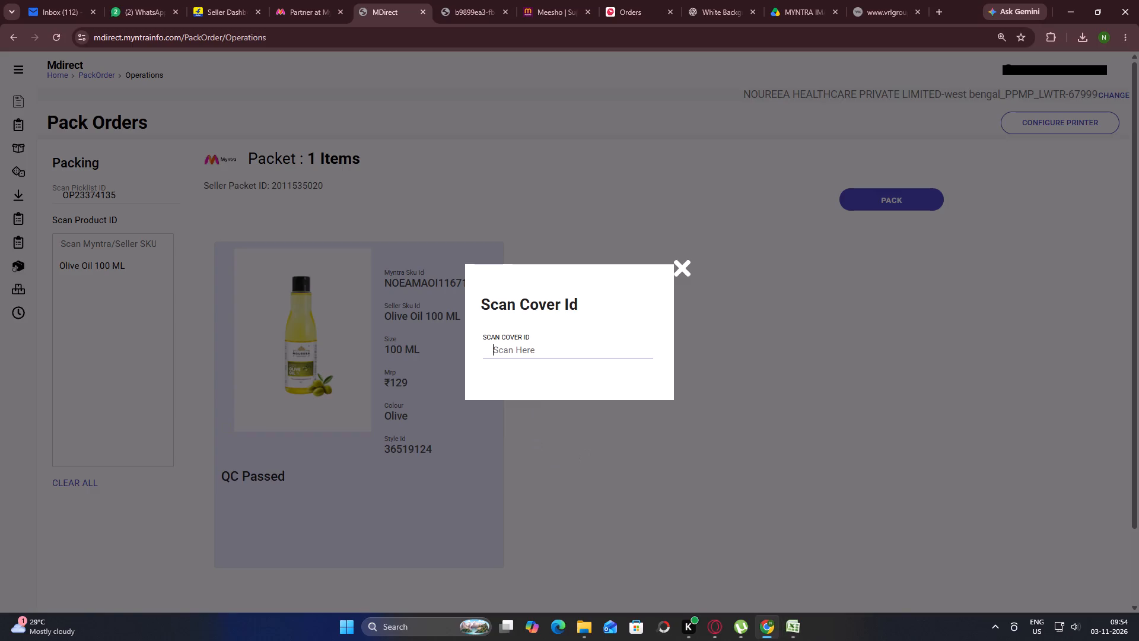
{"action": "key", "text": "ctrl+v"}
{"action": "key", "text": "Return"}
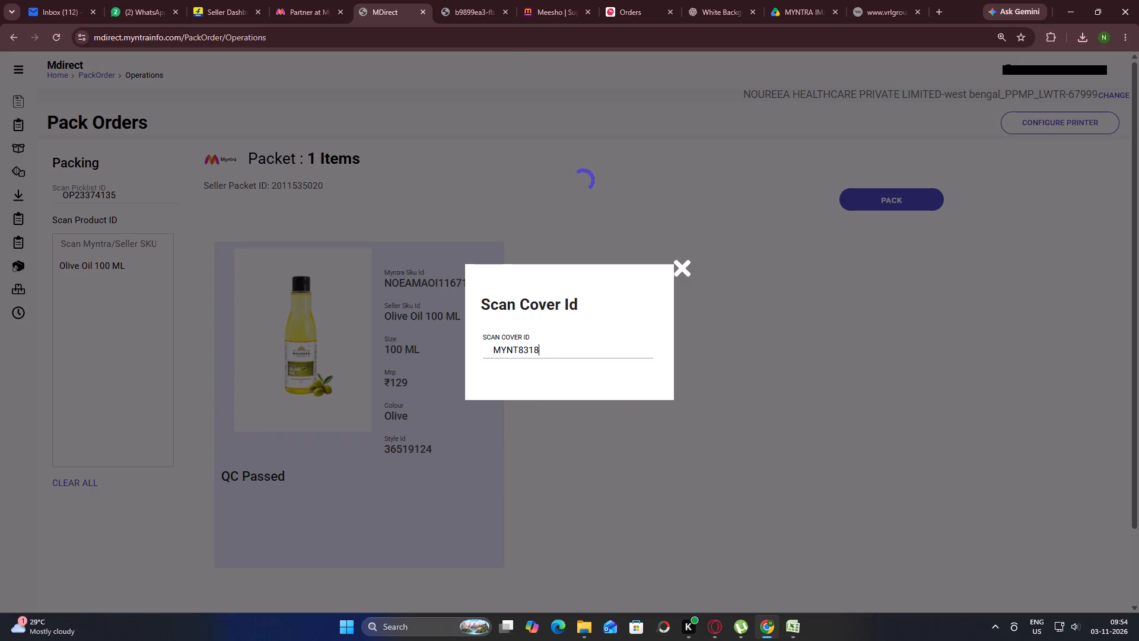
Save the packet's two print outputs as MYNT8318 and MYNT08318 in the MYNTRA ORDER INVOICE folder.
{"action": "key", "text": "ctrl+v"}
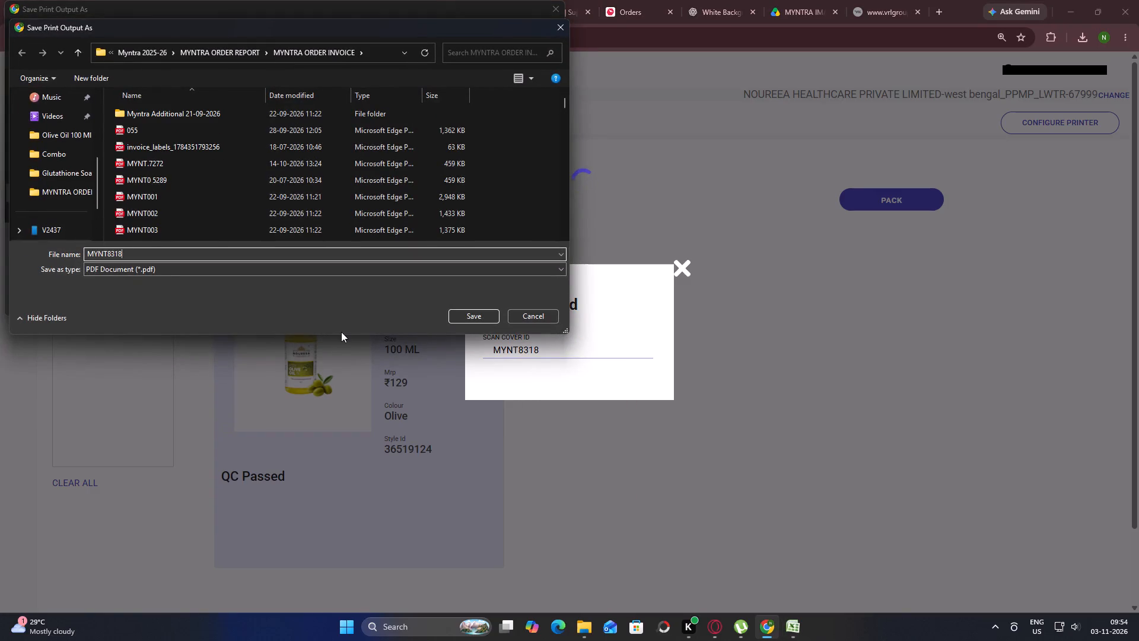
{"action": "key", "text": "Return"}
{"action": "key", "text": "ctrl+v"}
{"action": "key", "text": "Left"}
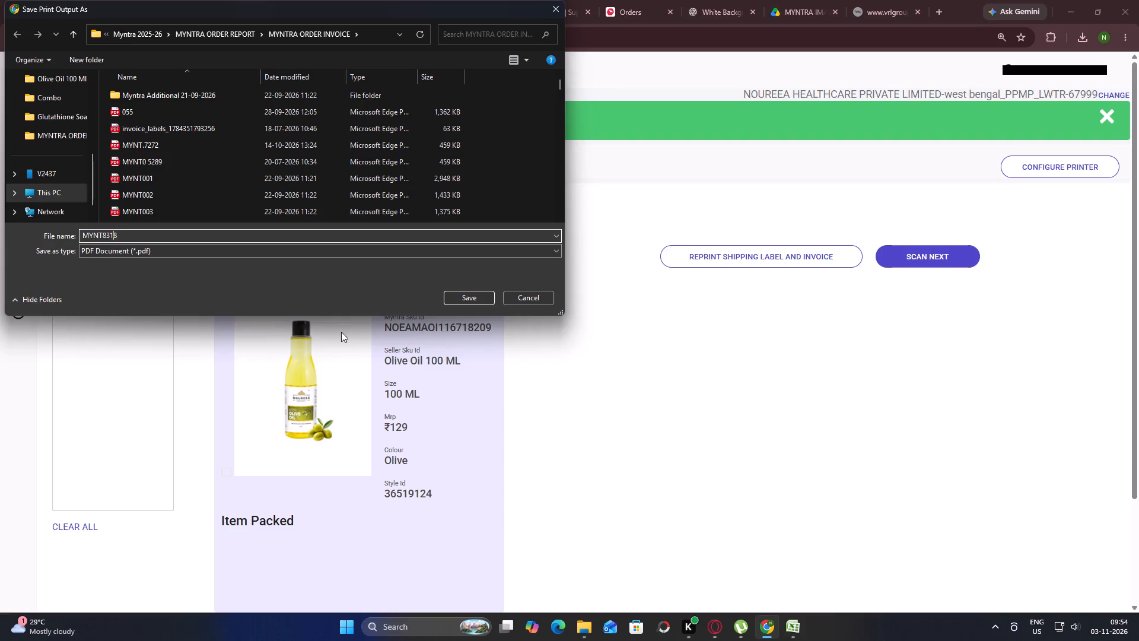
{"action": "key", "text": "Left"}
{"action": "key", "text": "Left"}
{"action": "key", "text": "Left"}
{"action": "key", "text": "0"}
{"action": "key", "text": "Return"}
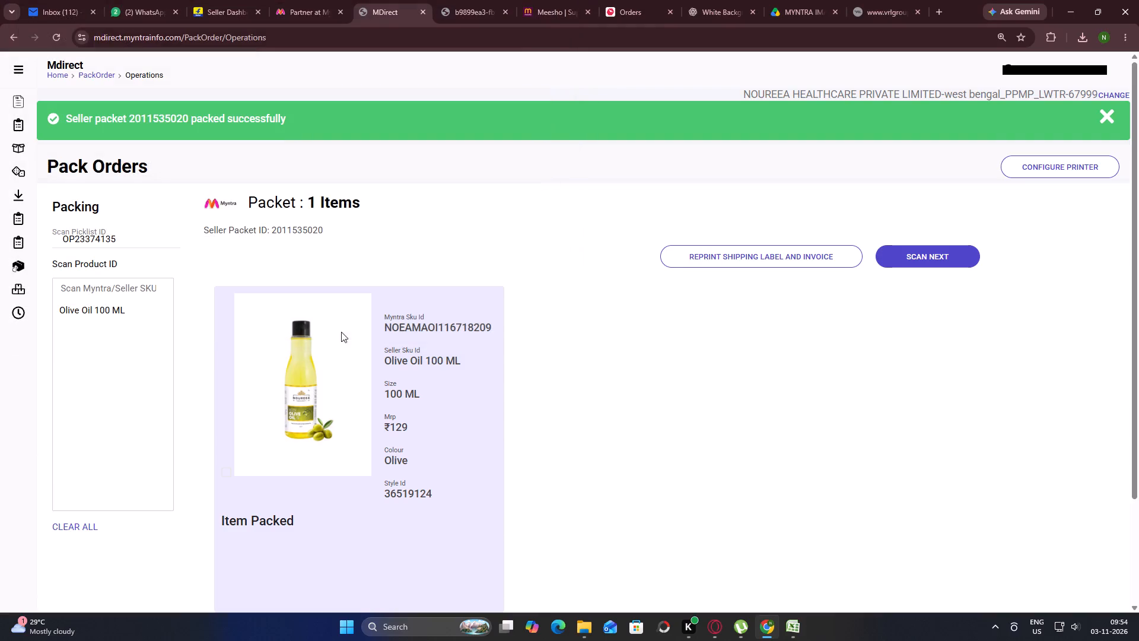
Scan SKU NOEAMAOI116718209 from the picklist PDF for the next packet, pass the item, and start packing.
{"action": "left_click", "coordinate": [966, 255]}
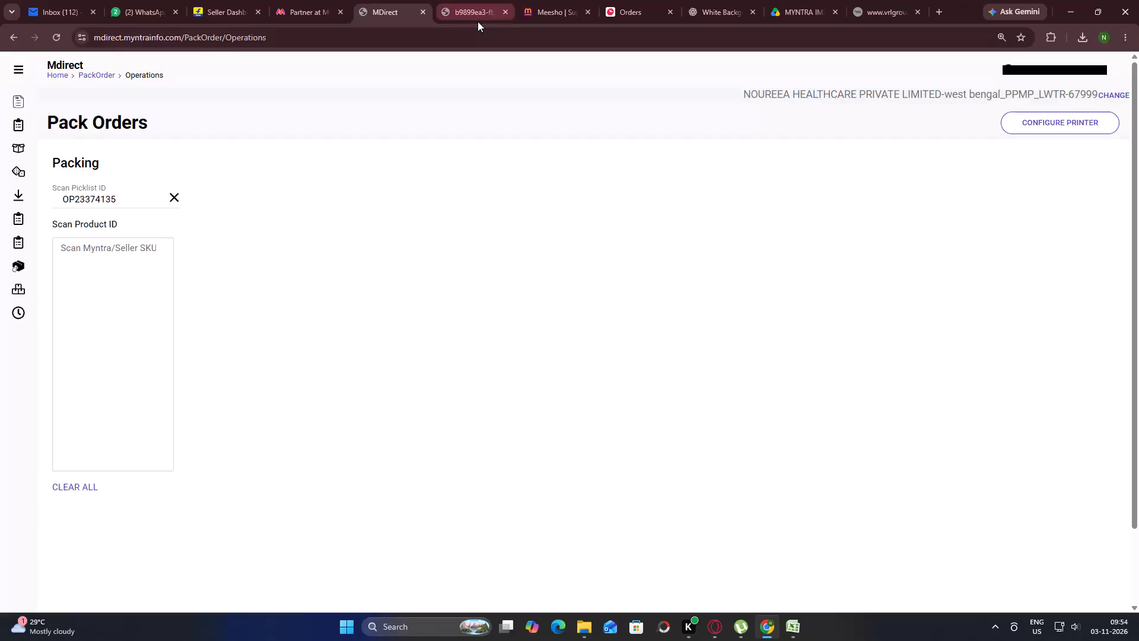
{"action": "left_click", "coordinate": [478, 21]}
{"action": "key", "text": "ctrl+c"}
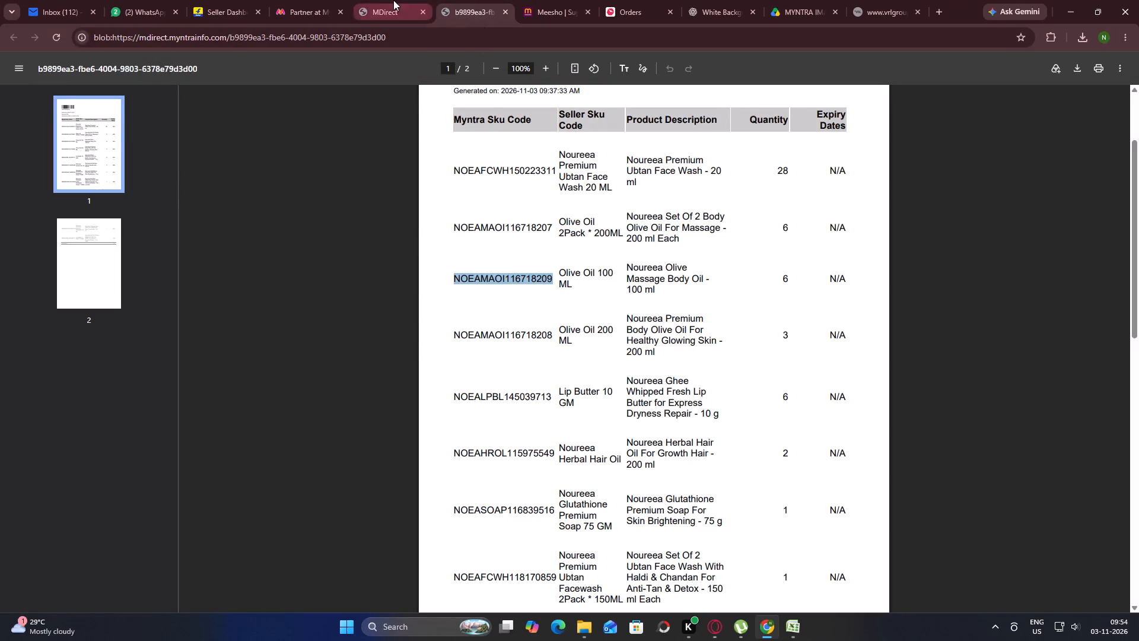
{"action": "left_click", "coordinate": [389, 0]}
{"action": "key", "text": "ctrl+v"}
{"action": "key", "text": "Return"}
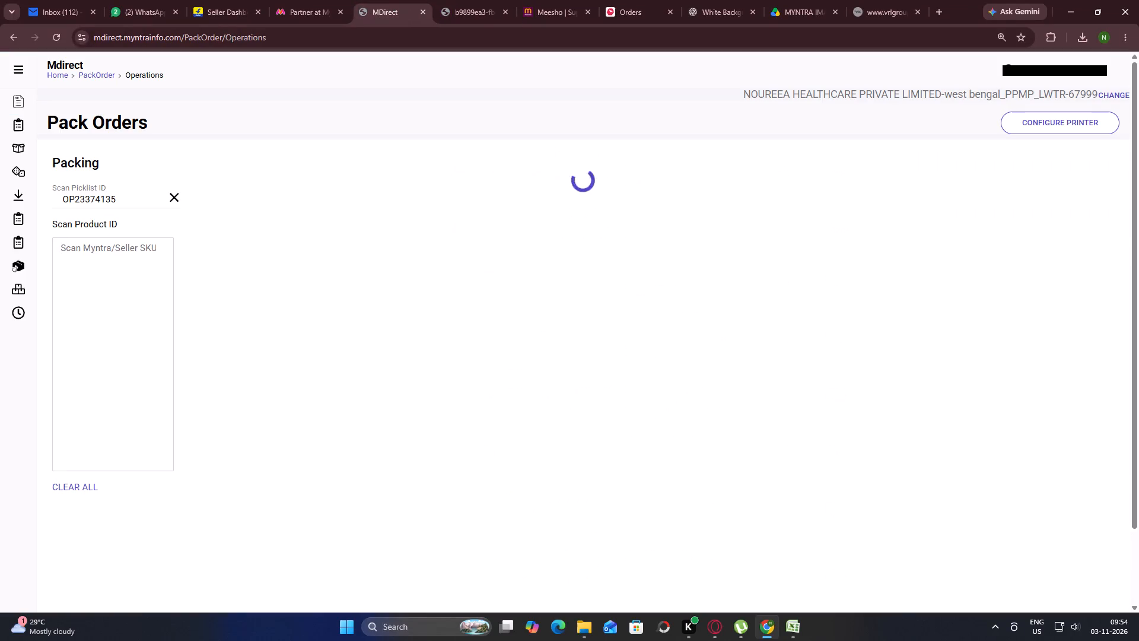
{"action": "left_click", "coordinate": [462, 484]}
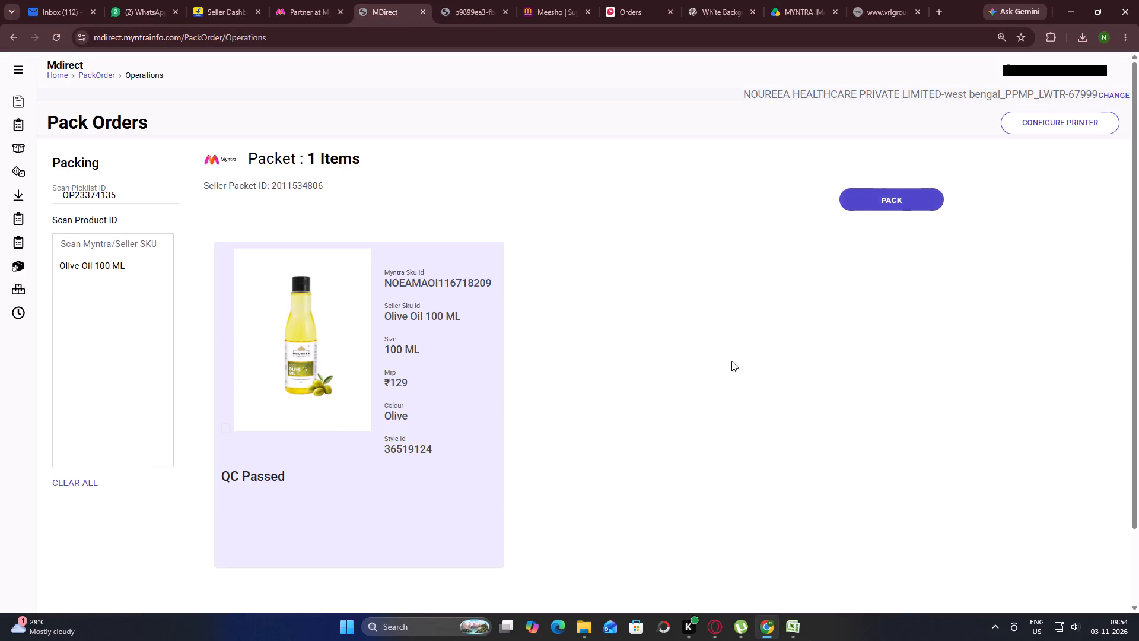
{"action": "left_click", "coordinate": [909, 196]}
{"action": "key", "text": "alt+Tab"}
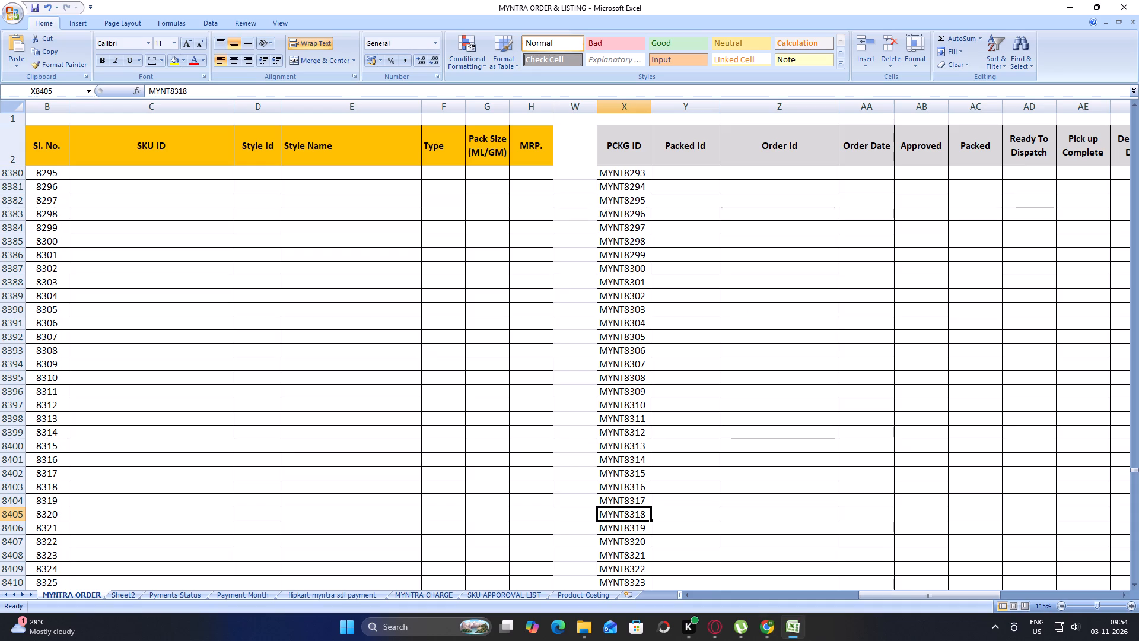
{"action": "scroll", "coordinate": [584, 398], "scroll_direction": "down", "scroll_amount": 2}
{"action": "left_click", "coordinate": [624, 446]}
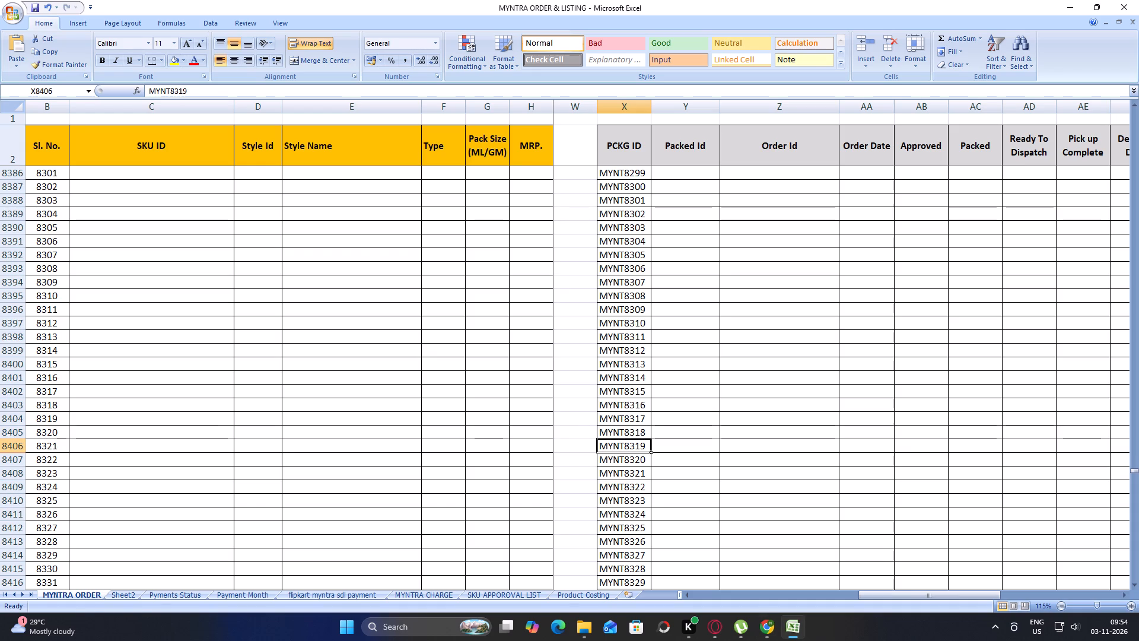
{"action": "key", "text": "ctrl+c"}
{"action": "key", "text": "alt+Tab"}
{"action": "left_click", "coordinate": [587, 357]}
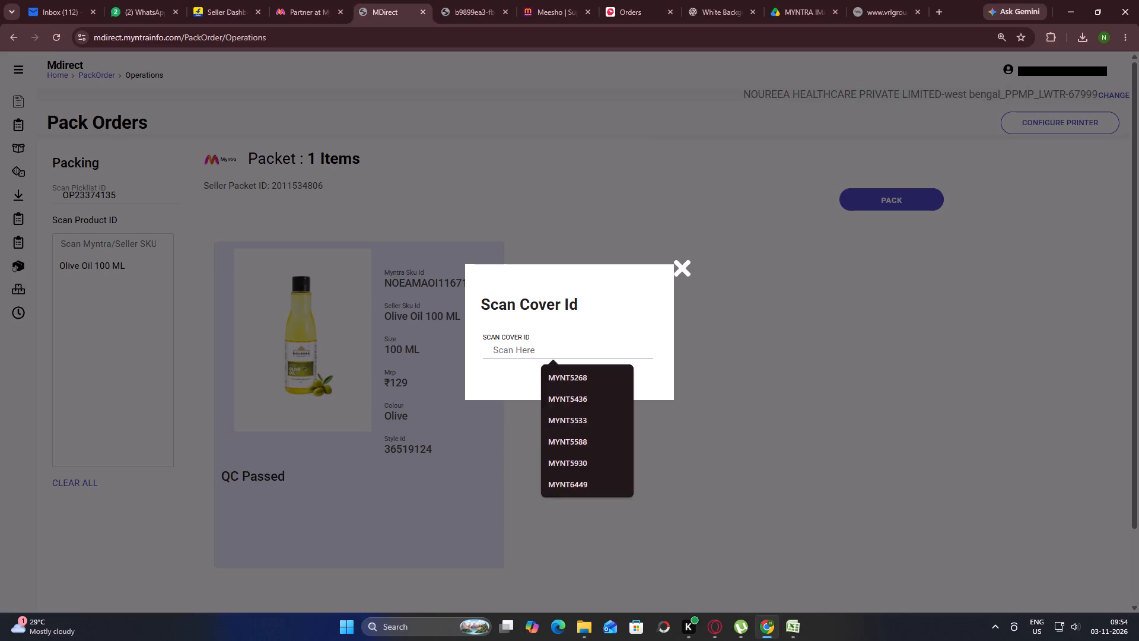
{"action": "key", "text": "ctrl+v"}
{"action": "key", "text": "Return"}
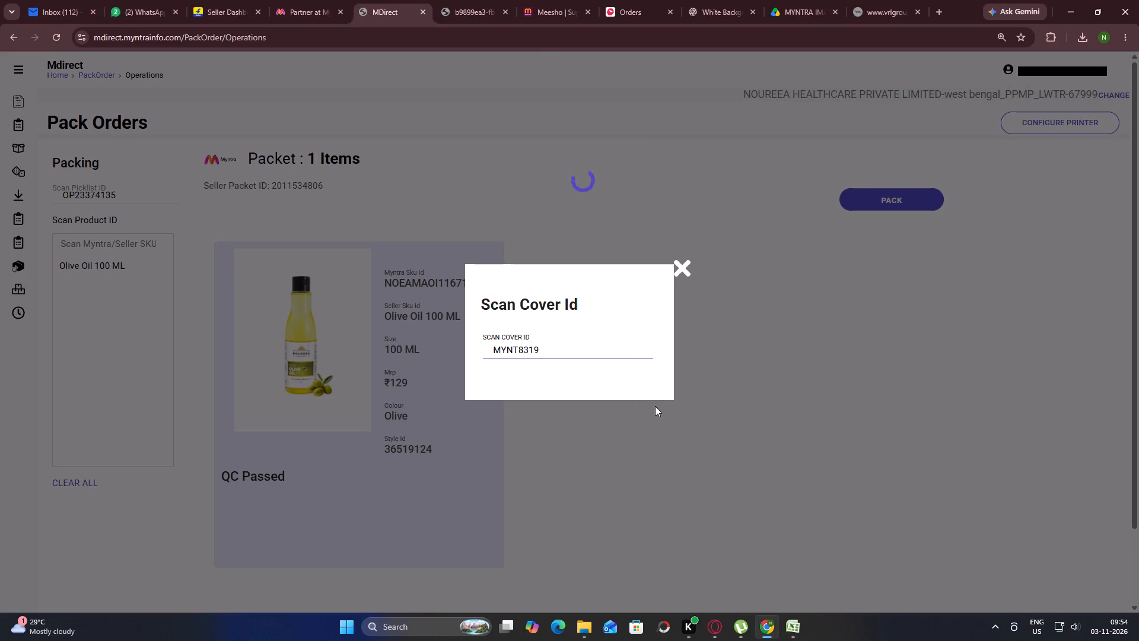
{"action": "left_click", "coordinate": [165, 253]}
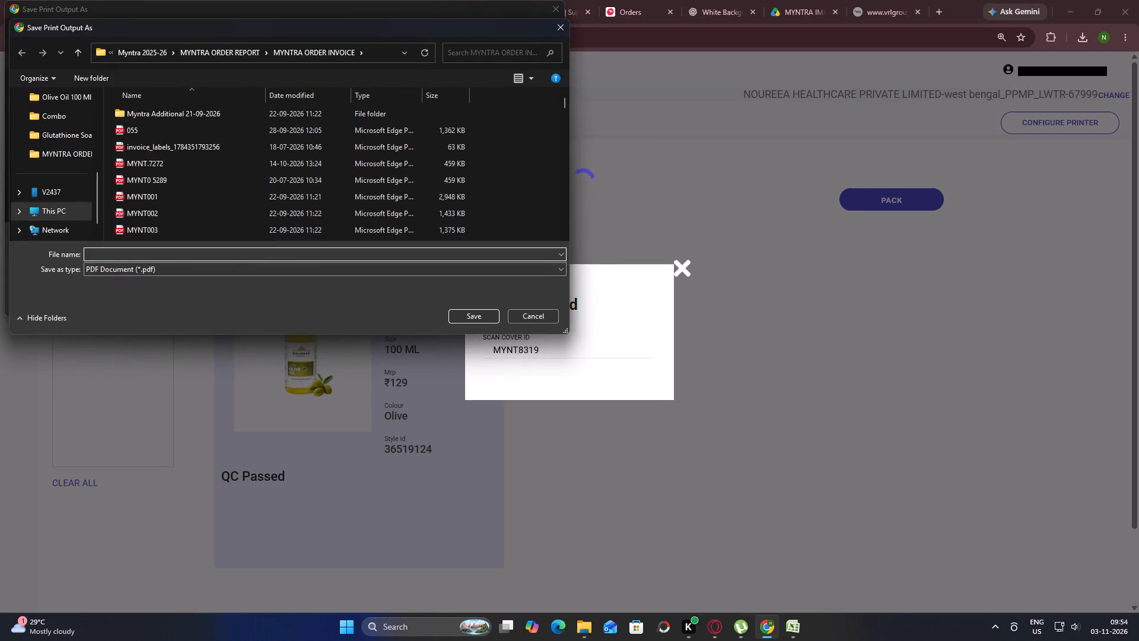
{"action": "key", "text": "ctrl+v"}
{"action": "key", "text": "Return"}
{"action": "key", "text": "ctrl+v"}
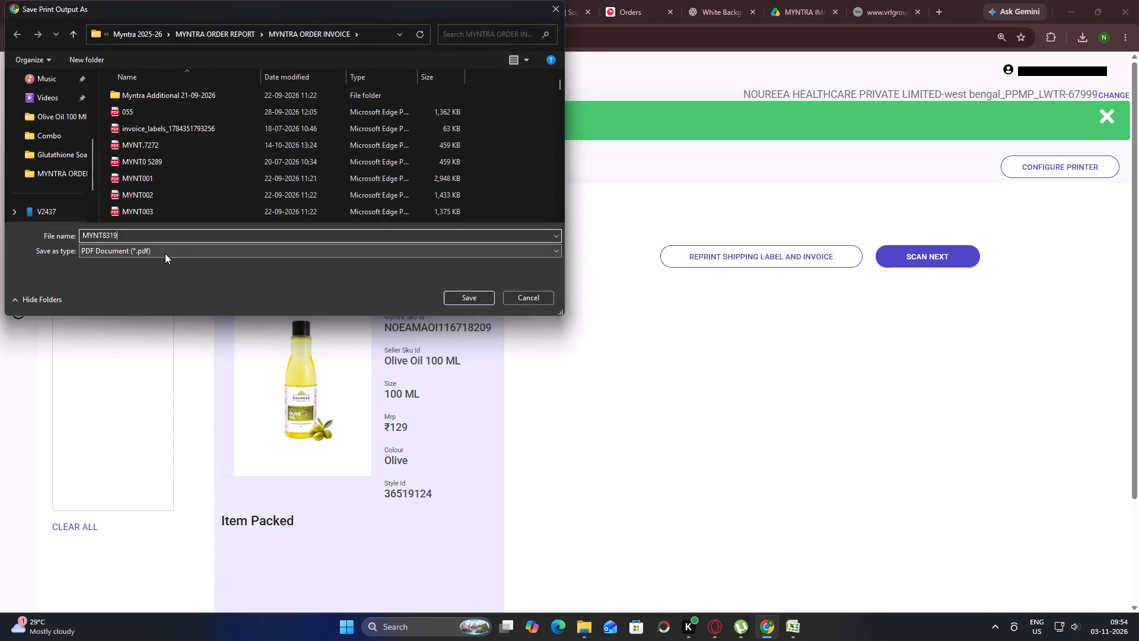
{"action": "key", "text": "Left"}
{"action": "key", "text": "Left"}
{"action": "key", "text": "Left"}
{"action": "key", "text": "Left"}
{"action": "key", "text": "0"}
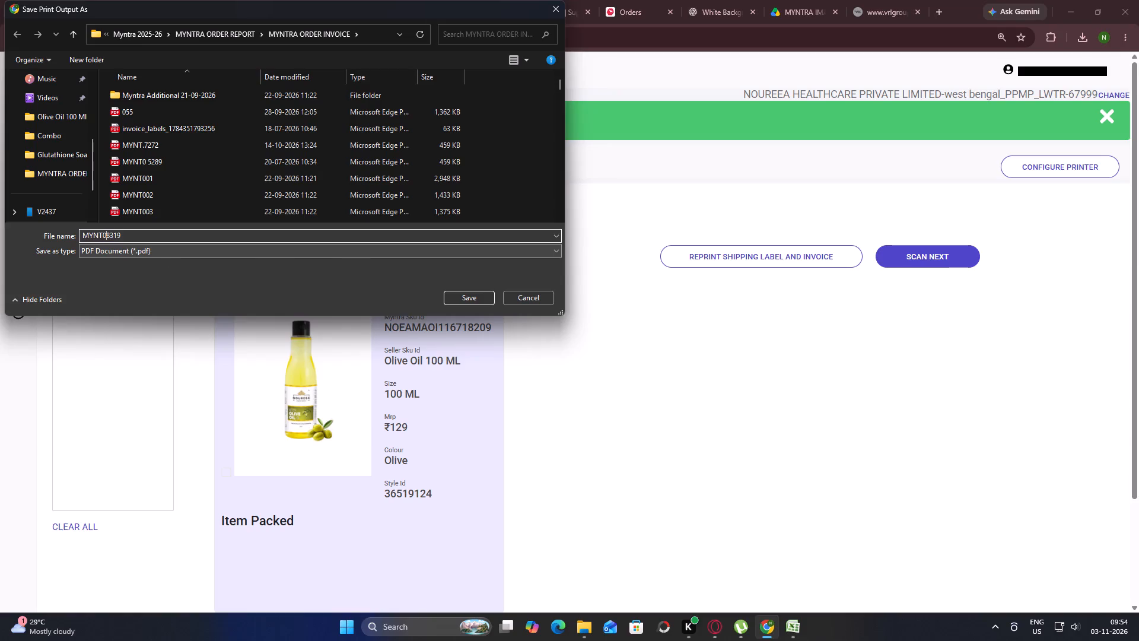
{"action": "key", "text": "Return"}
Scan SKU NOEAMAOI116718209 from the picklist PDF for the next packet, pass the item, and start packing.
{"action": "left_click", "coordinate": [924, 249]}
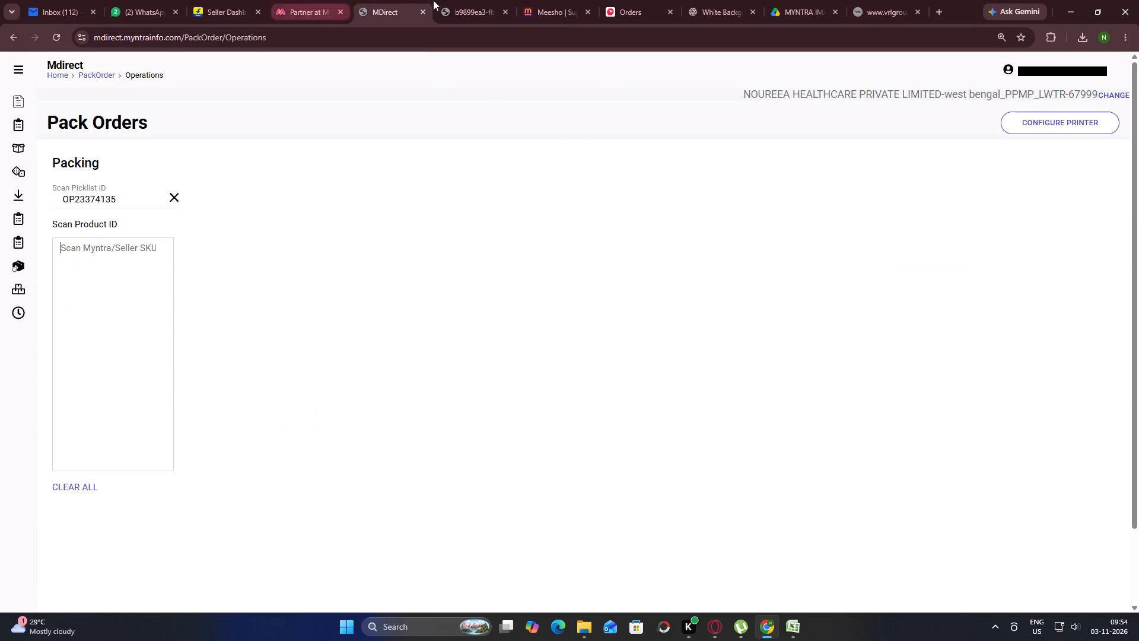
{"action": "left_click", "coordinate": [456, 0]}
{"action": "key", "text": "ctrl+c"}
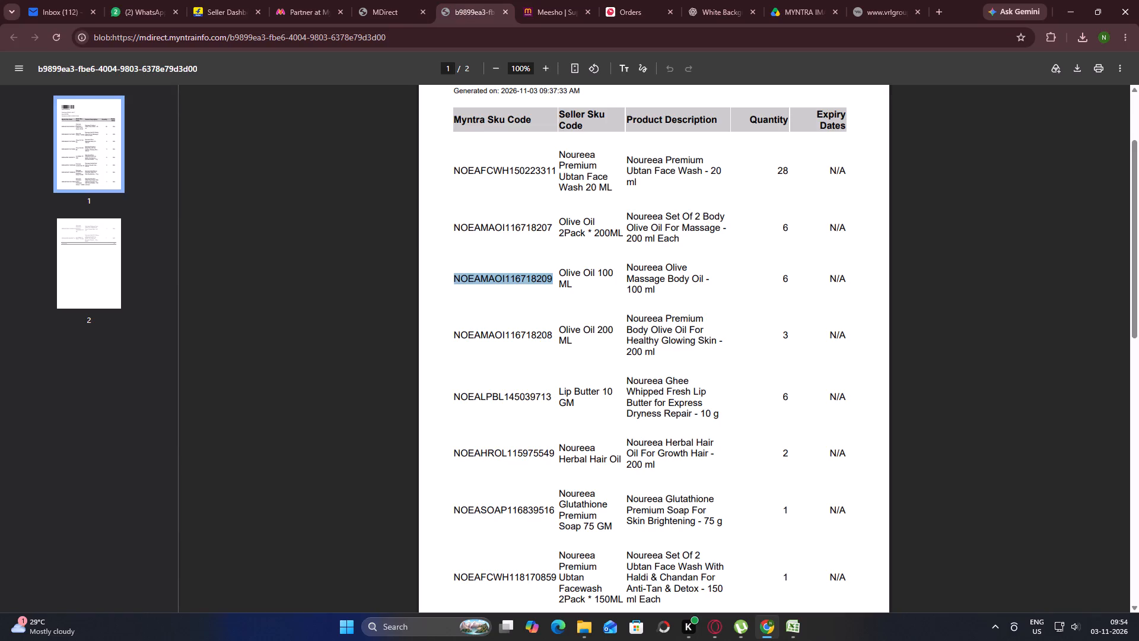
{"action": "left_click", "coordinate": [402, 0]}
{"action": "key", "text": "ctrl+v"}
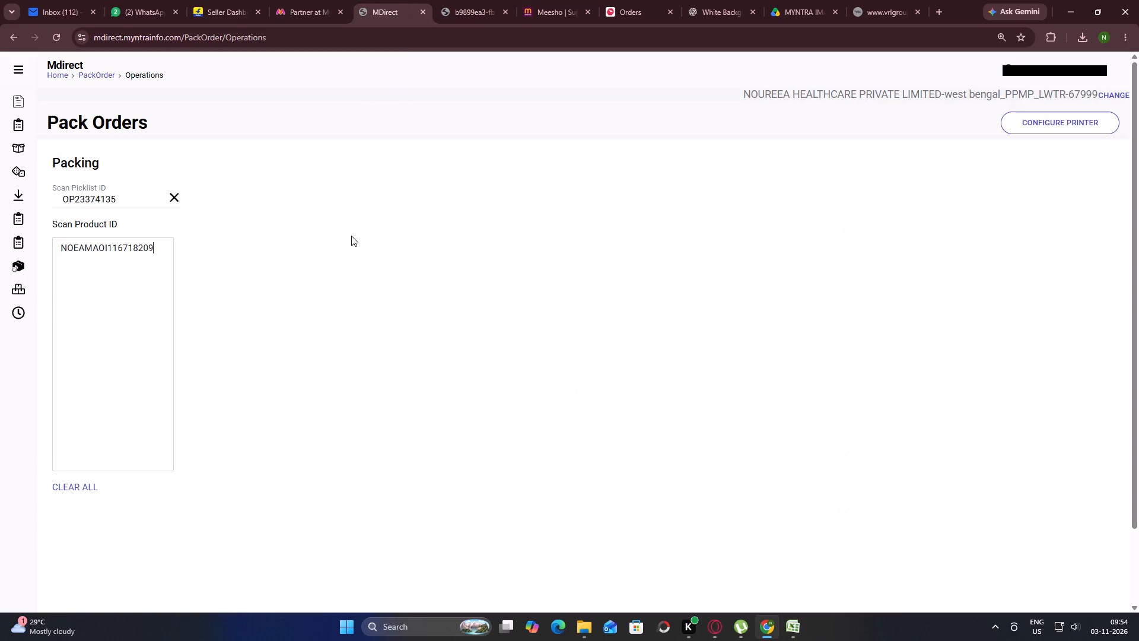
{"action": "key", "text": "Return"}
{"action": "left_click", "coordinate": [469, 491]}
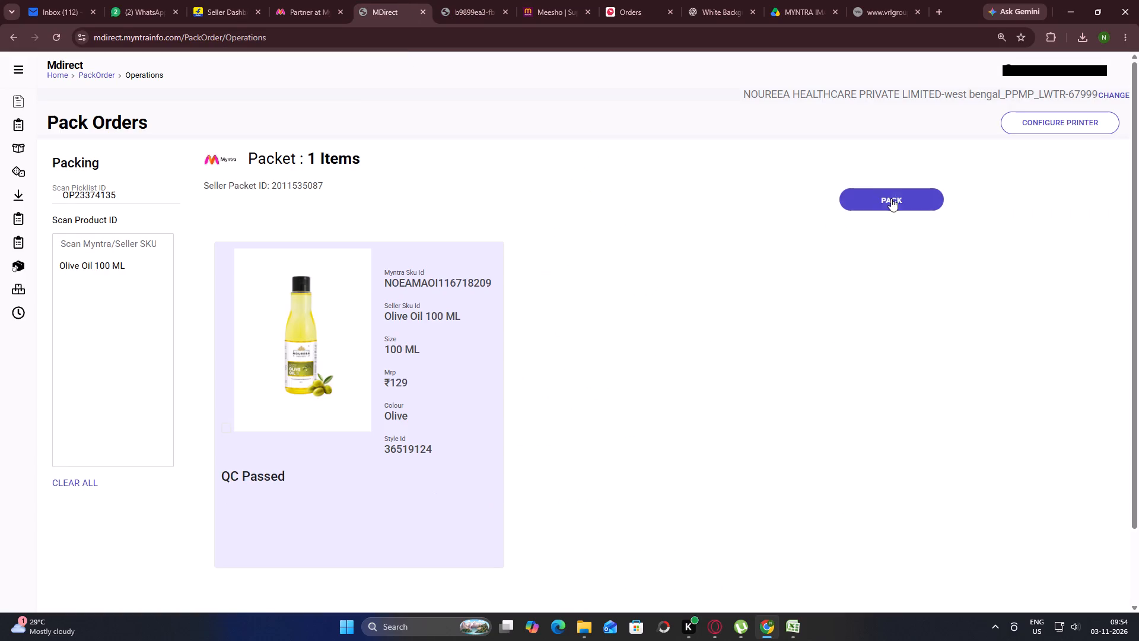
{"action": "left_click", "coordinate": [892, 196]}
Copy package ID MYNT8320 from the PCKG ID column in Excel and submit it as the packet's cover ID in Mdirect.
{"action": "left_click", "coordinate": [795, 628]}
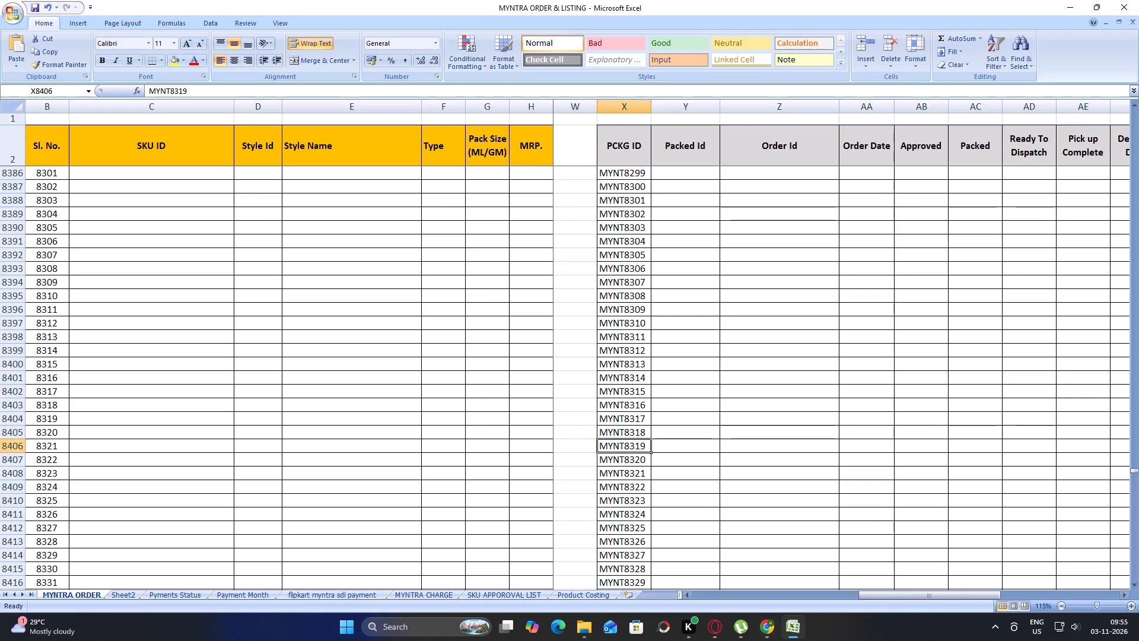
{"action": "left_click", "coordinate": [626, 461]}
{"action": "key", "text": "ctrl+c"}
{"action": "key", "text": "alt+Tab"}
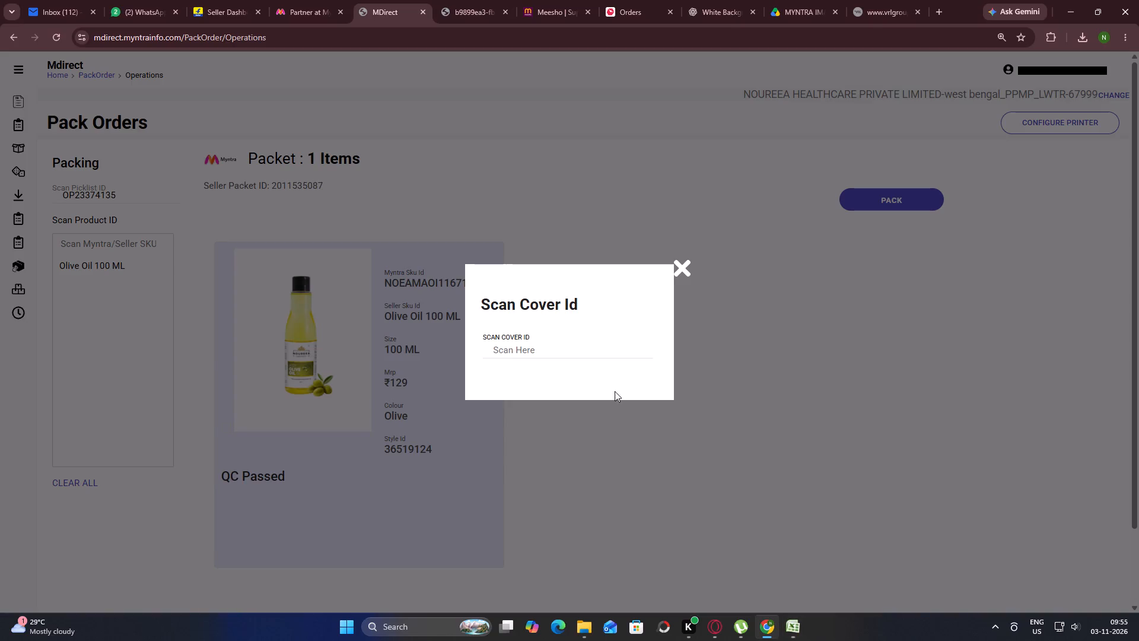
{"action": "left_click", "coordinate": [550, 355]}
{"action": "key", "text": "ctrl+v"}
{"action": "key", "text": "Return"}
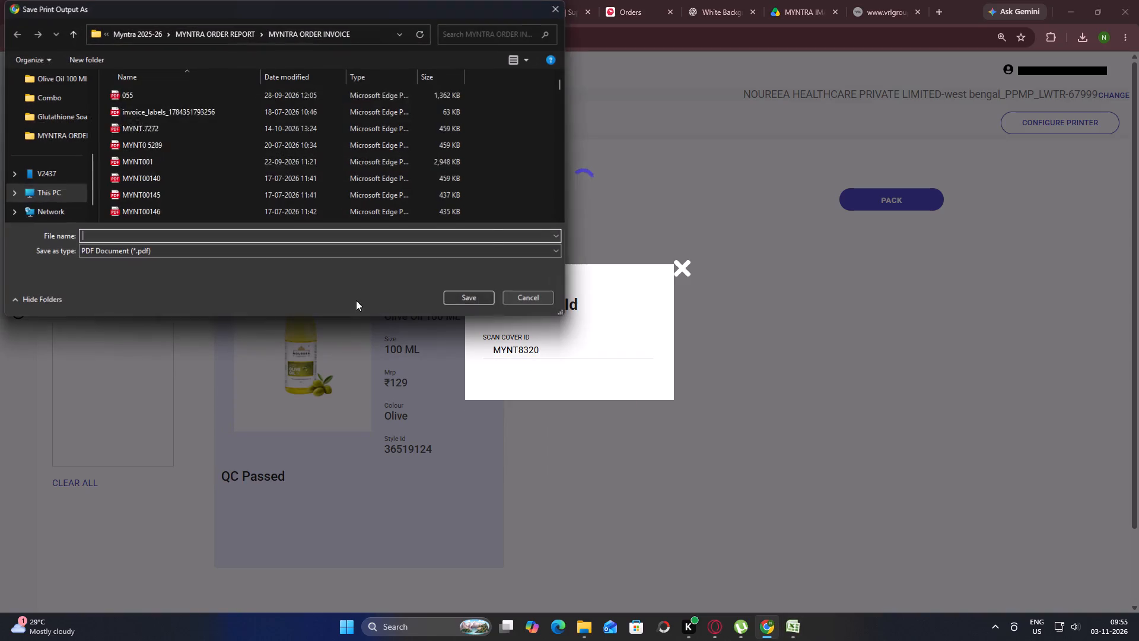
{"action": "key", "text": "ctrl+v"}
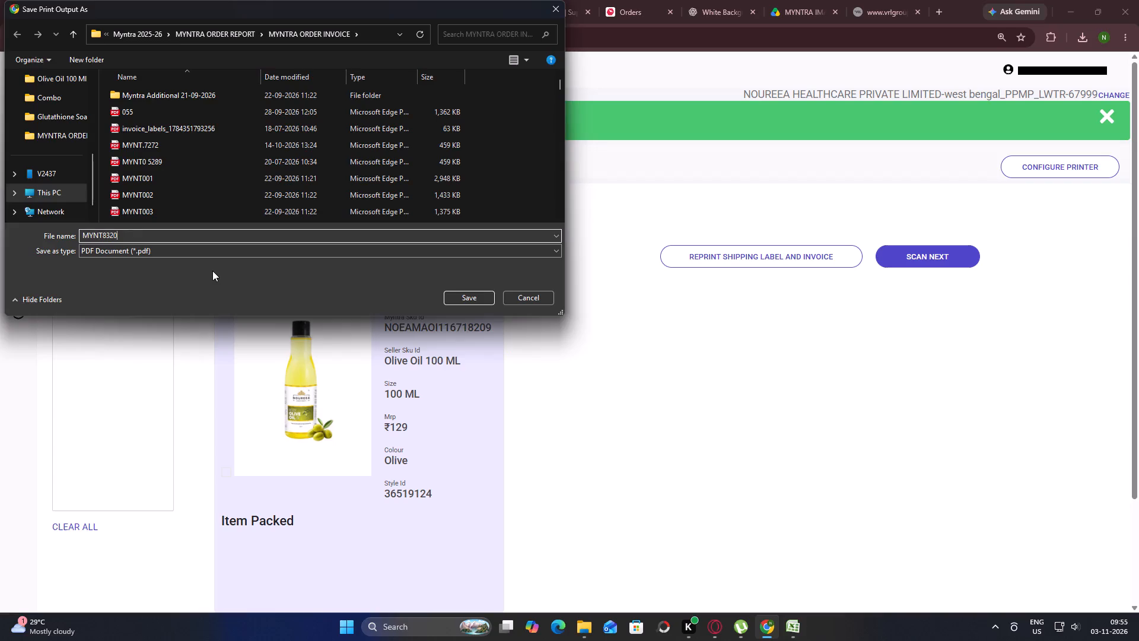
{"action": "key", "text": "Return"}
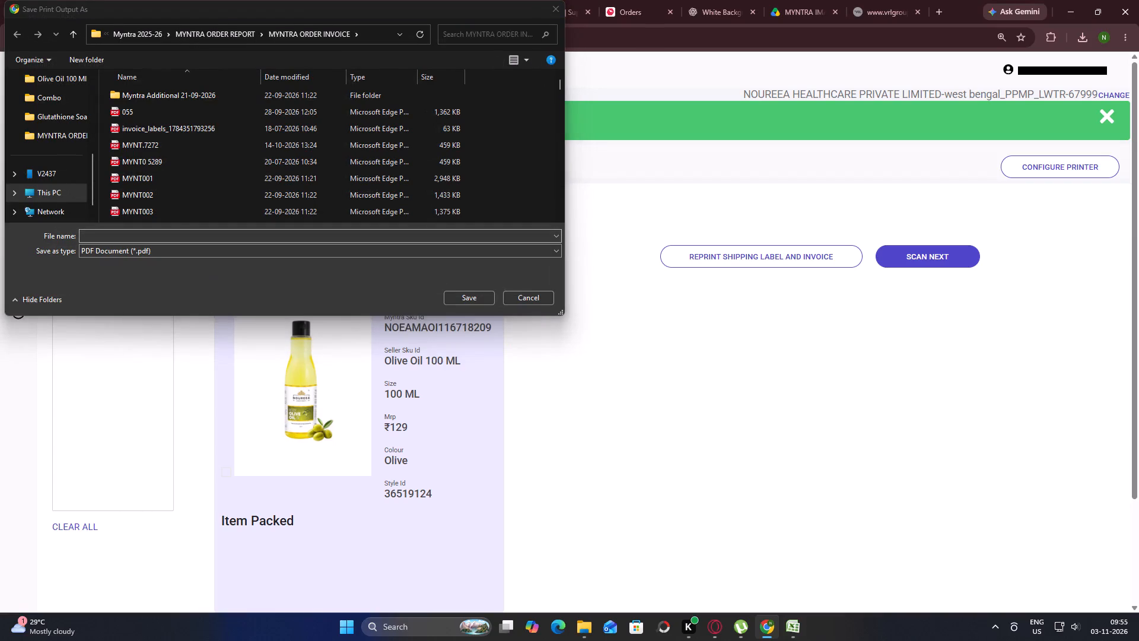
{"action": "left_click", "coordinate": [204, 237]}
{"action": "key", "text": "ctrl+v"}
{"action": "key", "text": "Left"}
{"action": "key", "text": "Left"}
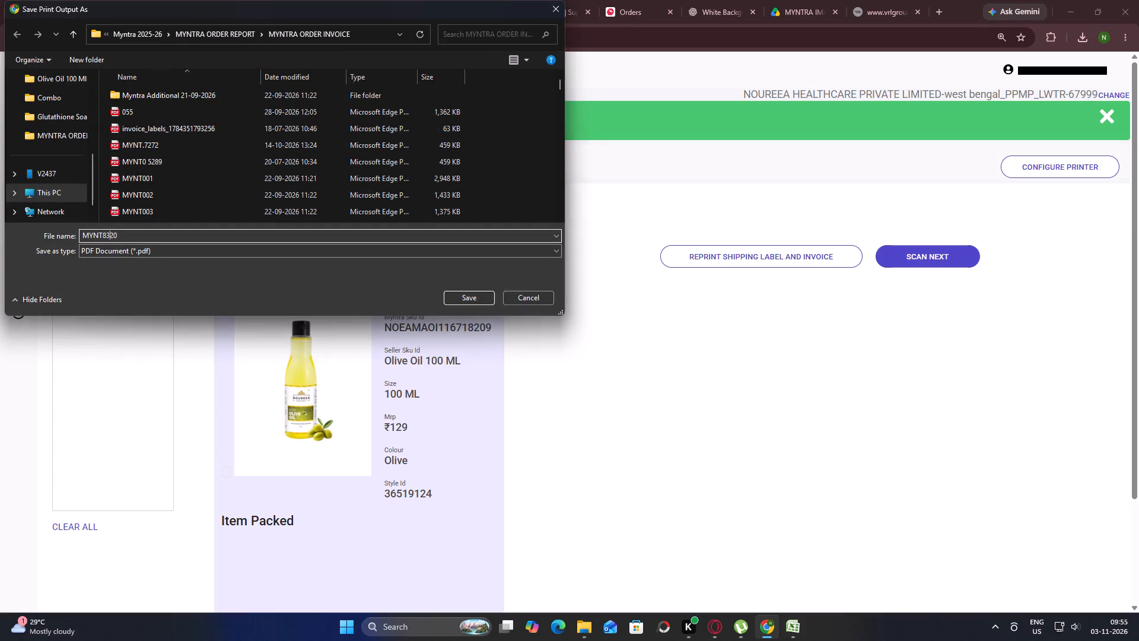
{"action": "key", "text": "Left"}
{"action": "key", "text": "Left"}
{"action": "key", "text": "0"}
{"action": "key", "text": "Return"}
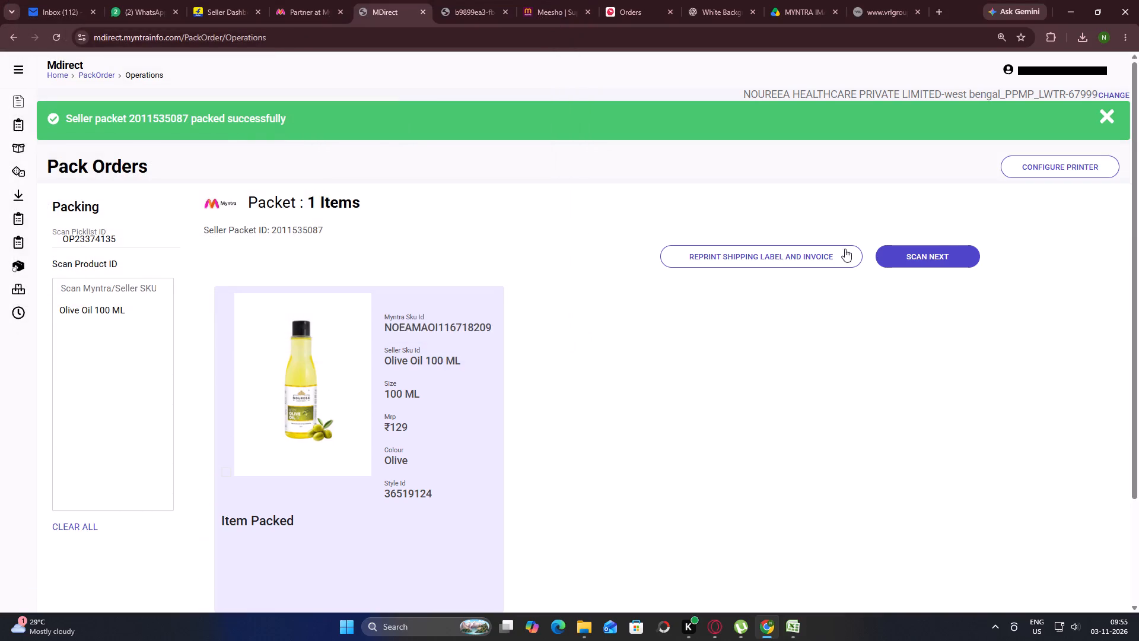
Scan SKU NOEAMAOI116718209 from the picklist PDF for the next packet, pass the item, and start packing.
{"action": "left_click", "coordinate": [940, 253]}
{"action": "left_click", "coordinate": [469, 0]}
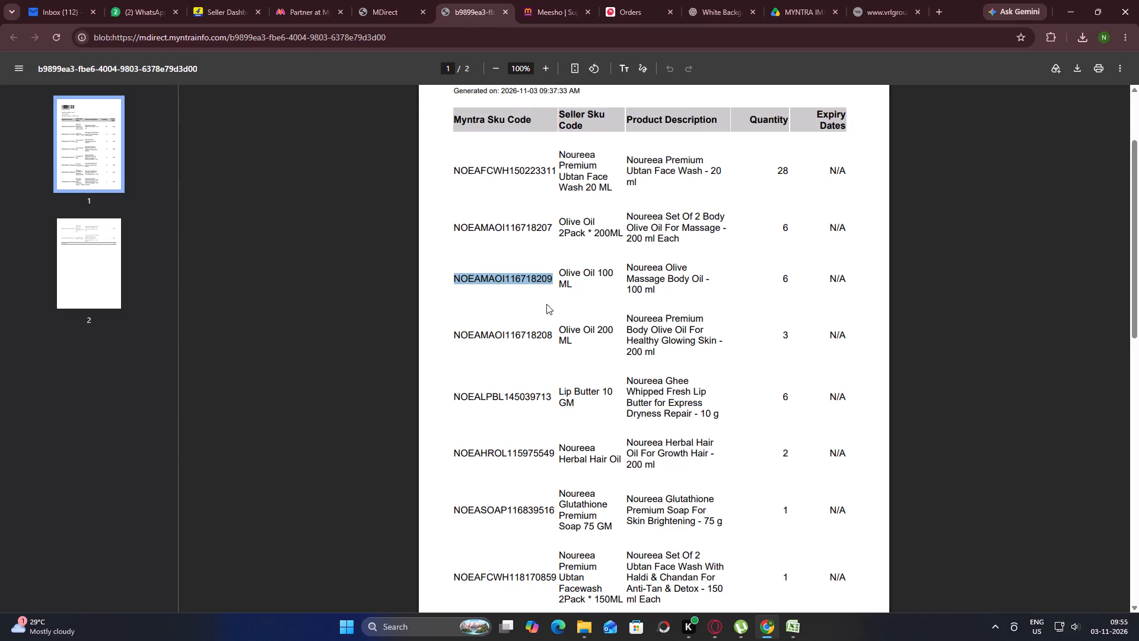
{"action": "key", "text": "ctrl+c"}
{"action": "left_click", "coordinate": [393, 0]}
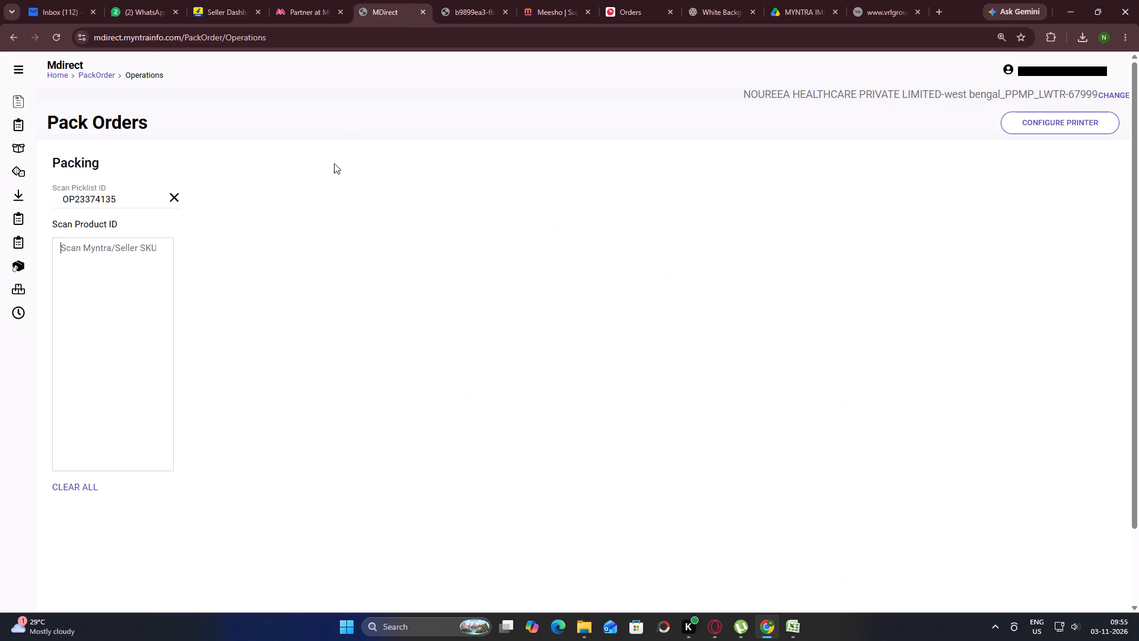
{"action": "key", "text": "ctrl+v"}
{"action": "key", "text": "Return"}
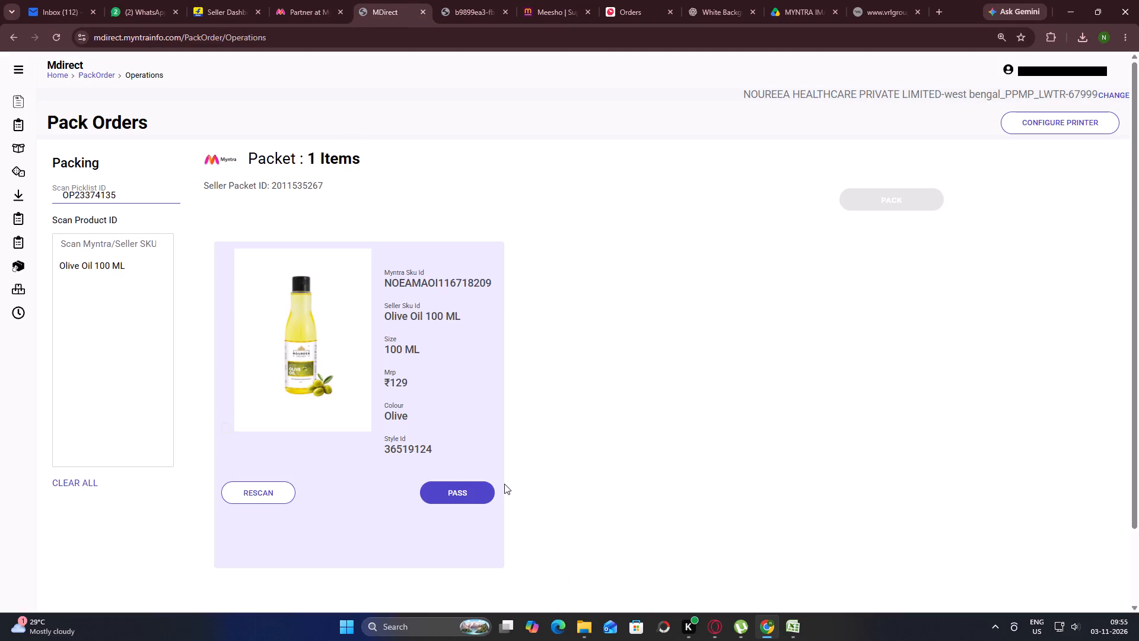
{"action": "left_click", "coordinate": [473, 490]}
{"action": "left_click", "coordinate": [917, 192]}
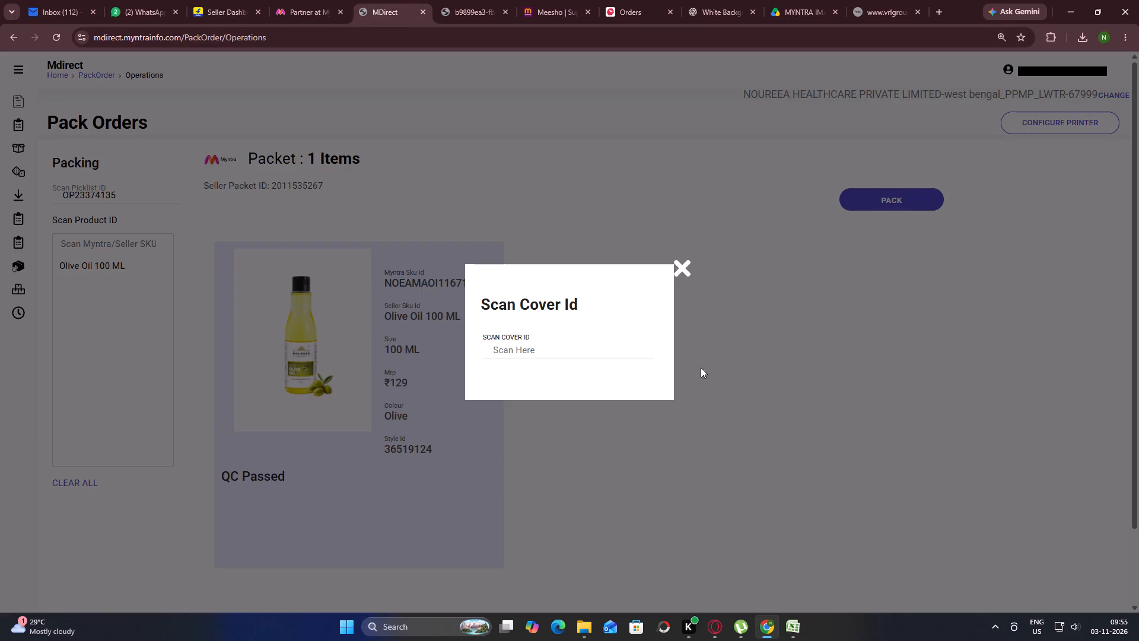
Copy package ID MYNT8321 from the PCKG ID column in Excel and submit it as the packet's cover ID in Mdirect.
{"action": "key", "text": "alt+Tab"}
{"action": "left_click", "coordinate": [606, 473]}
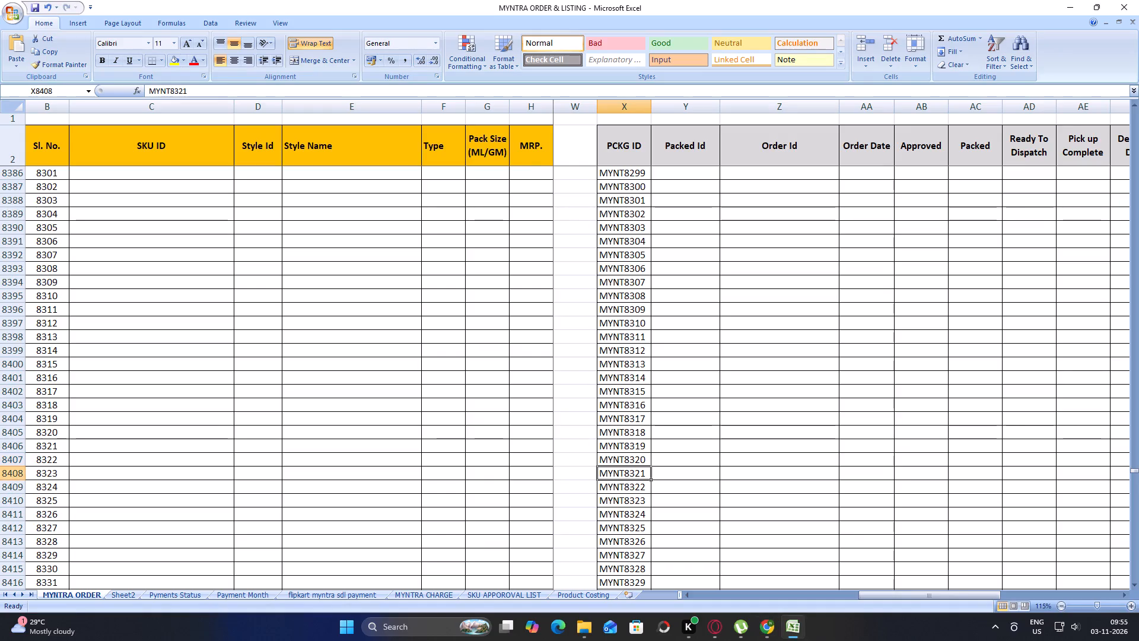
{"action": "key", "text": "ctrl+c"}
{"action": "key", "text": "alt+Tab"}
{"action": "left_click", "coordinate": [549, 350]}
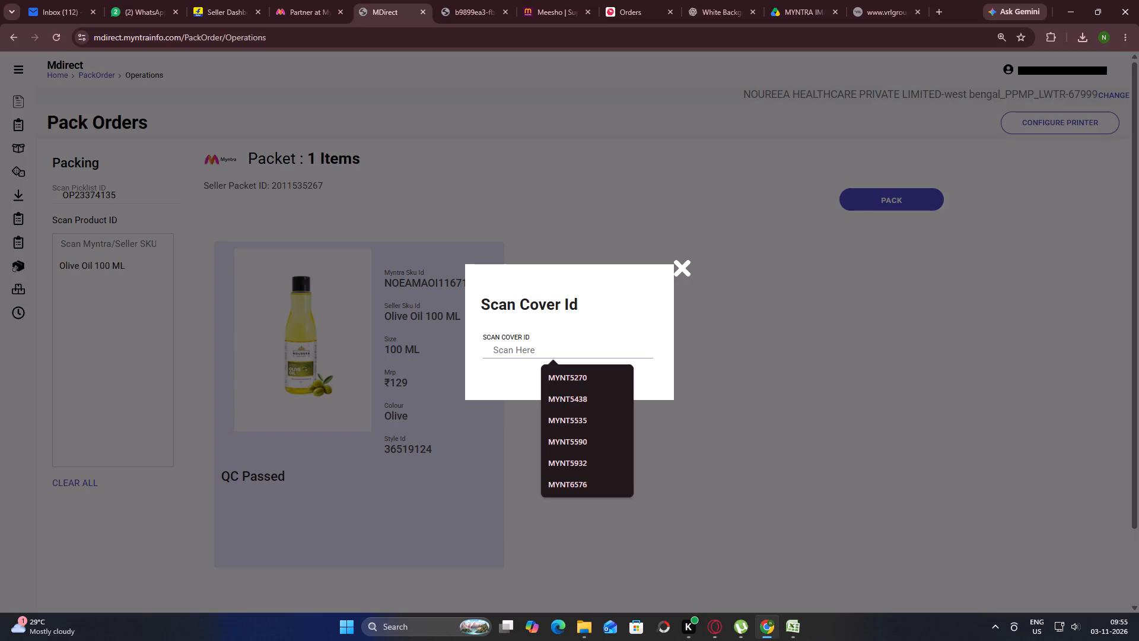
{"action": "key", "text": "ctrl+v"}
{"action": "key", "text": "Return"}
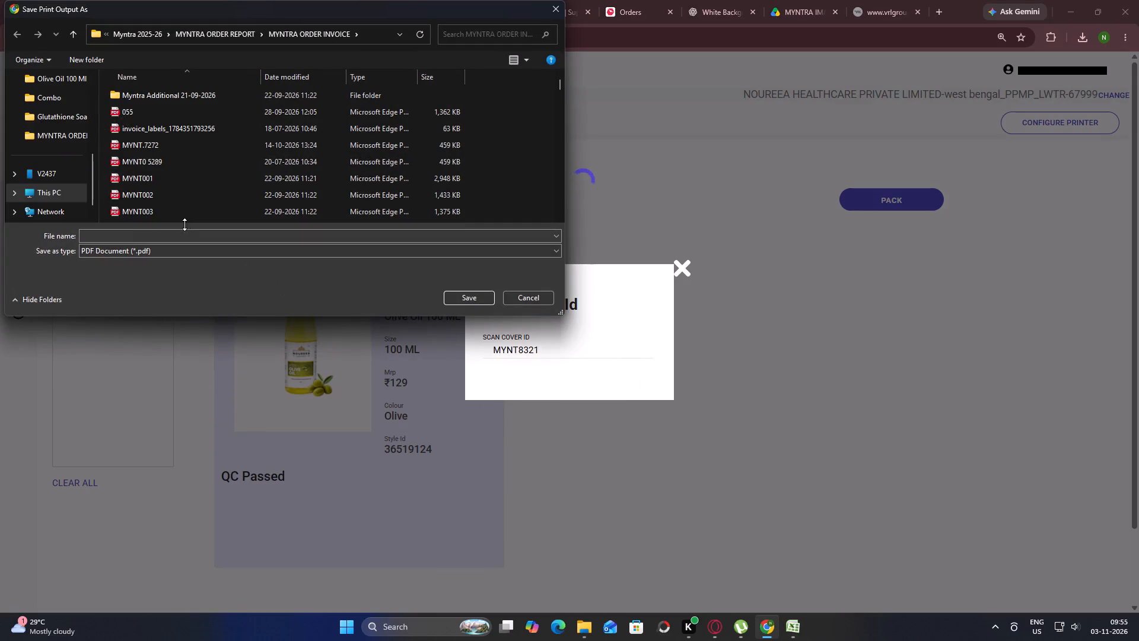
Save the packet's two print outputs as MYNT8321 and MYNT08321 in the MYNTRA ORDER INVOICE folder.
{"action": "left_click", "coordinate": [184, 231]}
{"action": "key", "text": "ctrl+v"}
{"action": "key", "text": "Return"}
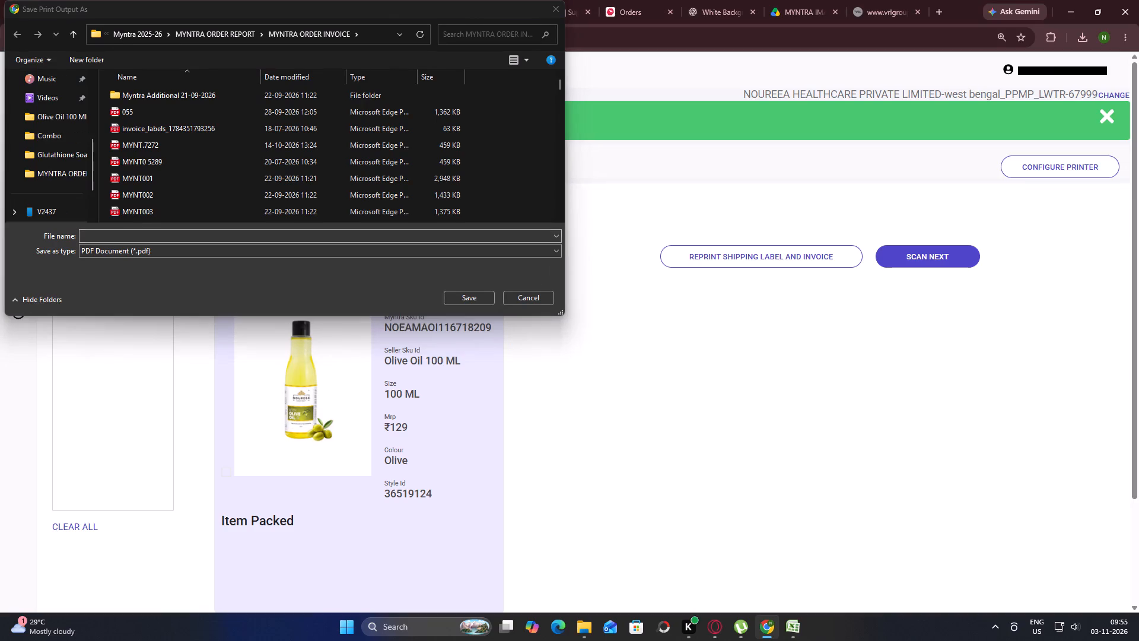
{"action": "left_click", "coordinate": [184, 231]}
{"action": "key", "text": "ctrl+v"}
{"action": "key", "text": "Left"}
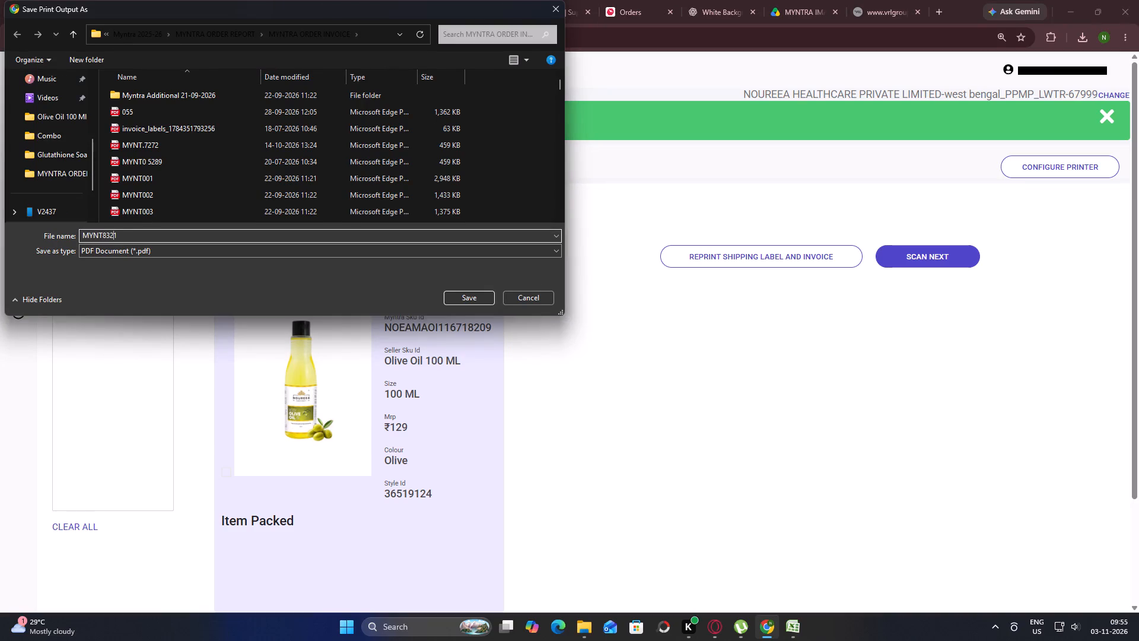
{"action": "key", "text": "Left"}
{"action": "key", "text": "Left"}
{"action": "key", "text": "Left"}
{"action": "key", "text": "0"}
{"action": "key", "text": "Return"}
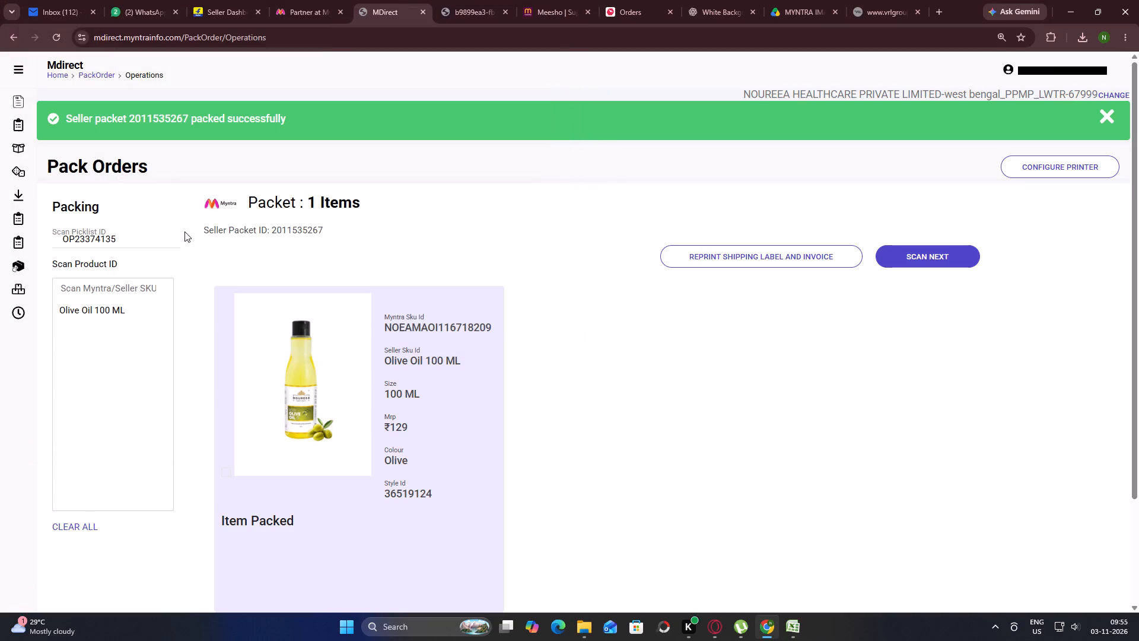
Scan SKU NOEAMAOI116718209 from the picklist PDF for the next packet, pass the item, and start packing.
{"action": "left_click", "coordinate": [907, 266]}
{"action": "left_click", "coordinate": [456, 4]}
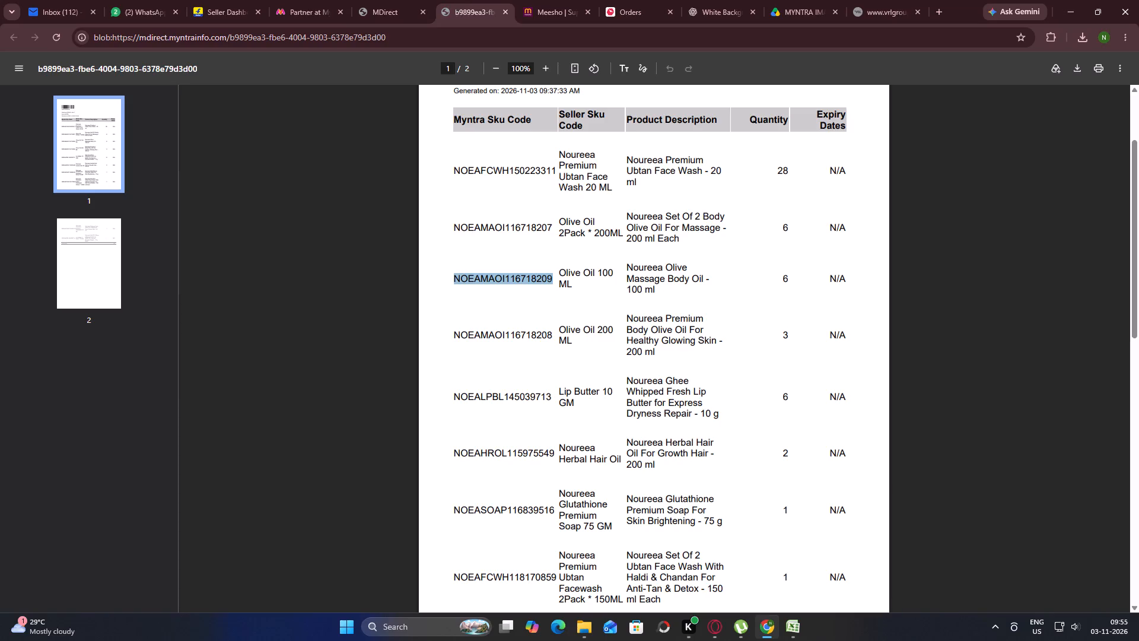
{"action": "key", "text": "ctrl+c"}
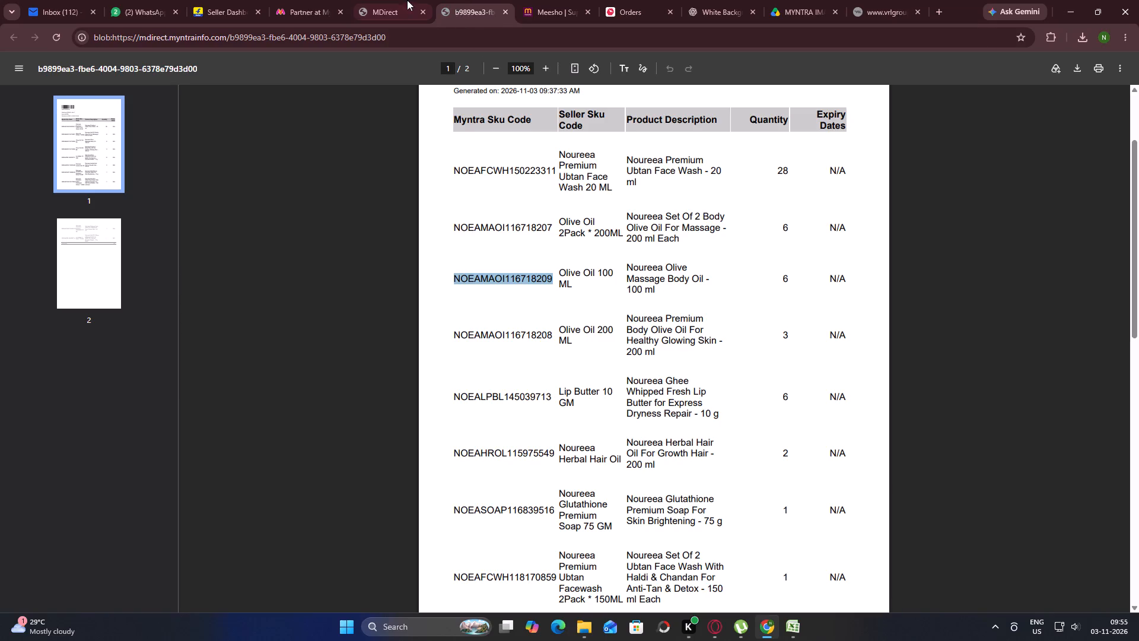
{"action": "left_click", "coordinate": [399, 2]}
{"action": "key", "text": "ctrl+v"}
{"action": "key", "text": "Return"}
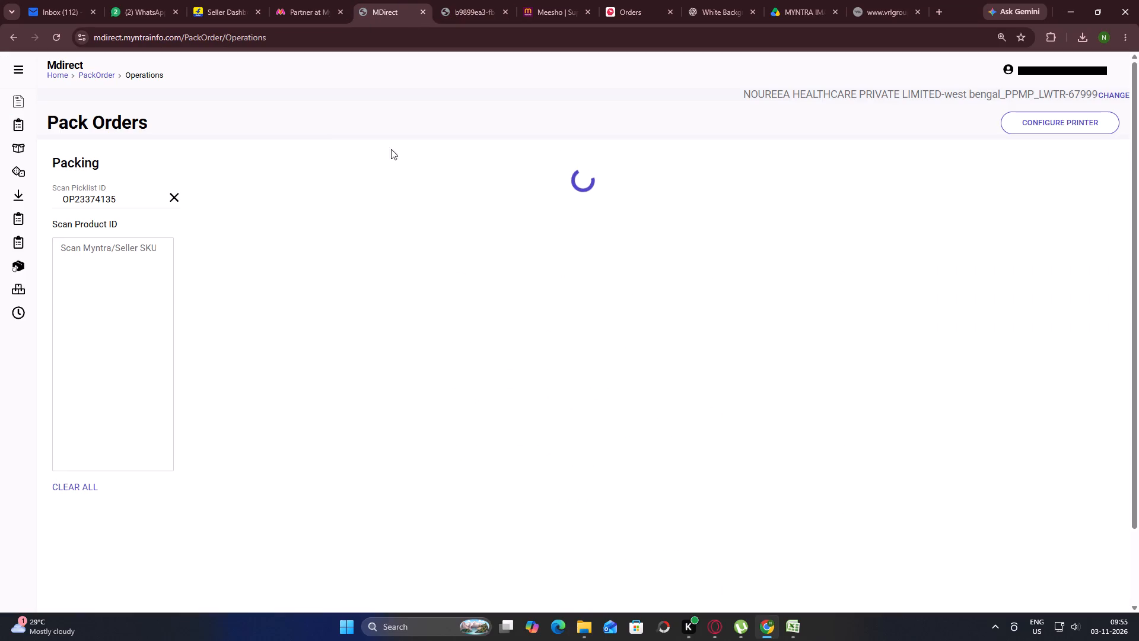
{"action": "left_click", "coordinate": [464, 496]}
{"action": "left_click", "coordinate": [900, 198]}
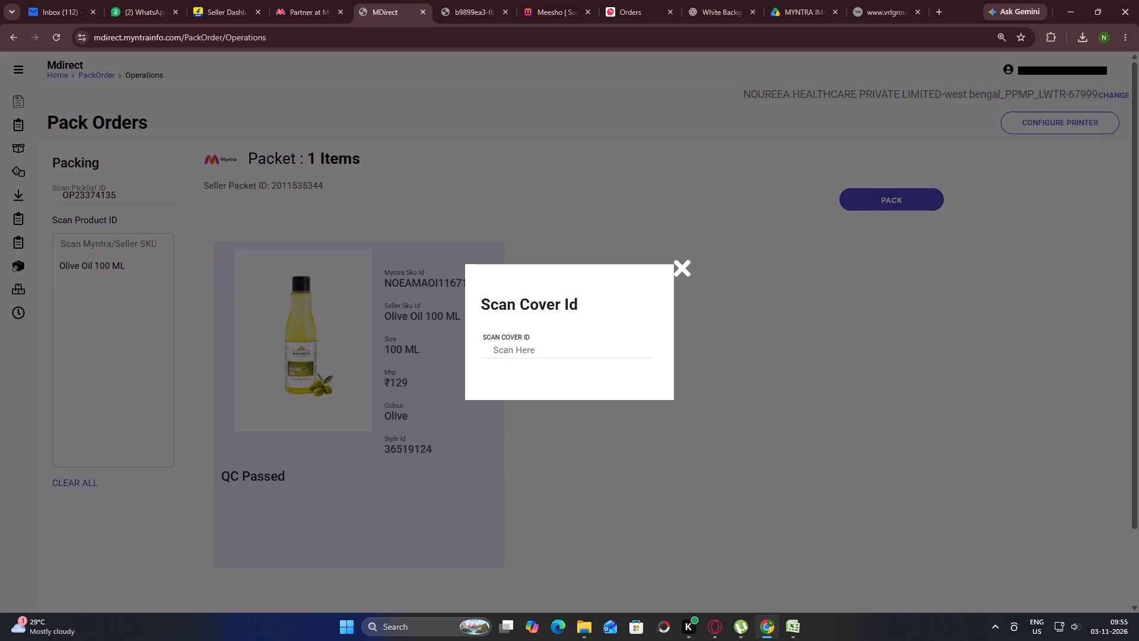
Copy package ID MYNT8322 from the PCKG ID column in Excel and submit it as the packet's cover ID in Mdirect.
{"action": "left_click", "coordinate": [787, 628]}
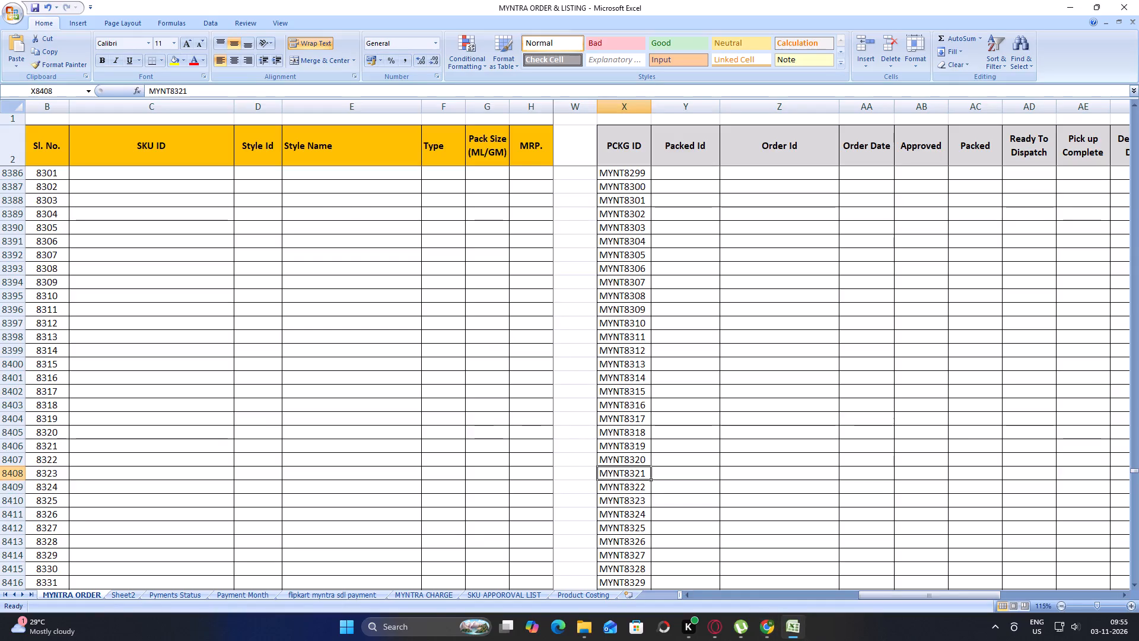
{"action": "left_click", "coordinate": [632, 487]}
{"action": "key", "text": "ctrl+c"}
{"action": "key", "text": "alt+Tab"}
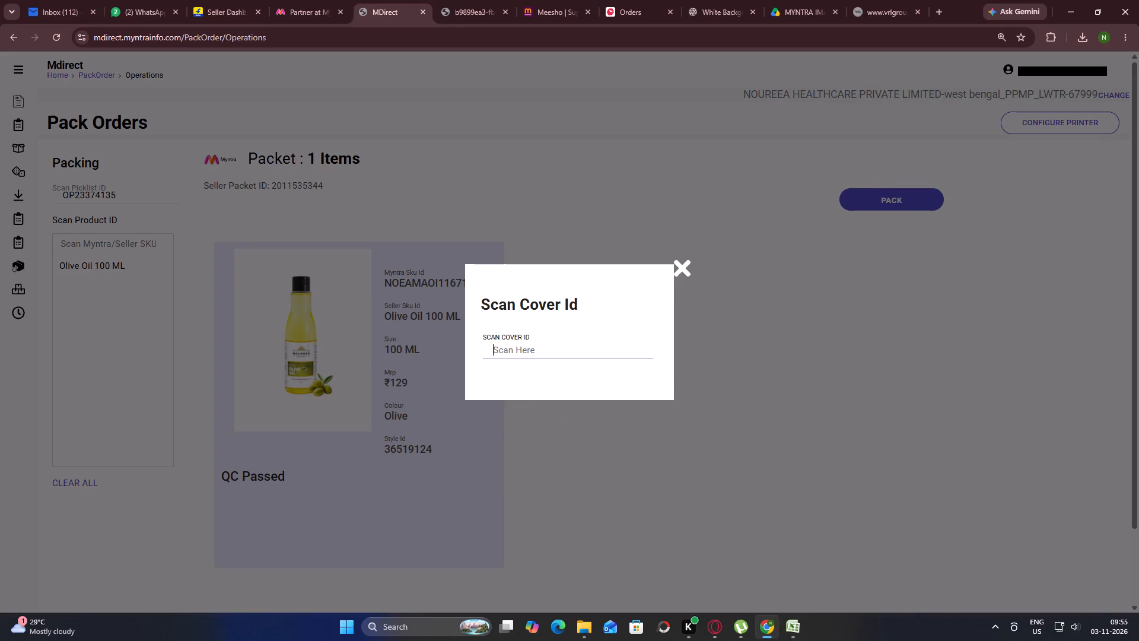
{"action": "left_click", "coordinate": [534, 347]}
{"action": "left_click", "coordinate": [534, 347]}
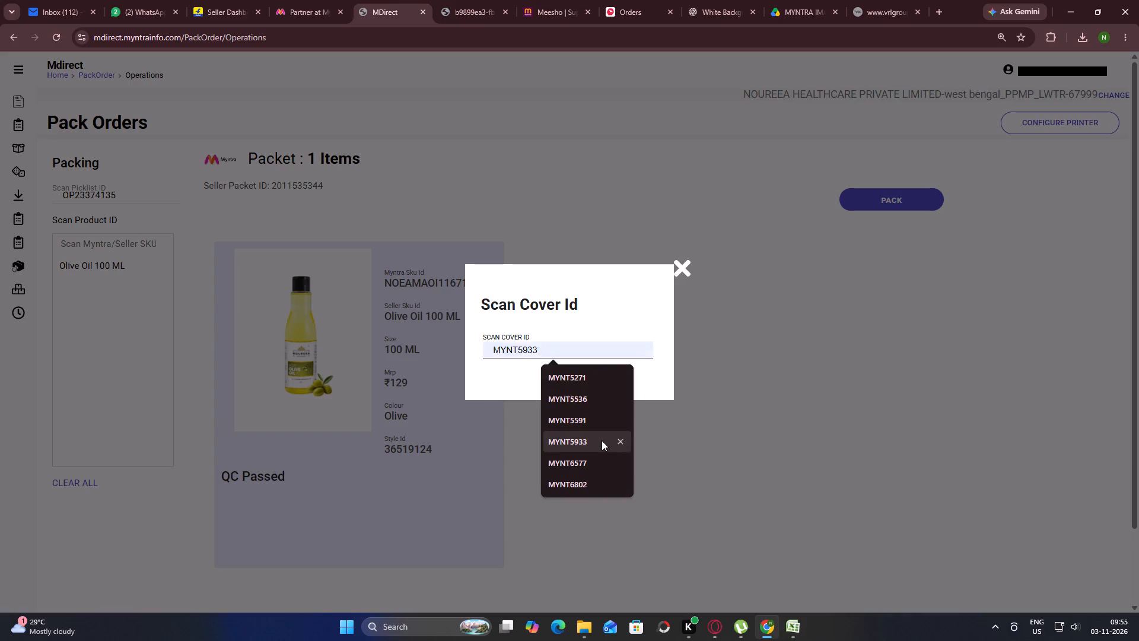
{"action": "key", "text": "ctrl+v"}
{"action": "key", "text": "Return"}
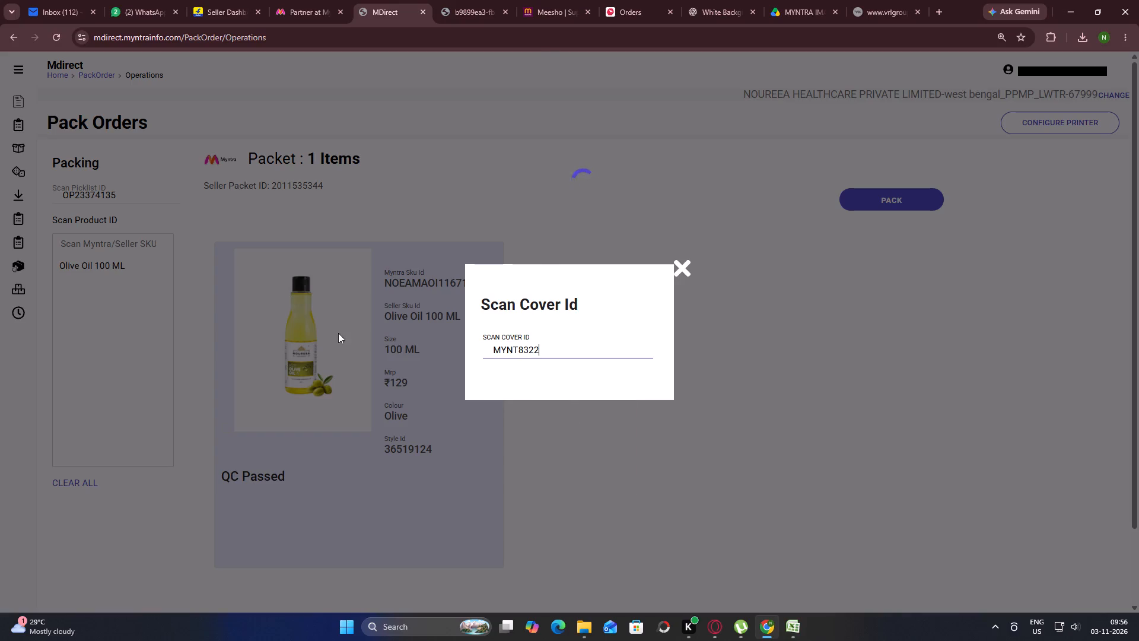
Save the packet's two print outputs as MYNT8322 and MYNT08322 in the MYNTRA ORDER INVOICE folder.
{"action": "left_click", "coordinate": [182, 239]}
{"action": "key", "text": "ctrl+v"}
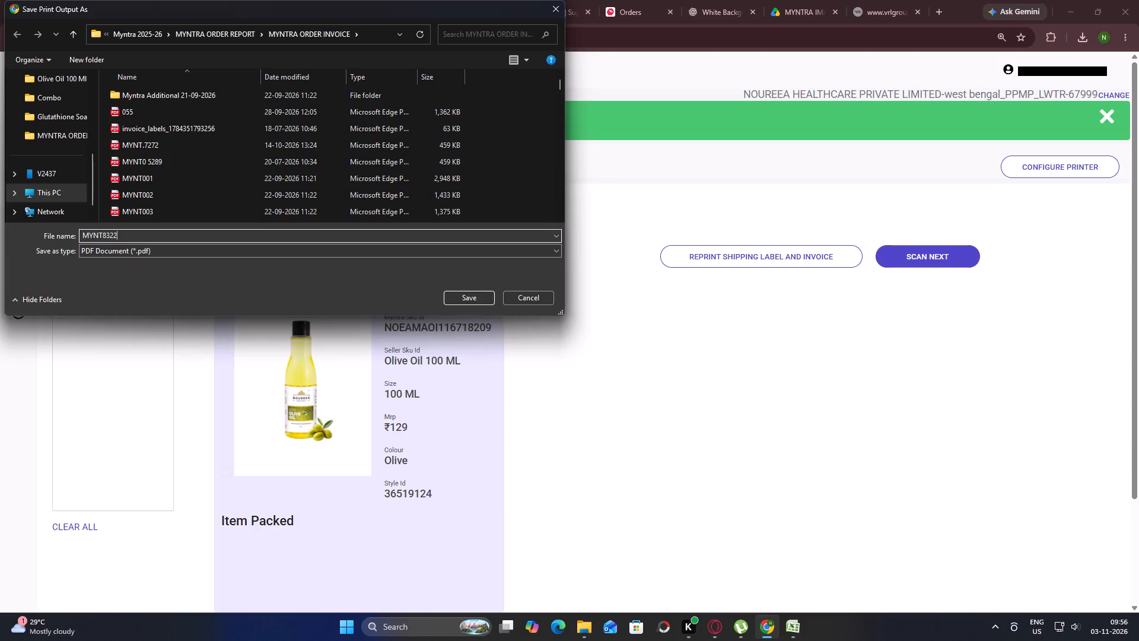
{"action": "key", "text": "Return"}
{"action": "left_click", "coordinate": [182, 239]}
{"action": "key", "text": "ctrl+v"}
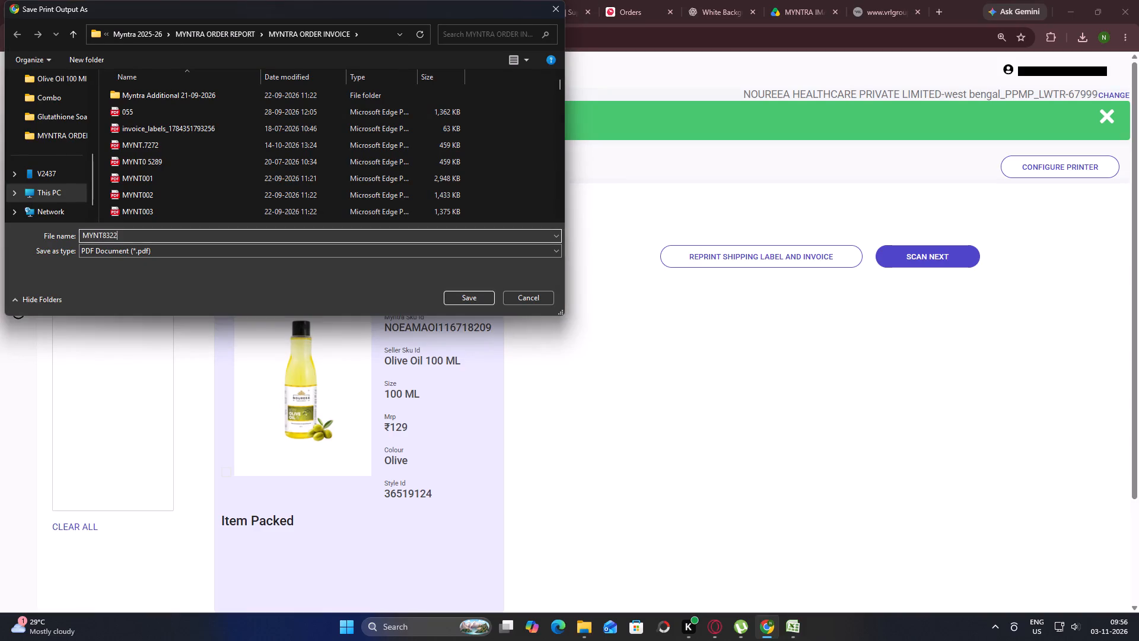
{"action": "key", "text": "Left"}
{"action": "key", "text": "Left"}
{"action": "key", "text": "Left"}
{"action": "key", "text": "Left"}
{"action": "key", "text": "0"}
{"action": "key", "text": "Return"}
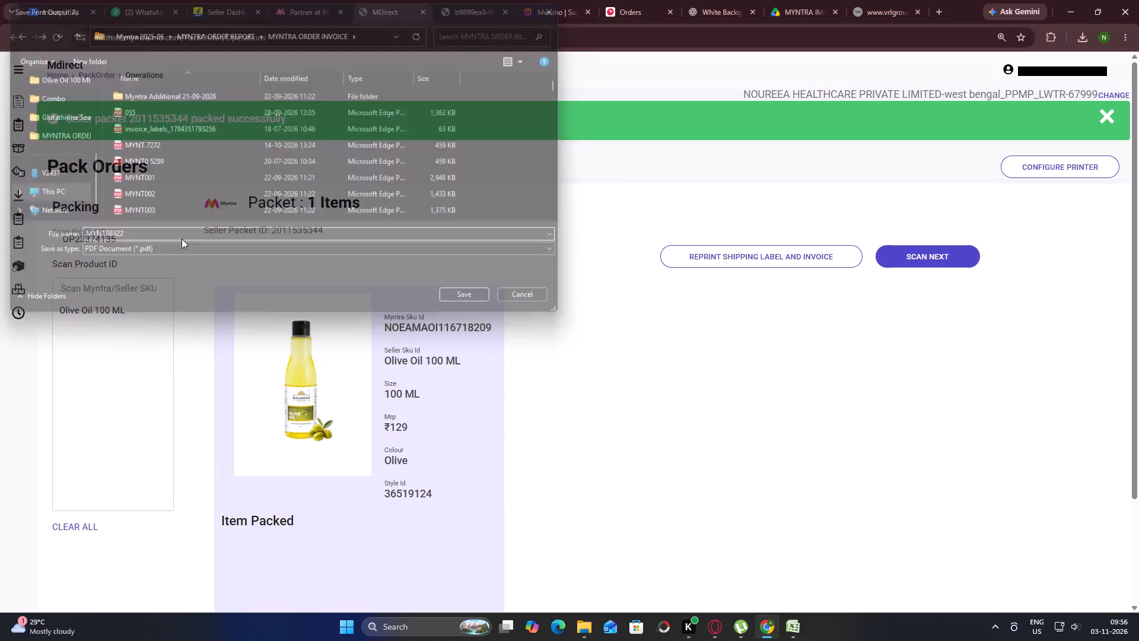
Move on from the packed Olive Oil 100 ML packet to scanning the next product.
{"action": "left_click", "coordinate": [927, 269]}
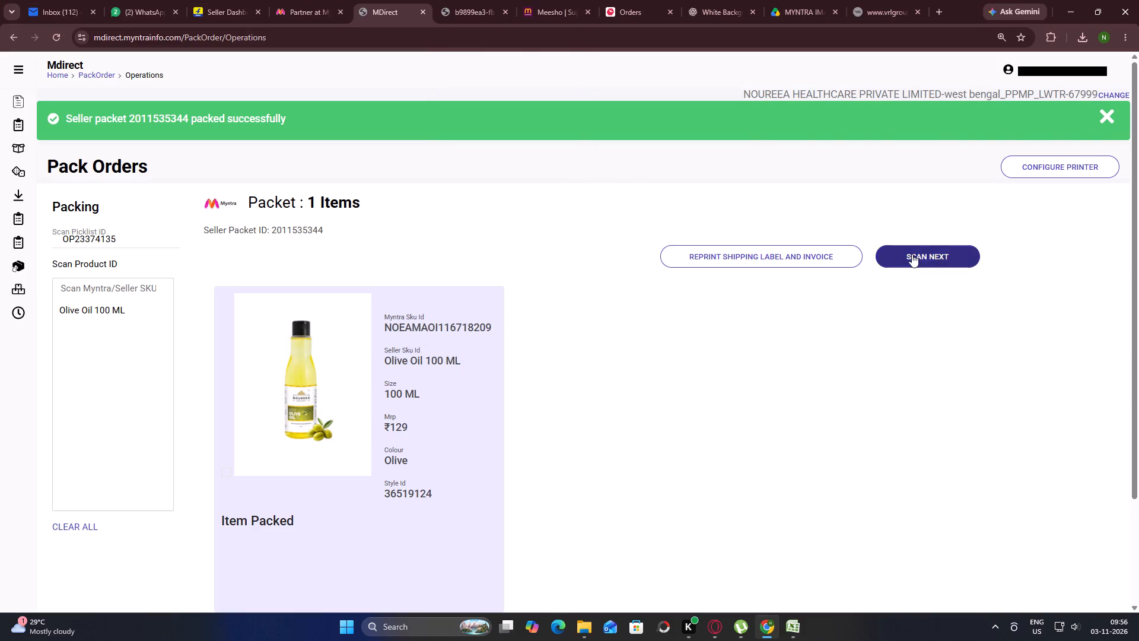
{"action": "left_click", "coordinate": [916, 259]}
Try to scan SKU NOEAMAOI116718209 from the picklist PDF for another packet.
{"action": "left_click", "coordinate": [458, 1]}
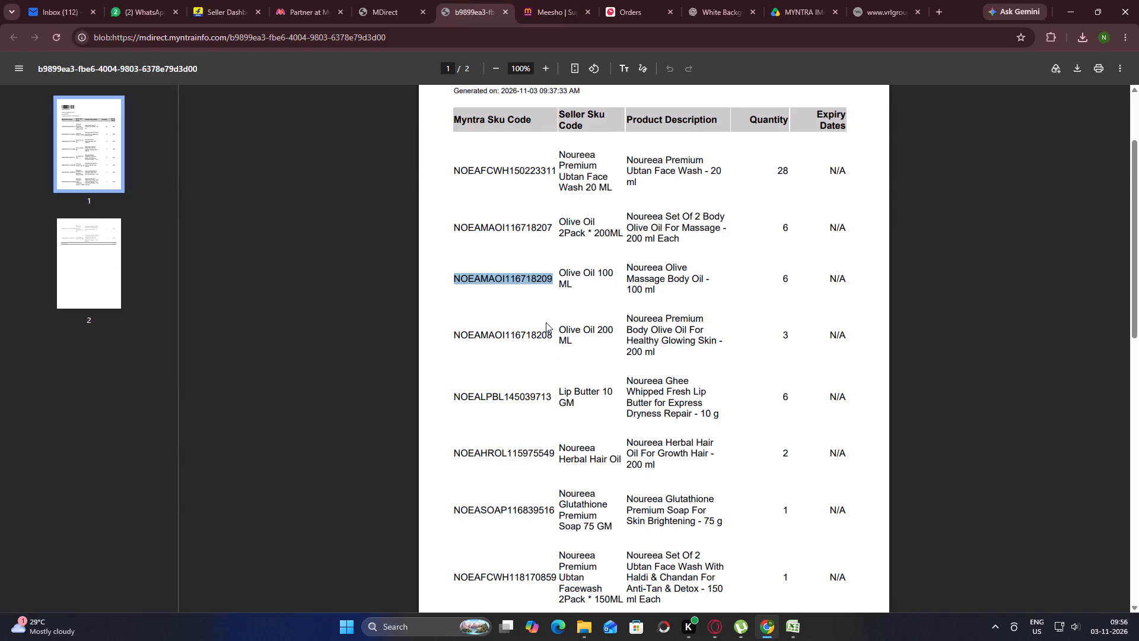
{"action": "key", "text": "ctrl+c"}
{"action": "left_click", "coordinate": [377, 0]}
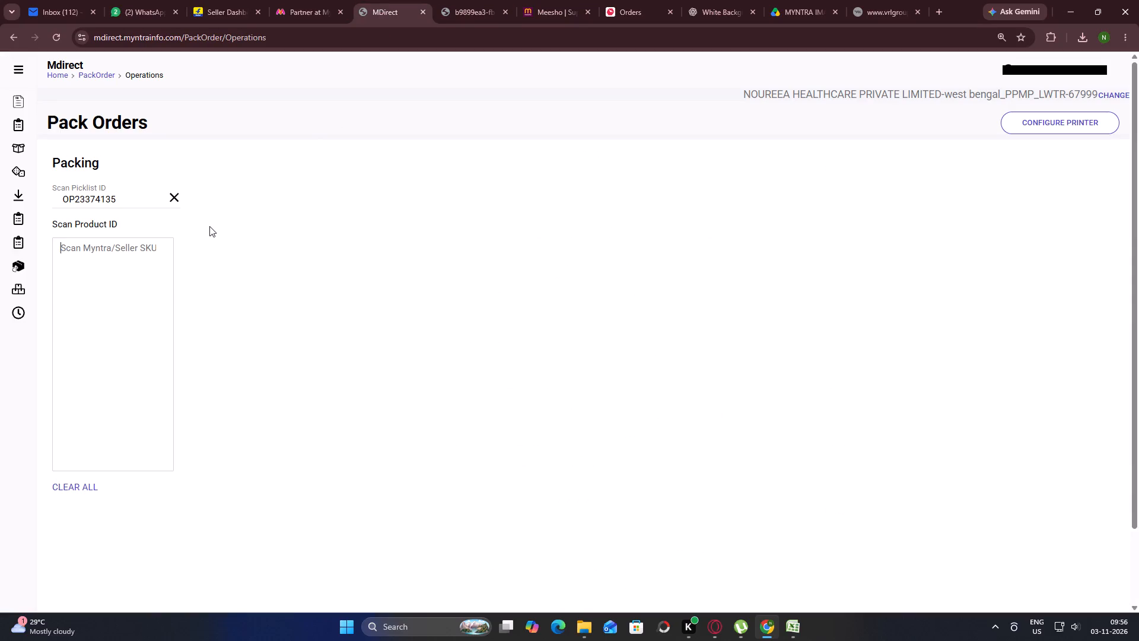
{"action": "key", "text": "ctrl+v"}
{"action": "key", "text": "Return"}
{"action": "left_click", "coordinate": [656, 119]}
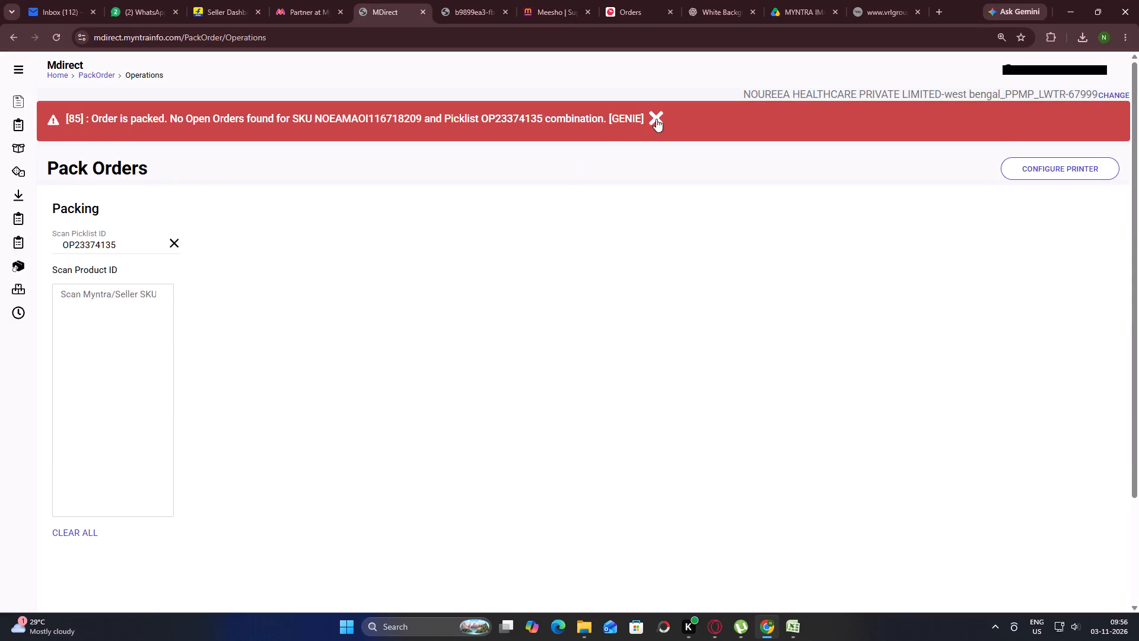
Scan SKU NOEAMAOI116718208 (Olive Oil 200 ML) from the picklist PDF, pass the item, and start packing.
{"action": "left_click", "coordinate": [453, 8]}
{"action": "scroll", "coordinate": [485, 332], "scroll_direction": "down", "scroll_amount": 2}
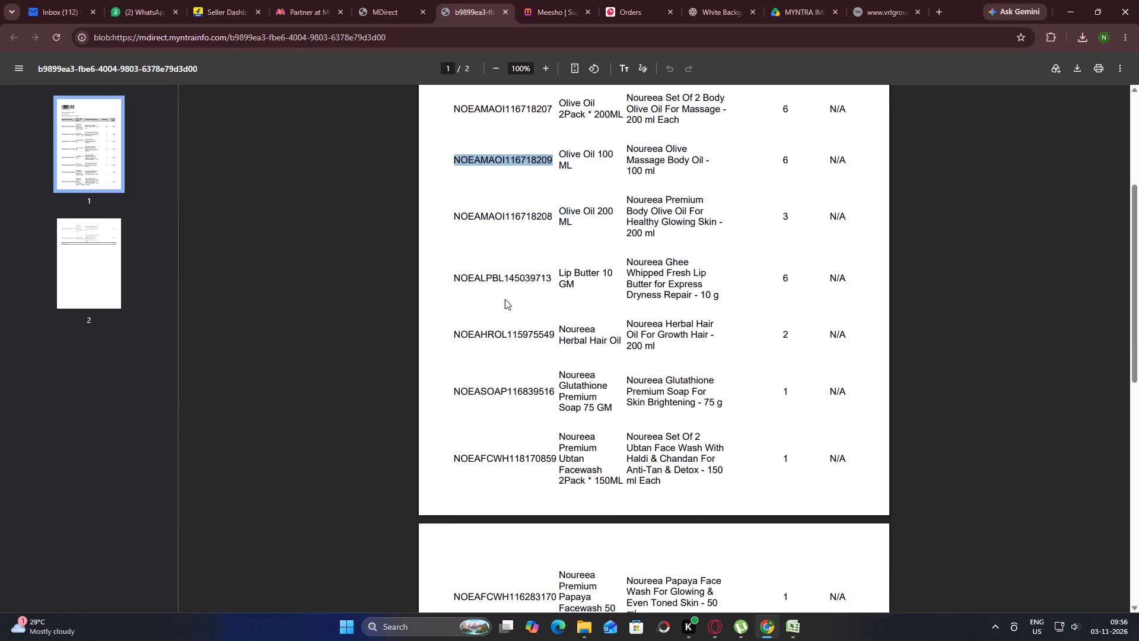
{"action": "double_click", "coordinate": [506, 217]}
{"action": "key", "text": "ctrl+c"}
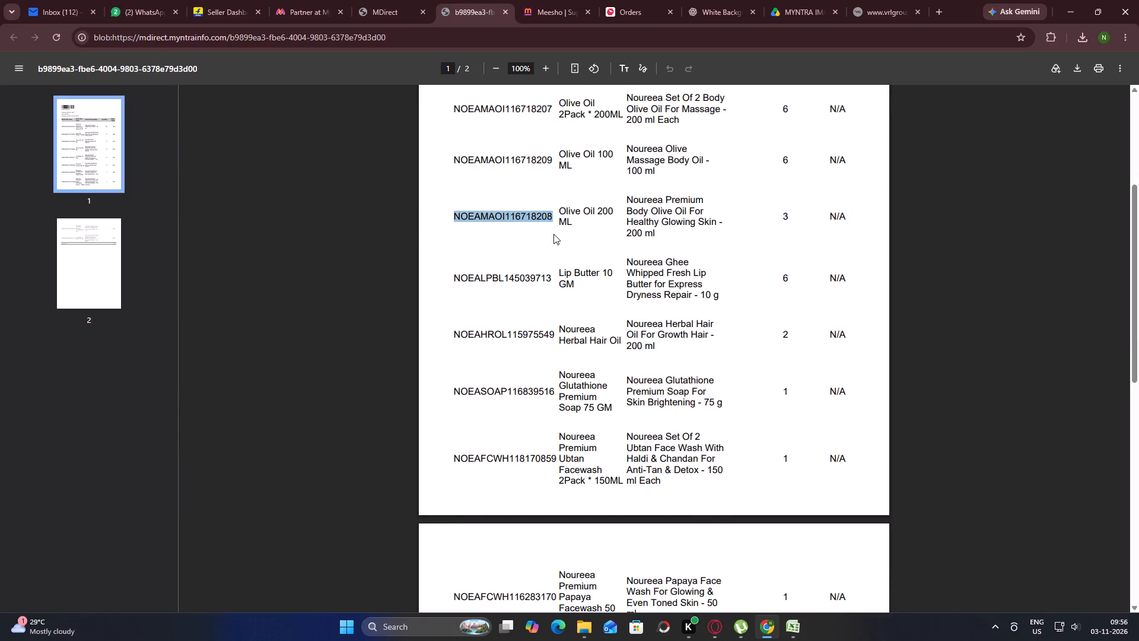
{"action": "left_click", "coordinate": [394, 0]}
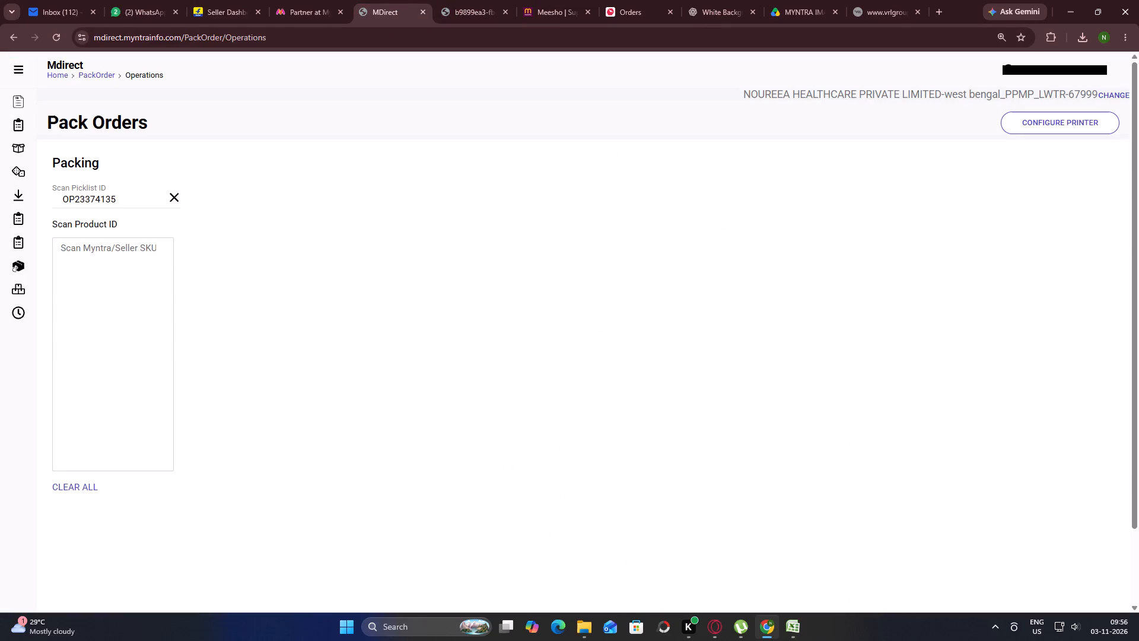
{"action": "left_click", "coordinate": [139, 254]}
{"action": "key", "text": "ctrl+v"}
{"action": "key", "text": "Return"}
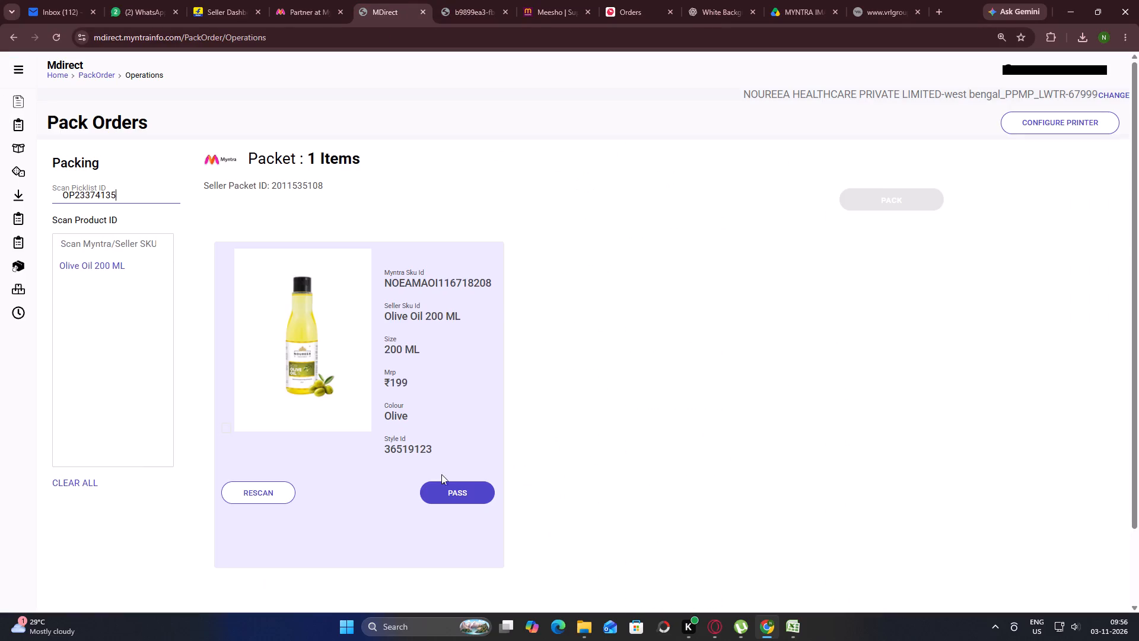
{"action": "left_click", "coordinate": [462, 498]}
{"action": "left_click", "coordinate": [897, 207]}
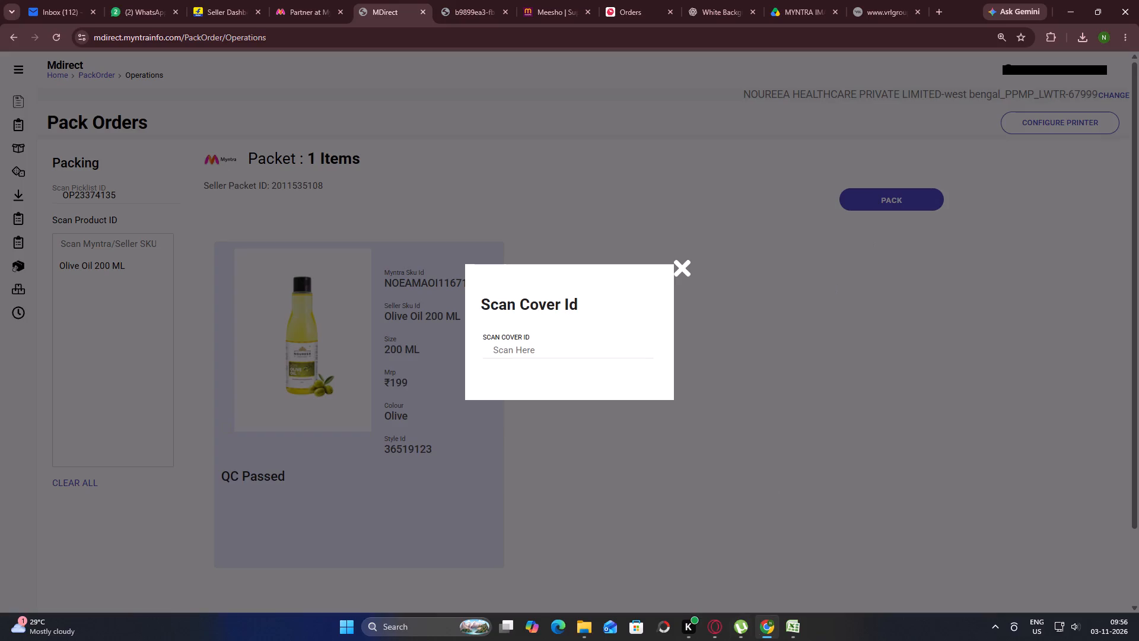
{"action": "left_click", "coordinate": [792, 631]}
{"action": "left_click", "coordinate": [631, 501]}
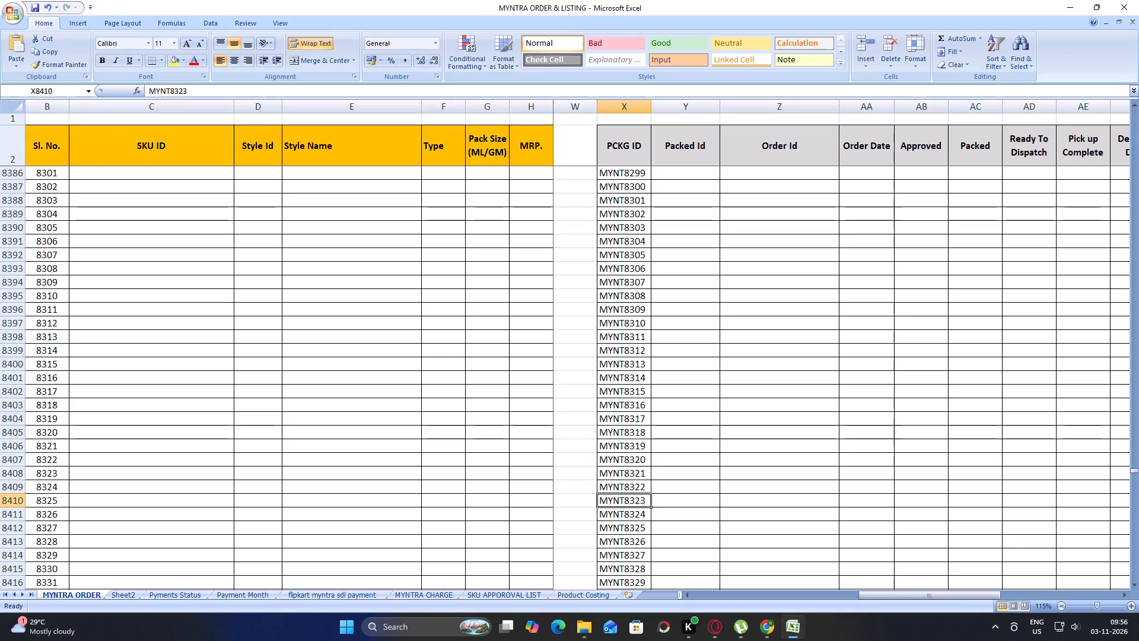
{"action": "key", "text": "ctrl+c"}
{"action": "key", "text": "alt+Tab"}
{"action": "left_click", "coordinate": [553, 355]}
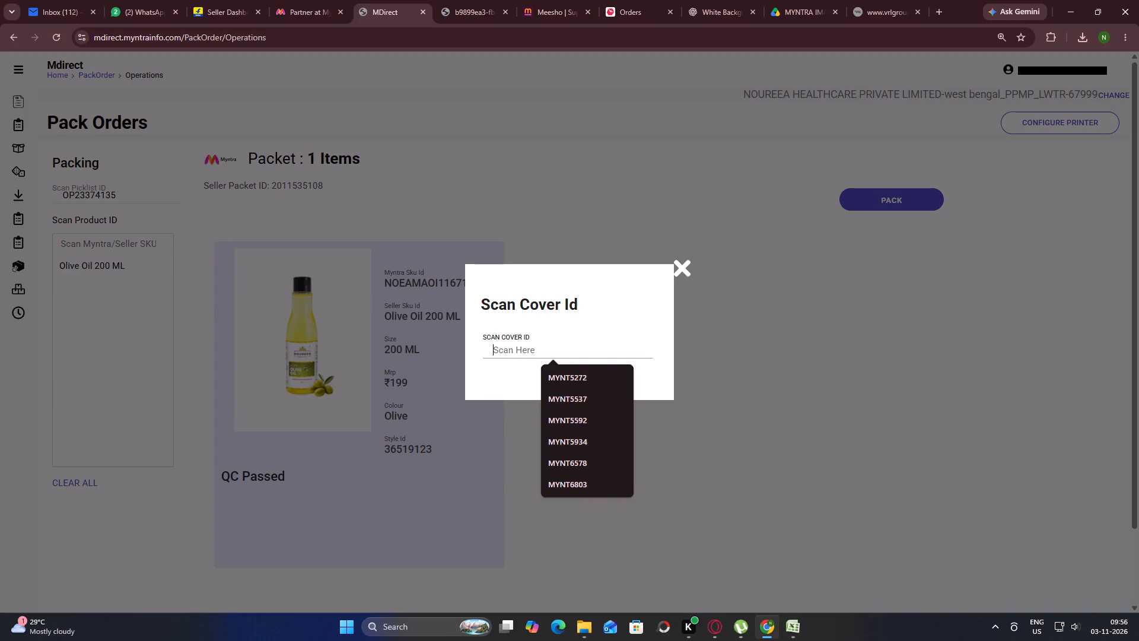
{"action": "key", "text": "ctrl+v"}
{"action": "key", "text": "Return"}
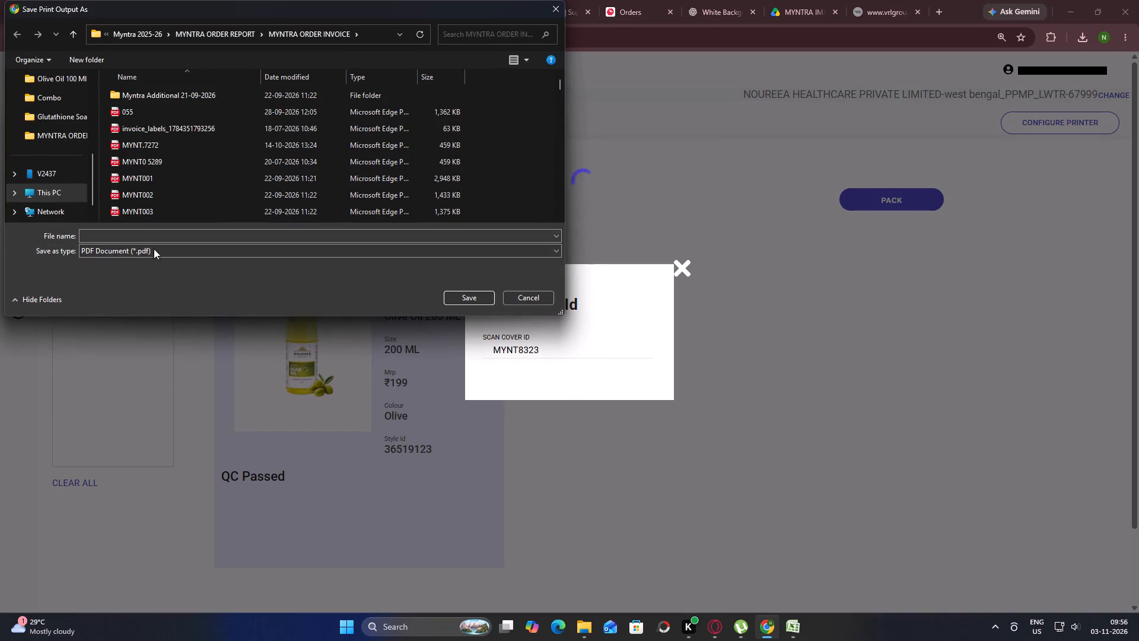
{"action": "left_click", "coordinate": [154, 237]}
{"action": "key", "text": "ctrl+v"}
{"action": "key", "text": "Return"}
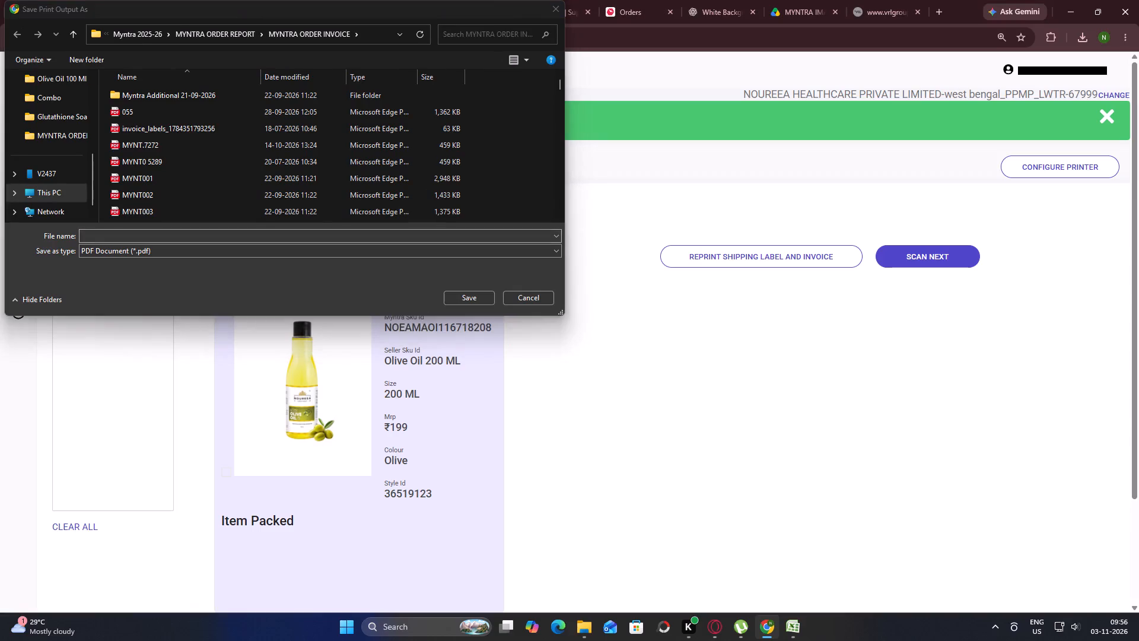
{"action": "left_click", "coordinate": [154, 237]}
{"action": "key", "text": "ctrl+v"}
{"action": "key", "text": "Left"}
{"action": "key", "text": "Left"}
{"action": "key", "text": "Left"}
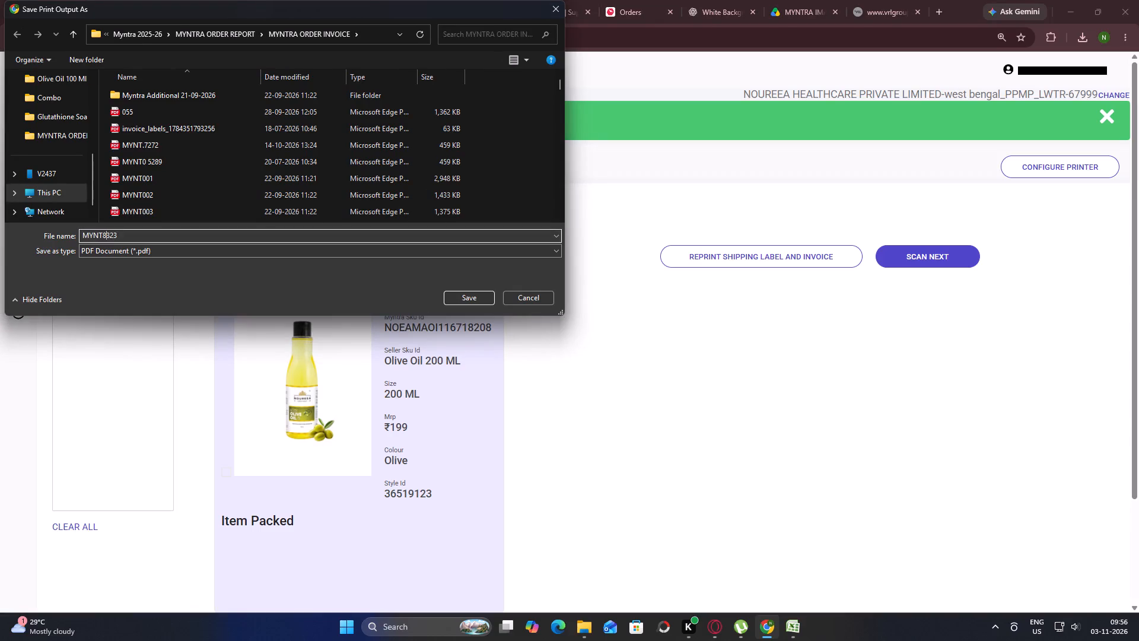
{"action": "key", "text": "Left"}
{"action": "key", "text": "0"}
{"action": "key", "text": "Return"}
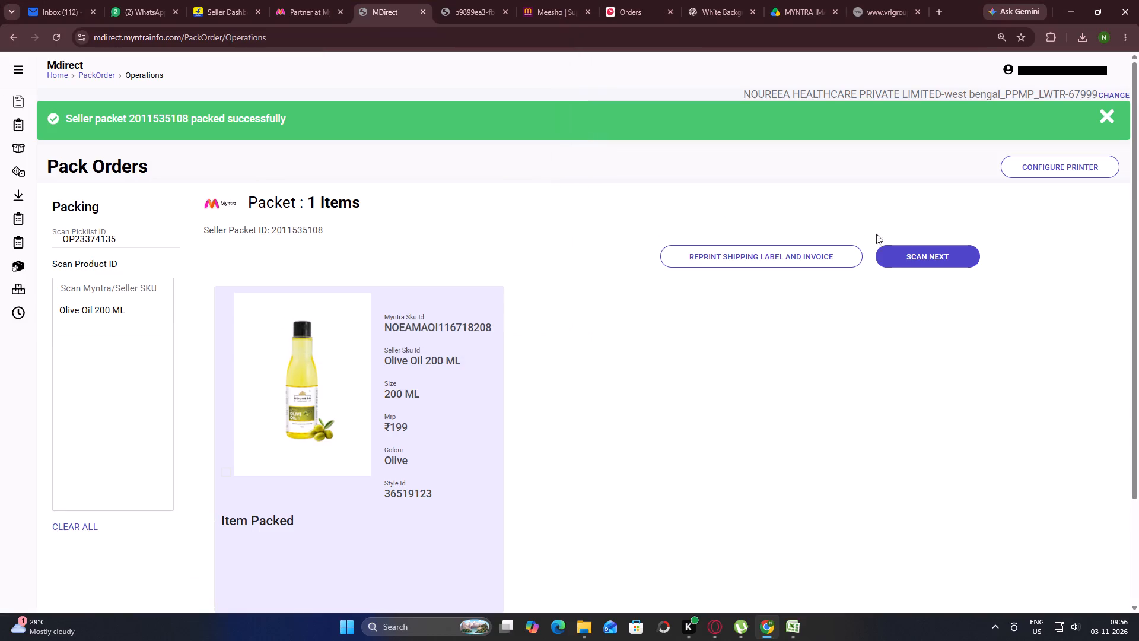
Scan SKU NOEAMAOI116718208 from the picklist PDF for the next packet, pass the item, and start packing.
{"action": "left_click", "coordinate": [959, 261]}
{"action": "left_click", "coordinate": [454, 2]}
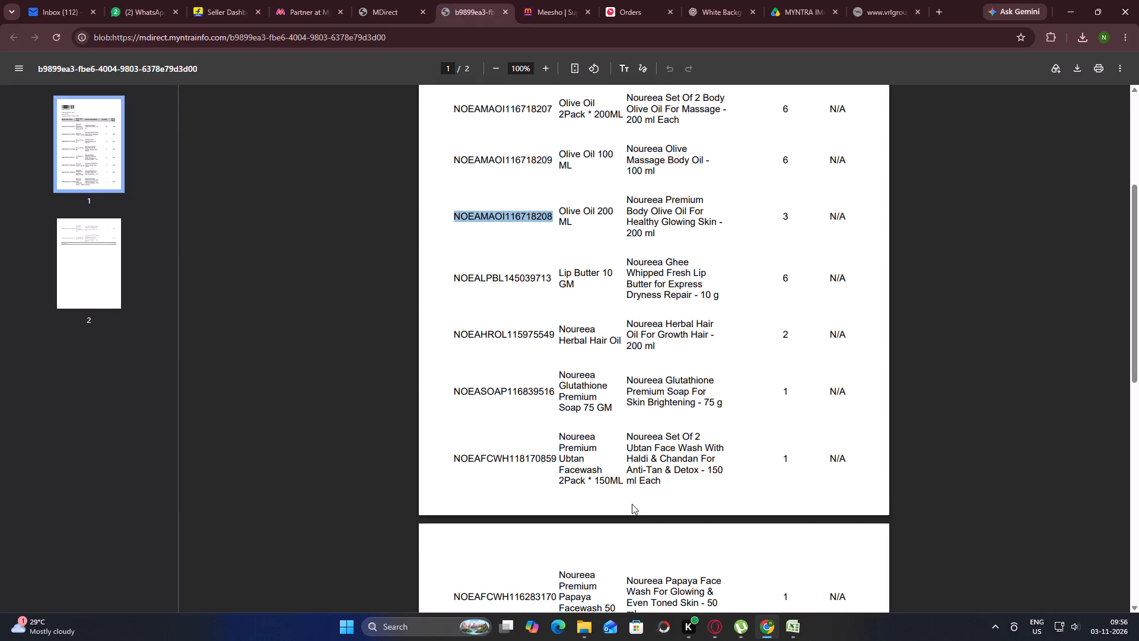
{"action": "key", "text": "ctrl+c"}
{"action": "left_click", "coordinate": [405, 2]}
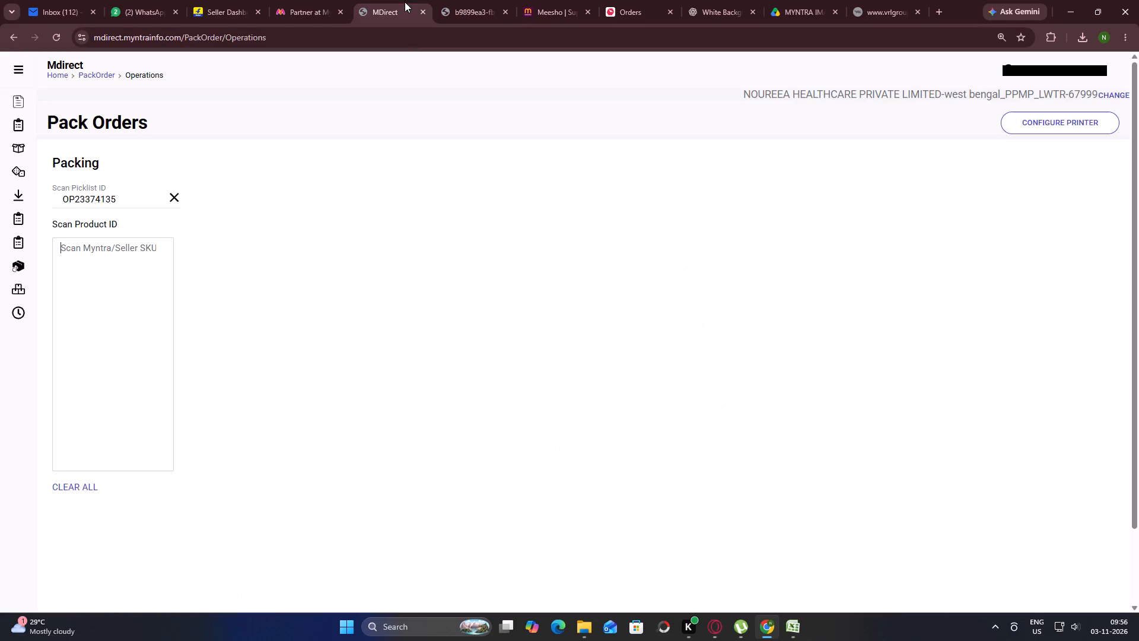
{"action": "key", "text": "ctrl+v"}
{"action": "key", "text": "Return"}
{"action": "left_click", "coordinate": [461, 494]}
{"action": "left_click", "coordinate": [883, 205]}
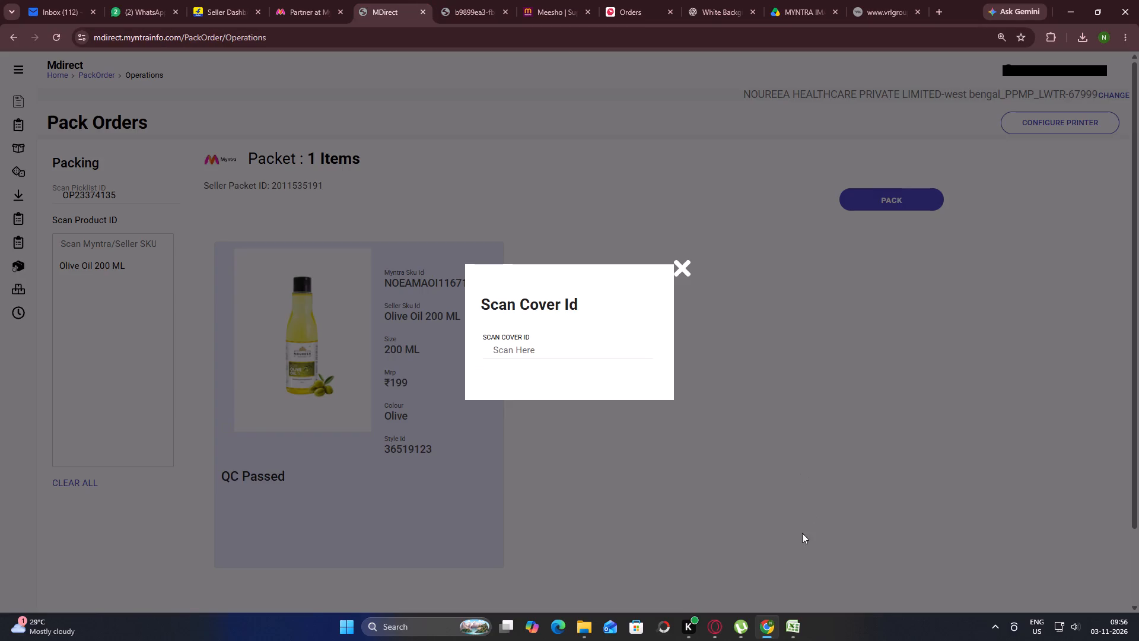
{"action": "left_click", "coordinate": [795, 628]}
{"action": "scroll", "coordinate": [633, 507], "scroll_direction": "down", "scroll_amount": 1}
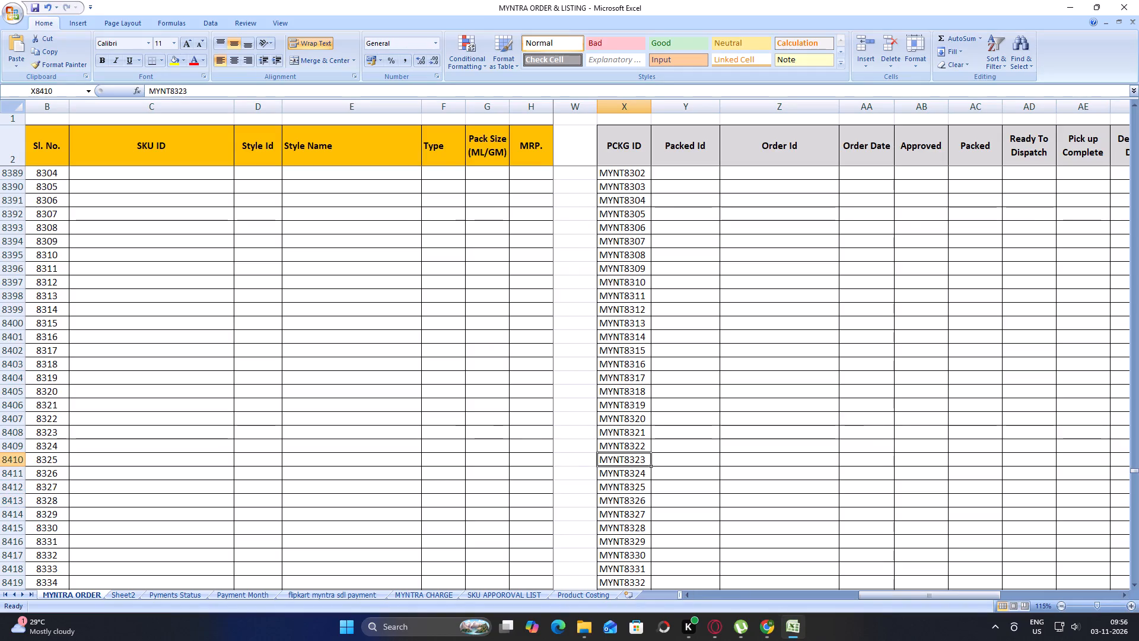
{"action": "left_click", "coordinate": [629, 474]}
{"action": "key", "text": "ctrl+c"}
{"action": "key", "text": "alt+Tab"}
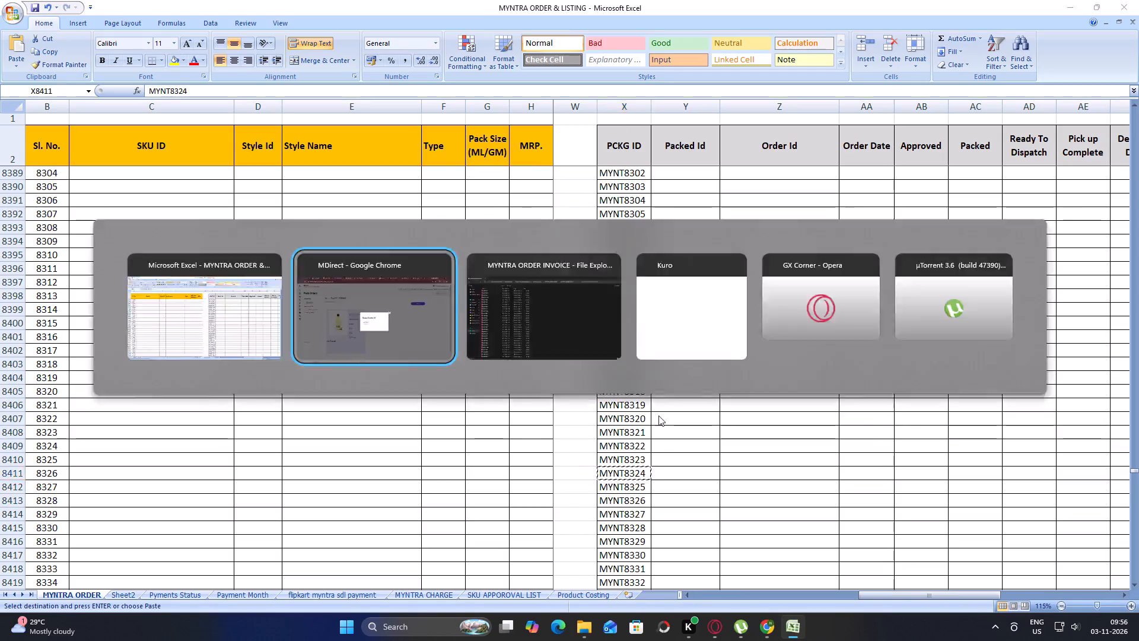
{"action": "left_click", "coordinate": [567, 356]}
{"action": "key", "text": "ctrl+v"}
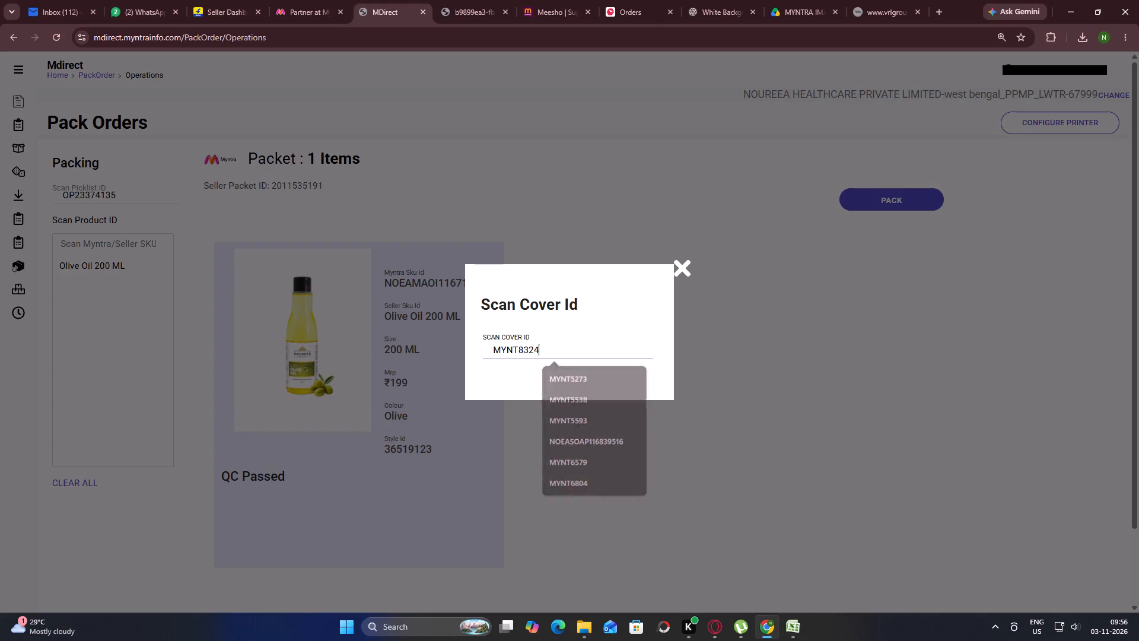
{"action": "key", "text": "Return"}
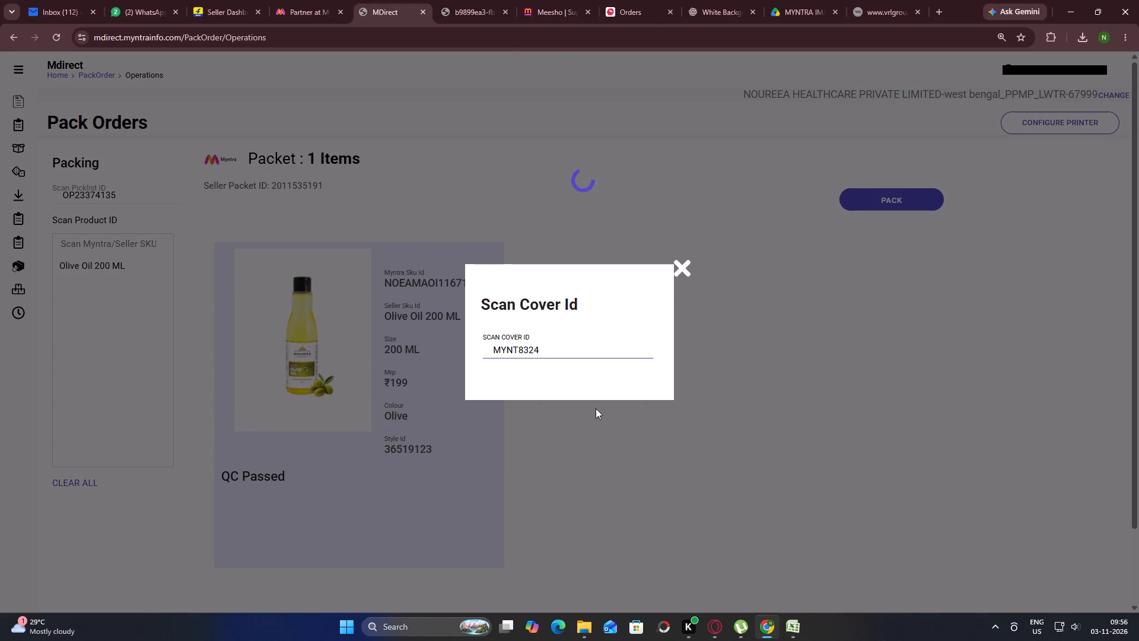
{"action": "left_click", "coordinate": [145, 252]}
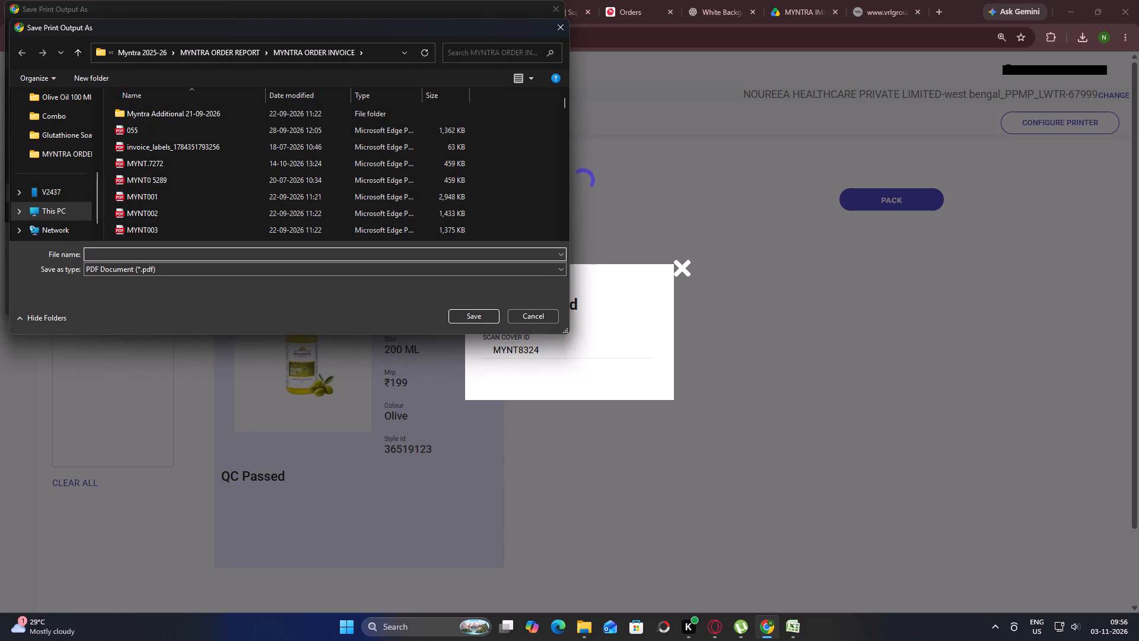
{"action": "key", "text": "ctrl+v"}
{"action": "key", "text": "Return"}
{"action": "key", "text": "ctrl+v"}
{"action": "key", "text": "Left"}
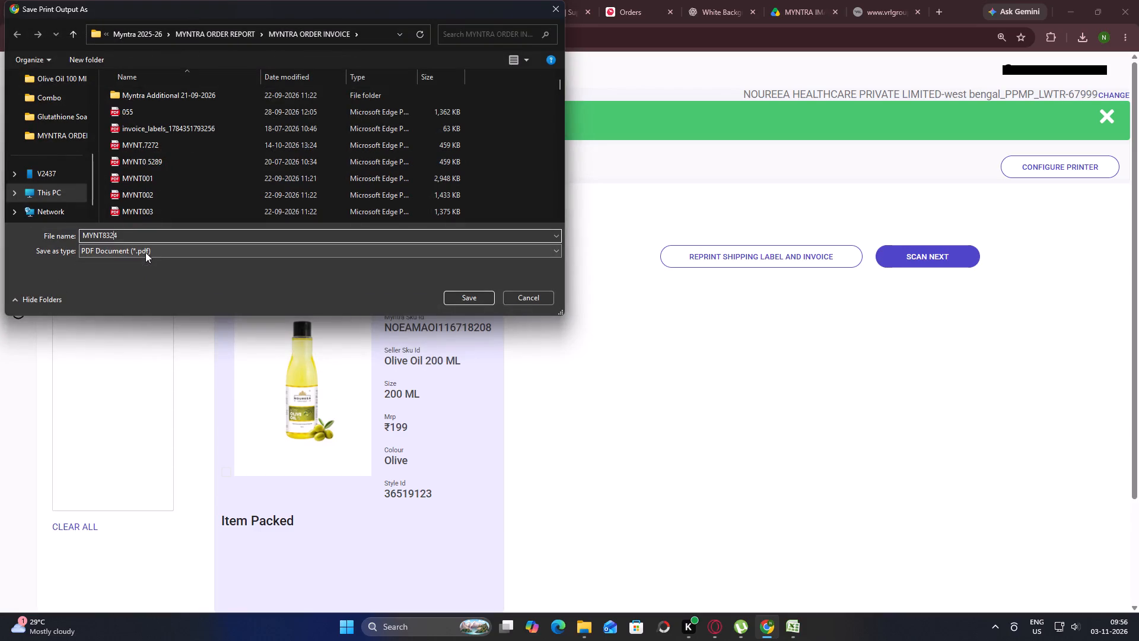
{"action": "key", "text": "Left"}
{"action": "key", "text": "Left"}
{"action": "key", "text": "Left"}
{"action": "key", "text": "0"}
{"action": "key", "text": "Return"}
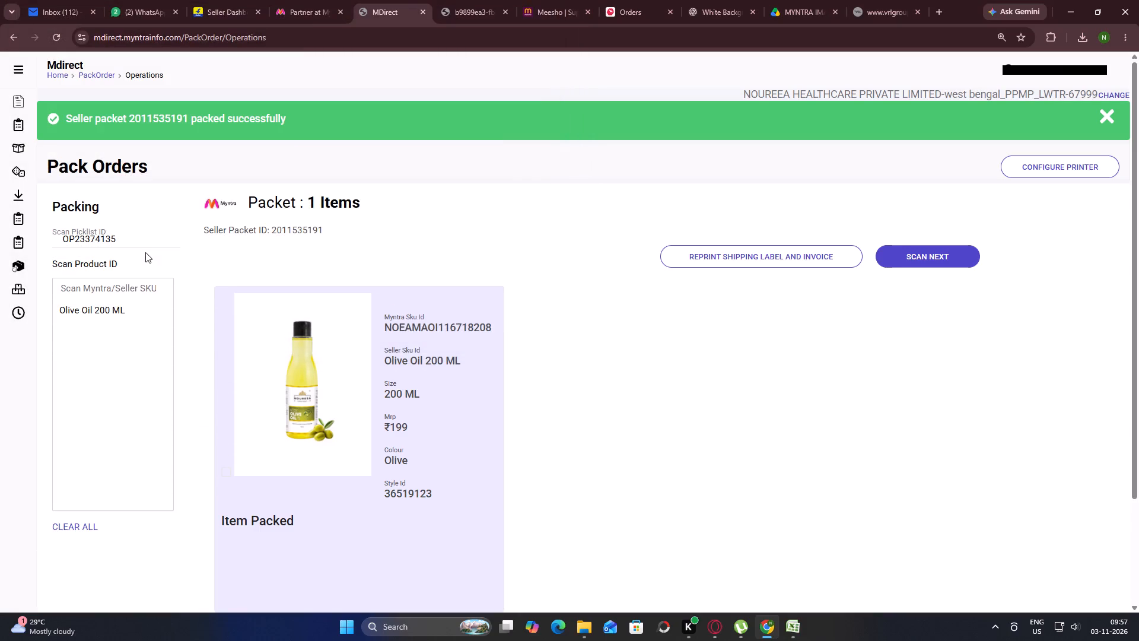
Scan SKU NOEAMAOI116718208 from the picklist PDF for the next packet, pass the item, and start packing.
{"action": "left_click", "coordinate": [922, 261]}
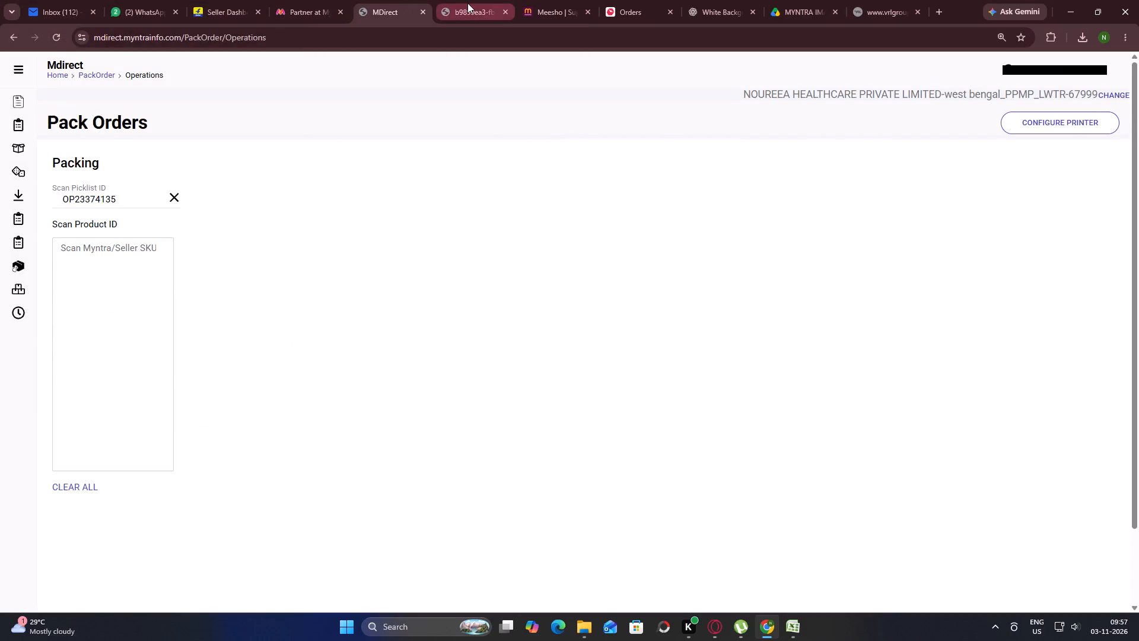
{"action": "left_click", "coordinate": [467, 3]}
{"action": "key", "text": "ctrl+c"}
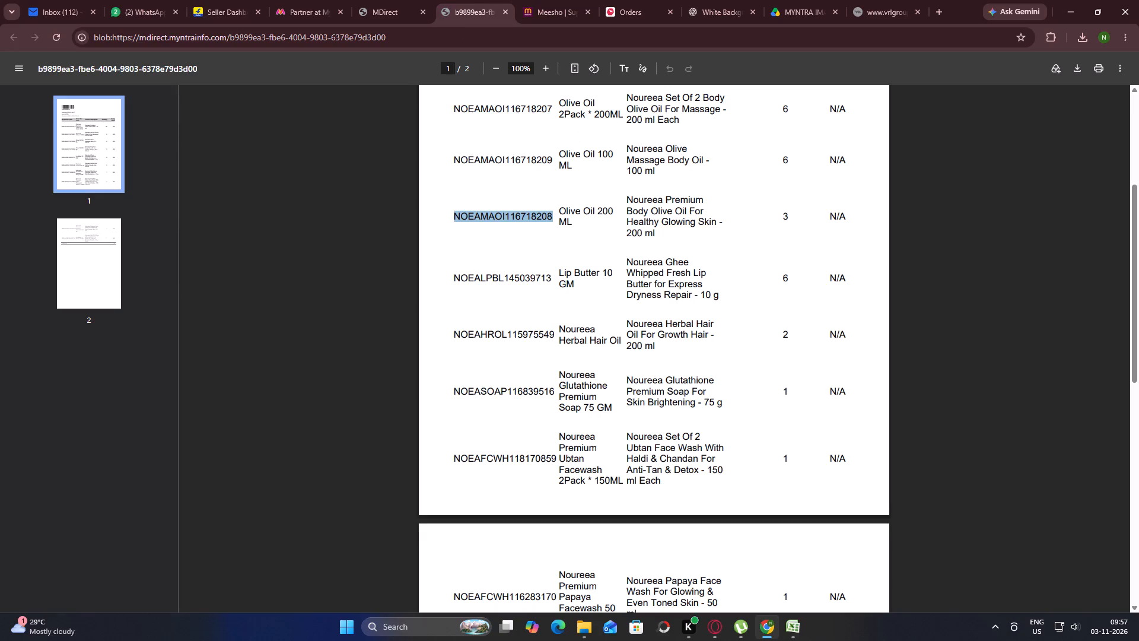
{"action": "left_click", "coordinate": [385, 0]}
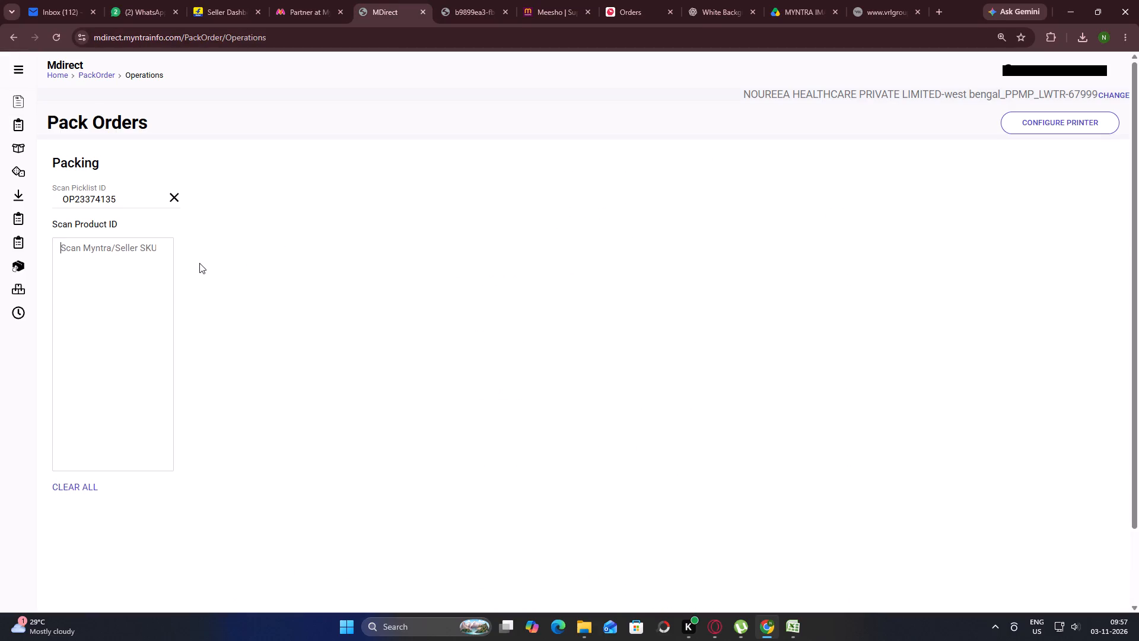
{"action": "key", "text": "ctrl+v"}
{"action": "key", "text": "Return"}
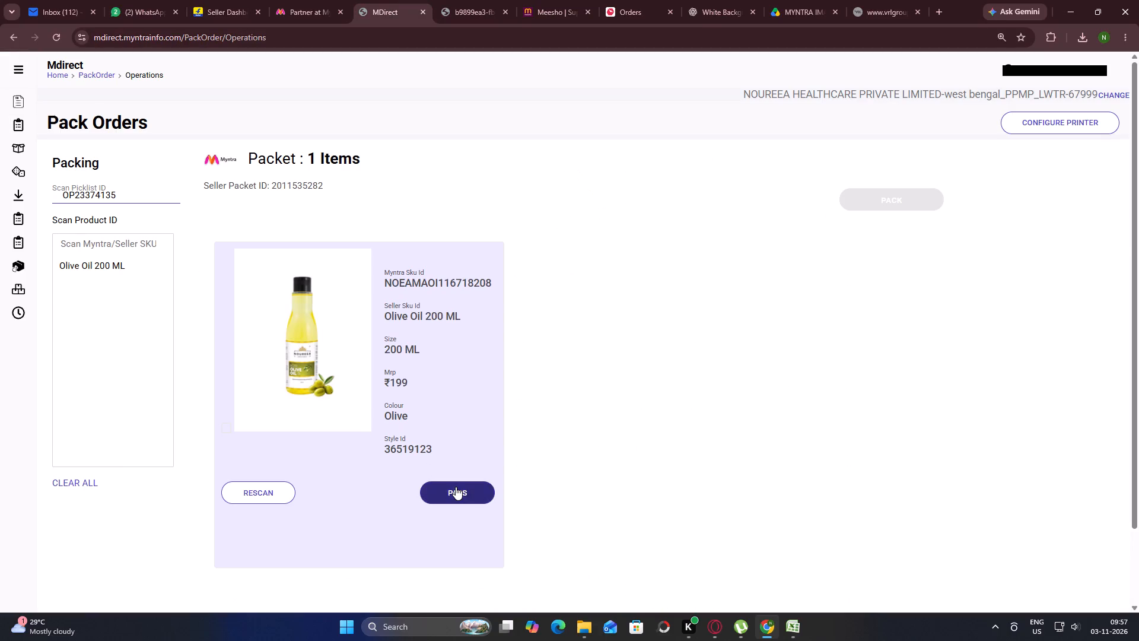
{"action": "left_click", "coordinate": [456, 487]}
{"action": "left_click", "coordinate": [874, 203]}
Copy package ID MYNT8325 from the PCKG ID column in Excel and submit it as the packet's cover ID in Mdirect.
{"action": "key", "text": "alt+Tab"}
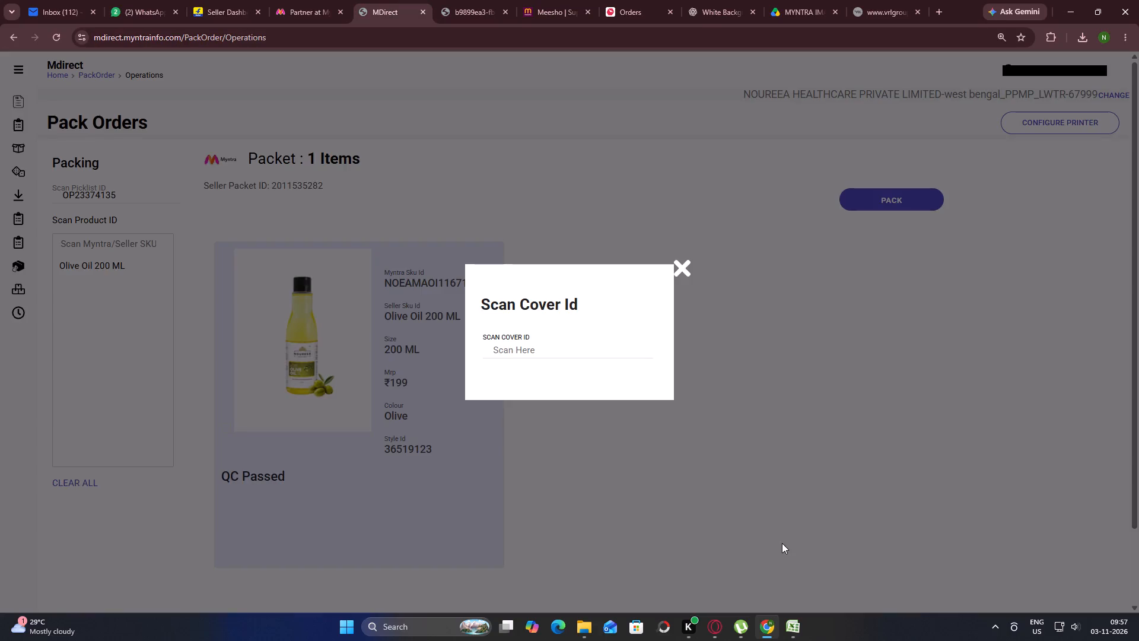
{"action": "scroll", "coordinate": [621, 468], "scroll_direction": "down", "scroll_amount": 2}
{"action": "left_click", "coordinate": [622, 410]}
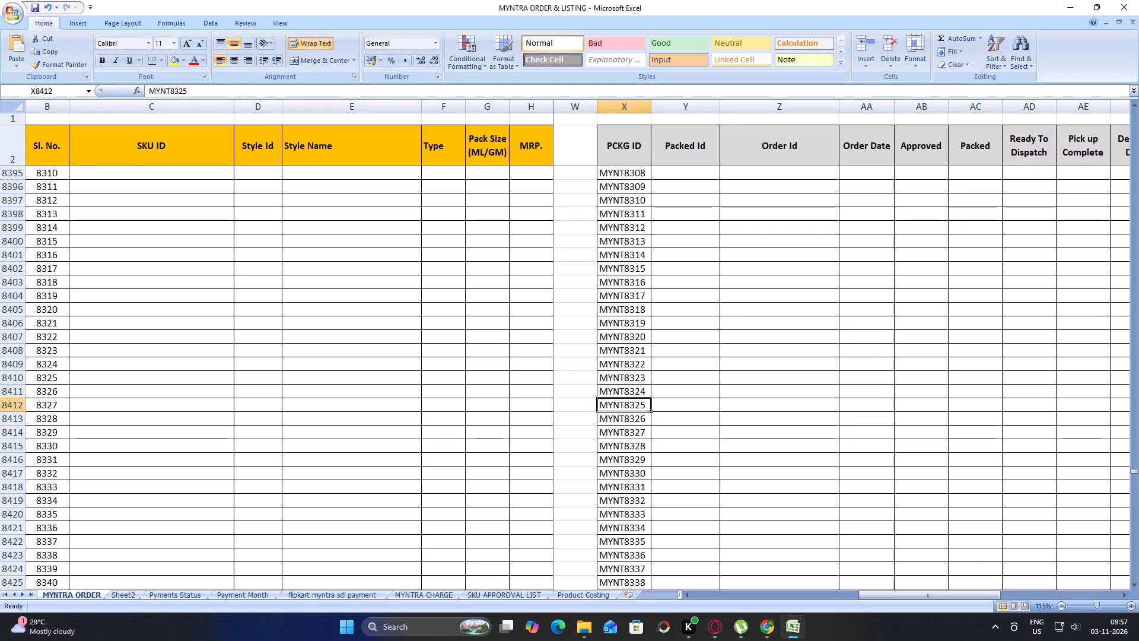
{"action": "key", "text": "ctrl+c"}
{"action": "key", "text": "alt+Tab"}
{"action": "left_click", "coordinate": [584, 354]}
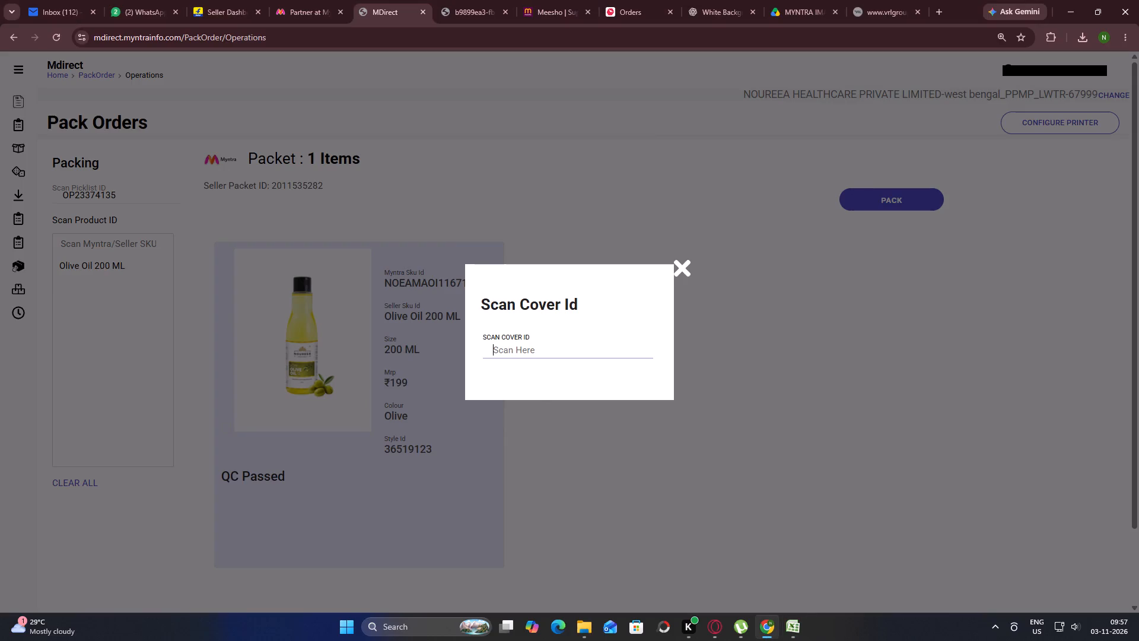
{"action": "key", "text": "ctrl+v"}
{"action": "key", "text": "Return"}
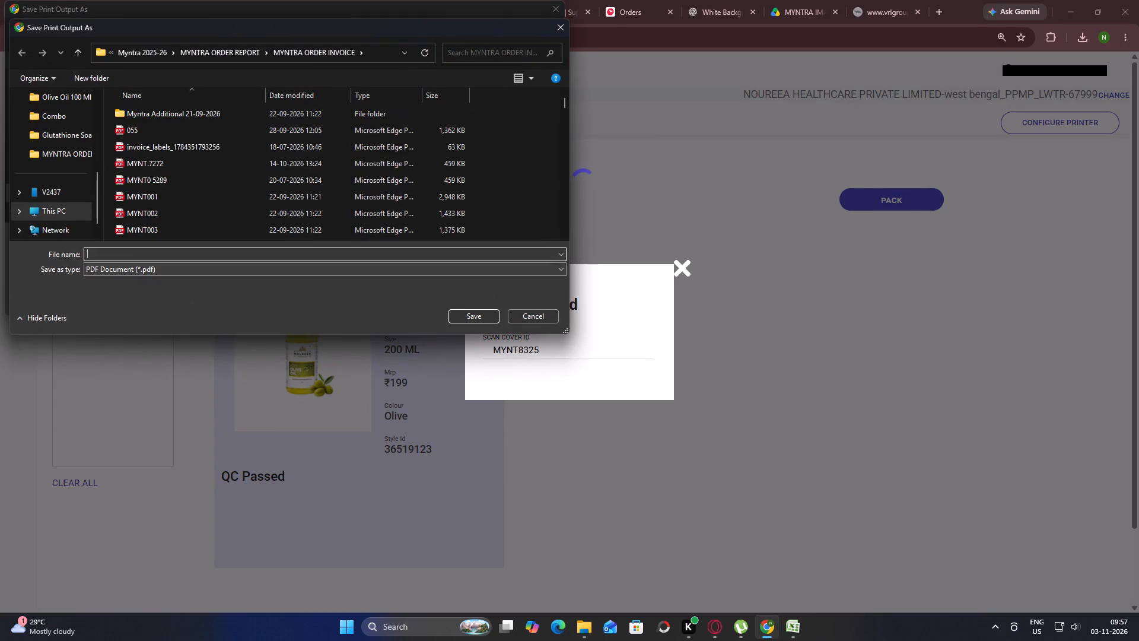
Save the packet's two print outputs as MYNT8325 and MYNT08325 in the MYNTRA ORDER INVOICE folder and move on to the next packet.
{"action": "left_click", "coordinate": [112, 258]}
{"action": "key", "text": "ctrl+v"}
{"action": "key", "text": "Return"}
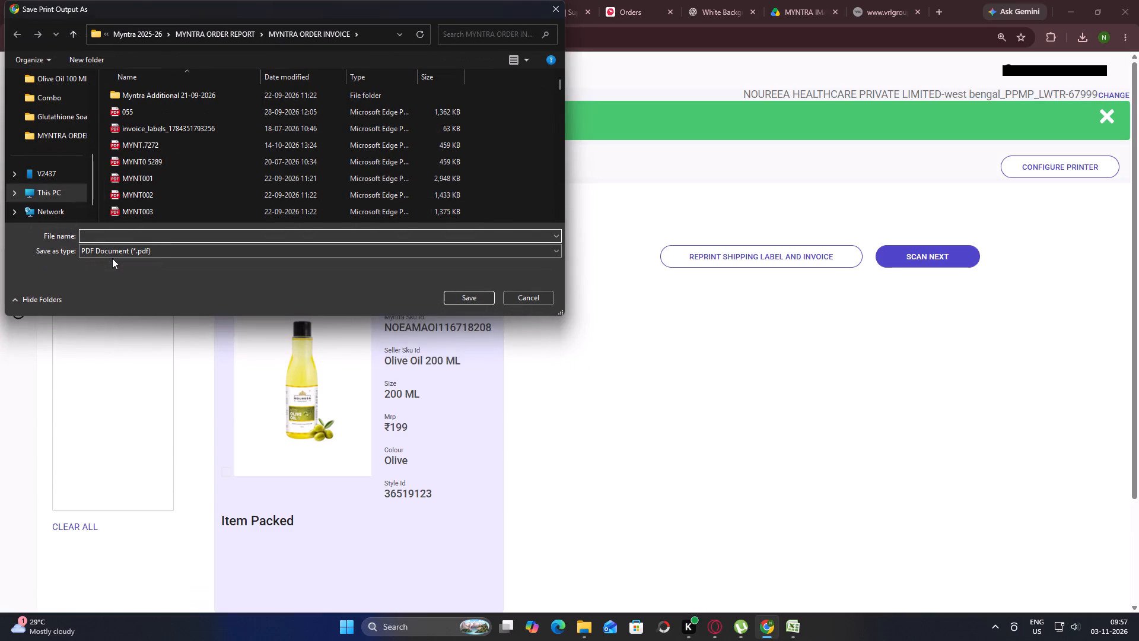
{"action": "key", "text": "ctrl+v"}
{"action": "key", "text": "Left"}
{"action": "key", "text": "Left"}
{"action": "key", "text": "Left"}
{"action": "key", "text": "Left"}
{"action": "key", "text": "0"}
{"action": "key", "text": "Return"}
{"action": "left_click", "coordinate": [921, 256]}
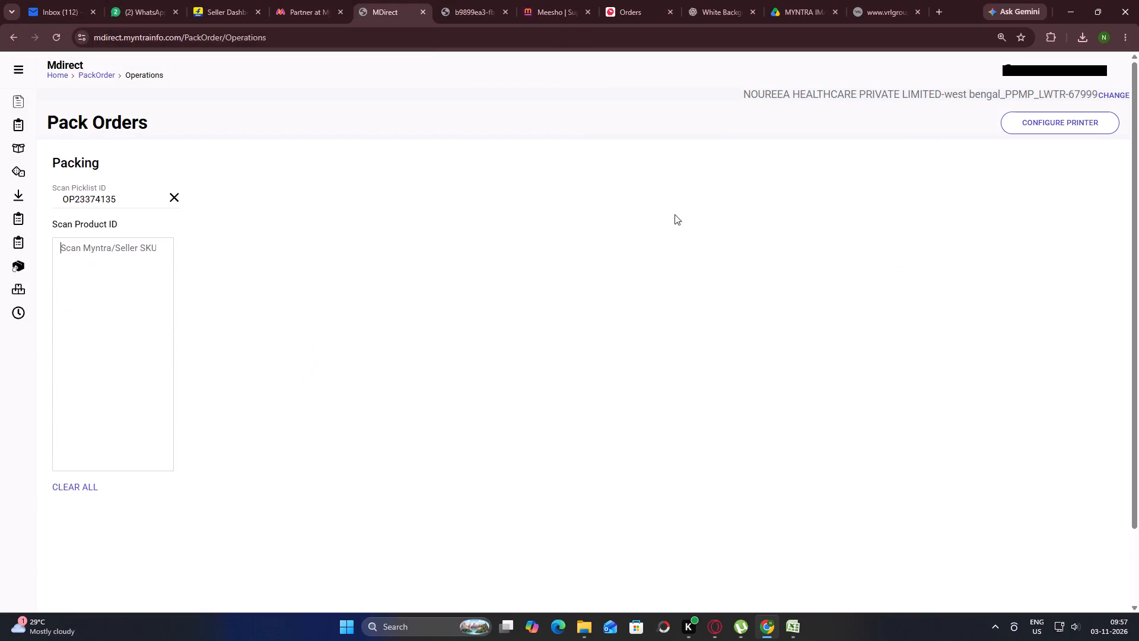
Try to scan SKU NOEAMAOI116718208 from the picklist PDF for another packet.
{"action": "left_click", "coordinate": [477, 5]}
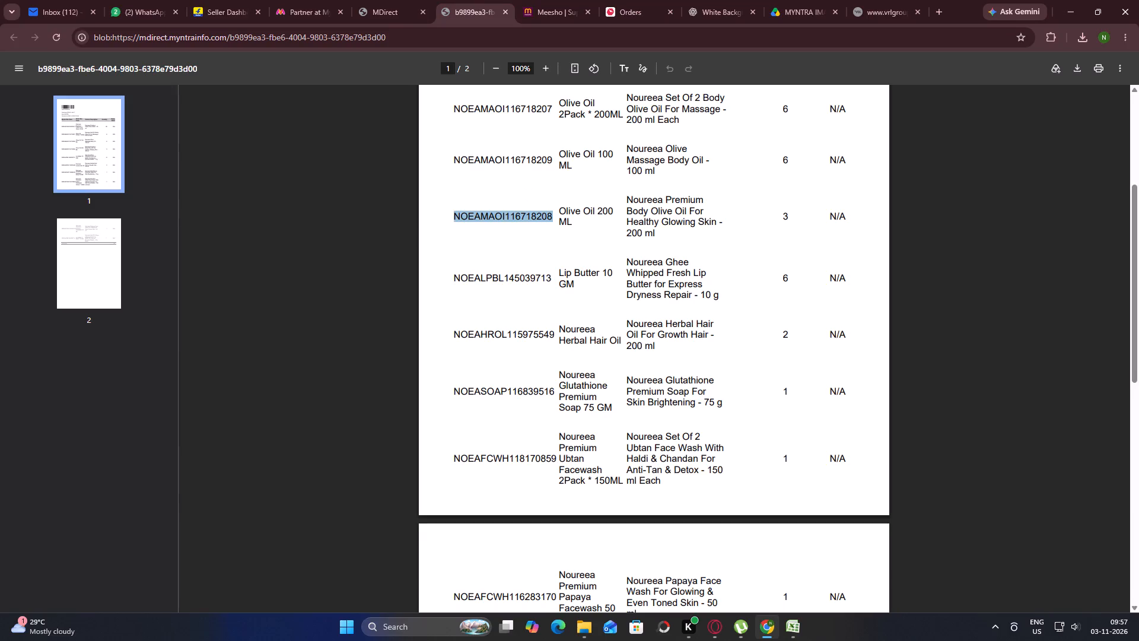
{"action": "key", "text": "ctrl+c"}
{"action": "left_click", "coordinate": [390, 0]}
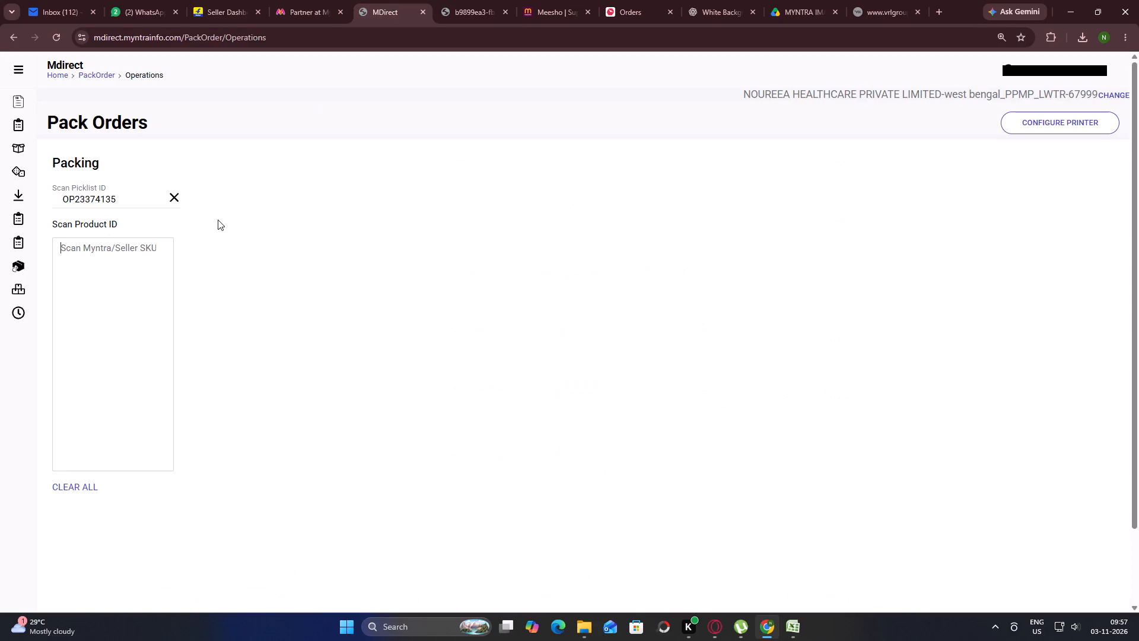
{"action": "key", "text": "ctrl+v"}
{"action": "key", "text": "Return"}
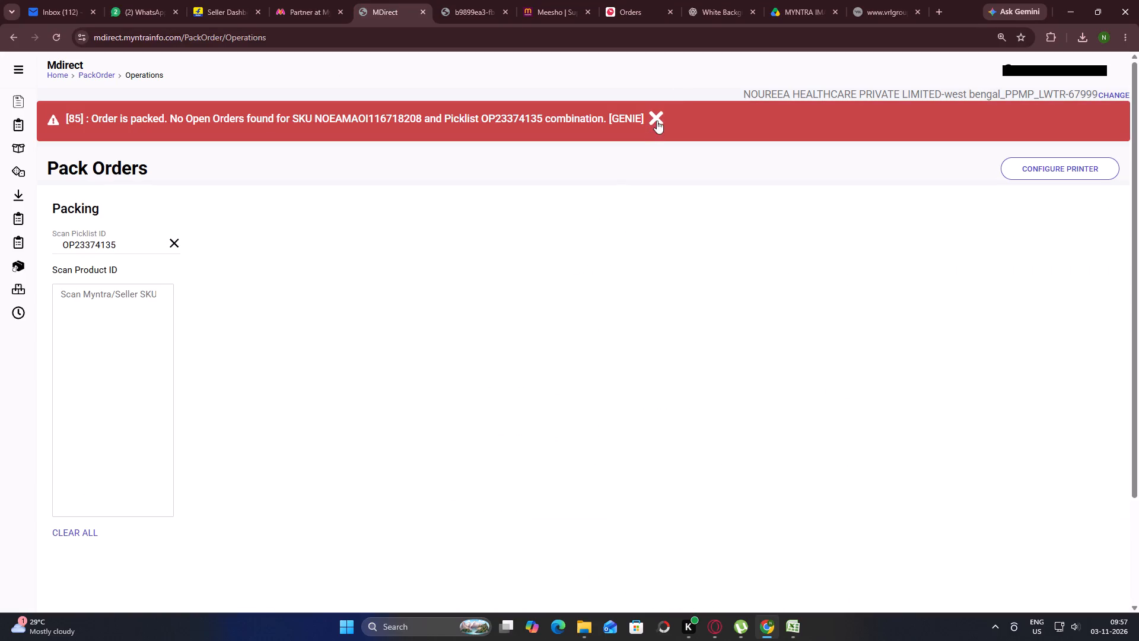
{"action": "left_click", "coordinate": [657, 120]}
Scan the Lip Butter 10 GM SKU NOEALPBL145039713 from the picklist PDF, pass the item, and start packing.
{"action": "left_click", "coordinate": [464, 0]}
{"action": "scroll", "coordinate": [508, 288], "scroll_direction": "down", "scroll_amount": 1}
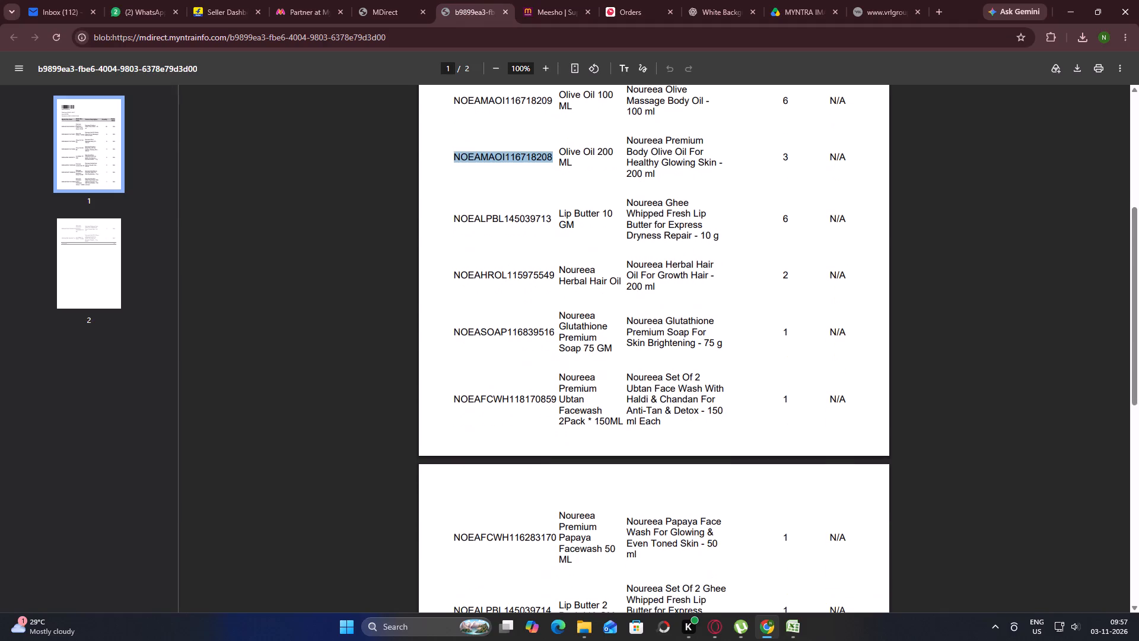
{"action": "double_click", "coordinate": [519, 225]}
{"action": "key", "text": "ctrl+c"}
{"action": "left_click", "coordinate": [401, 0]}
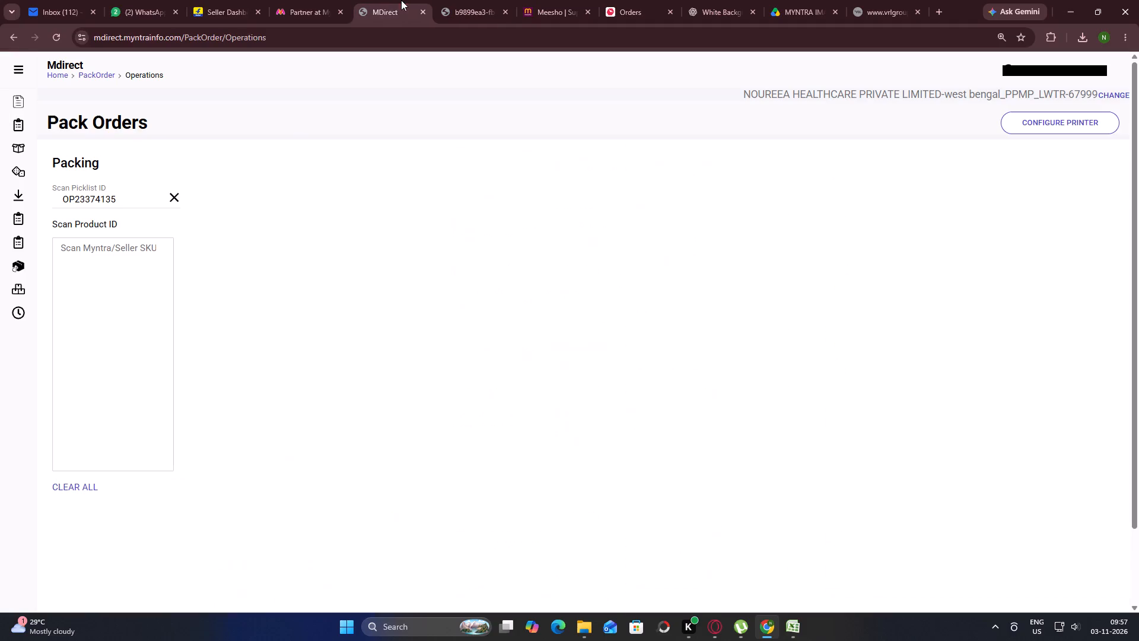
{"action": "left_click", "coordinate": [101, 254]}
{"action": "key", "text": "ctrl+v"}
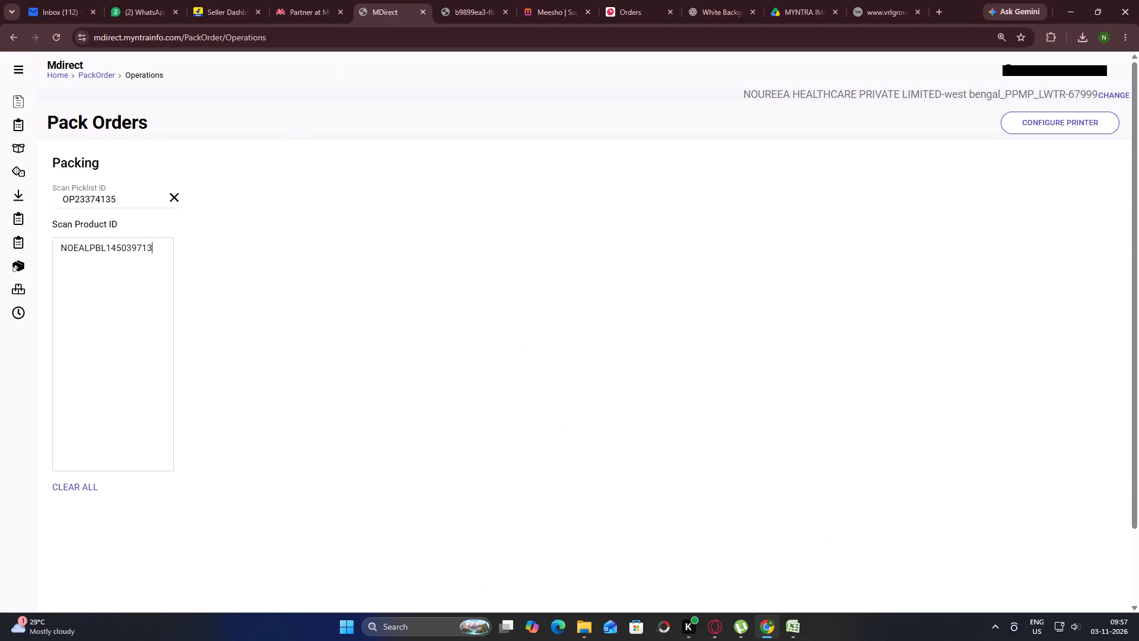
{"action": "key", "text": "Return"}
{"action": "left_click", "coordinate": [466, 497]}
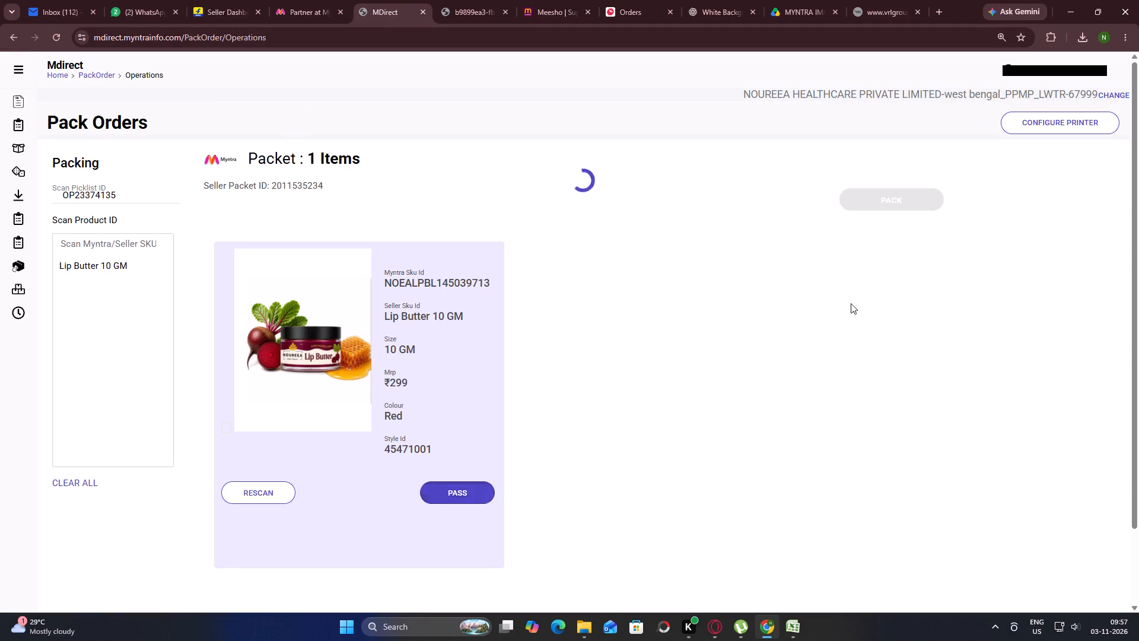
{"action": "left_click", "coordinate": [896, 195]}
Copy package ID MYNT8326 from the PCKG ID column in Excel and submit it as the packet's cover ID in Mdirect.
{"action": "left_click", "coordinate": [798, 636]}
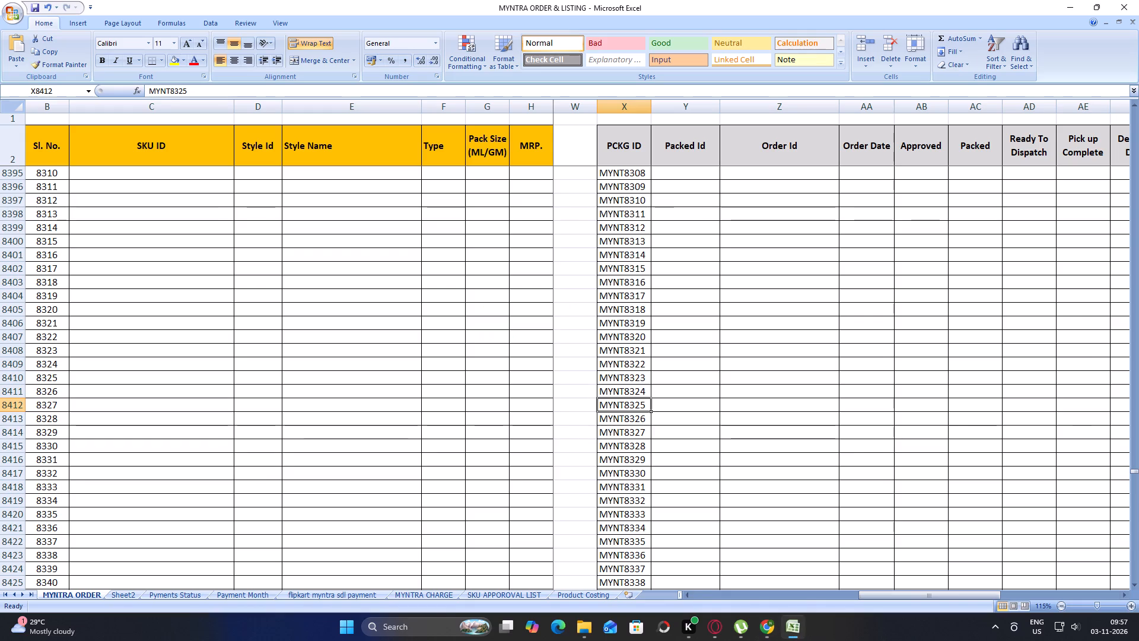
{"action": "left_click", "coordinate": [623, 421]}
{"action": "key", "text": "ctrl+c"}
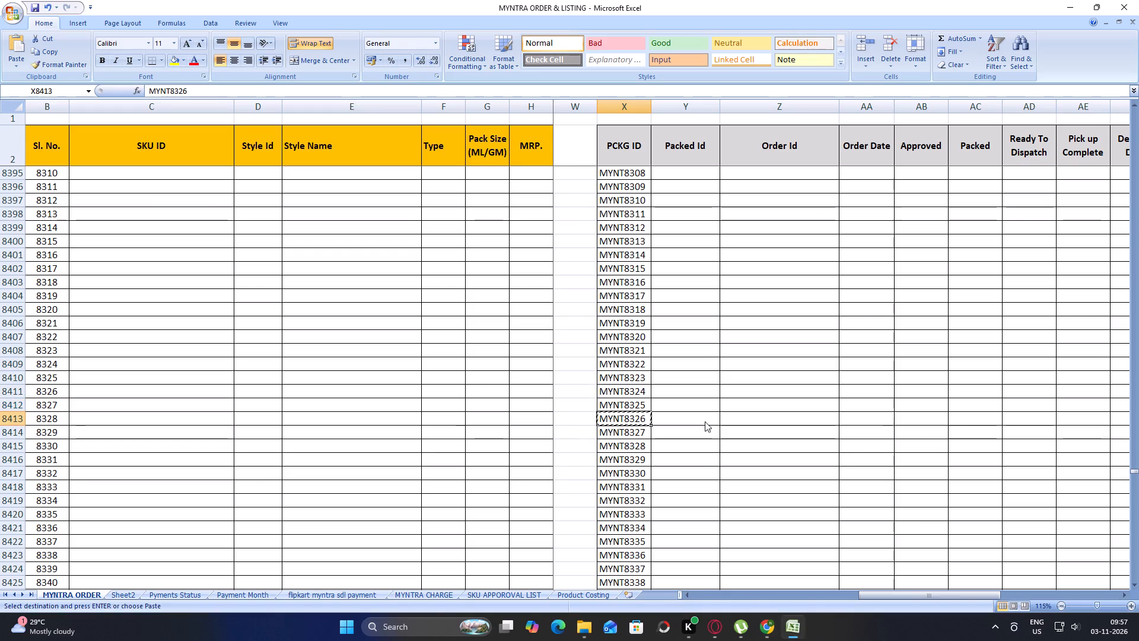
{"action": "key", "text": "alt+Tab"}
{"action": "left_click", "coordinate": [567, 347]}
{"action": "key", "text": "ctrl+v"}
{"action": "key", "text": "Return"}
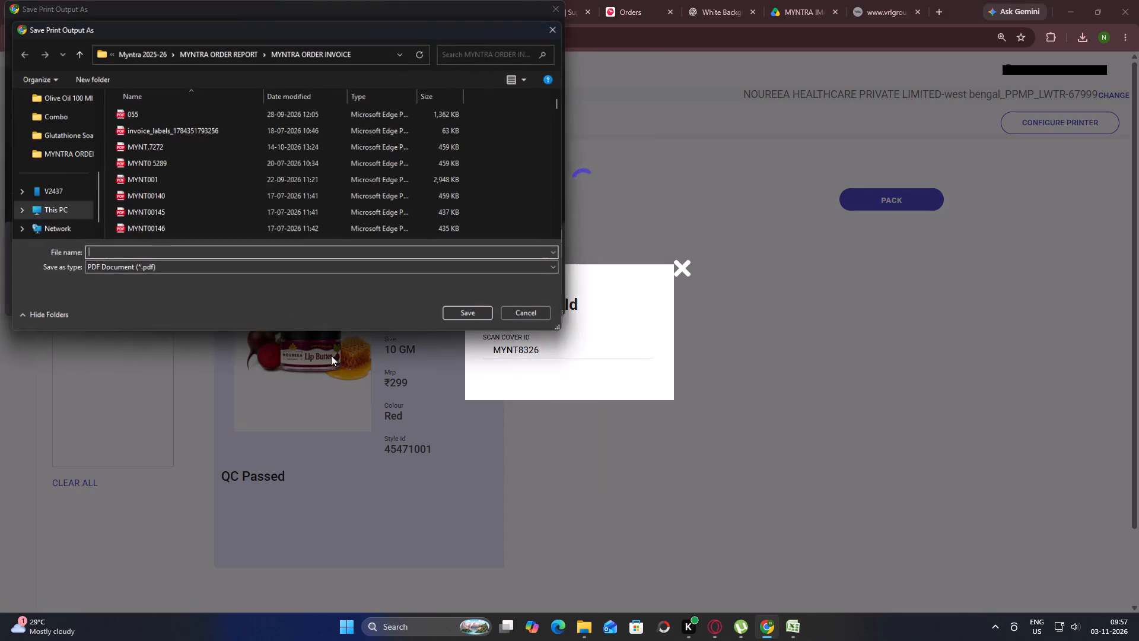
Save the packet's two print outputs as MYNT8326 and MYNT08326 in the MYNTRA ORDER INVOICE folder.
{"action": "key", "text": "ctrl+v"}
{"action": "key", "text": "Return"}
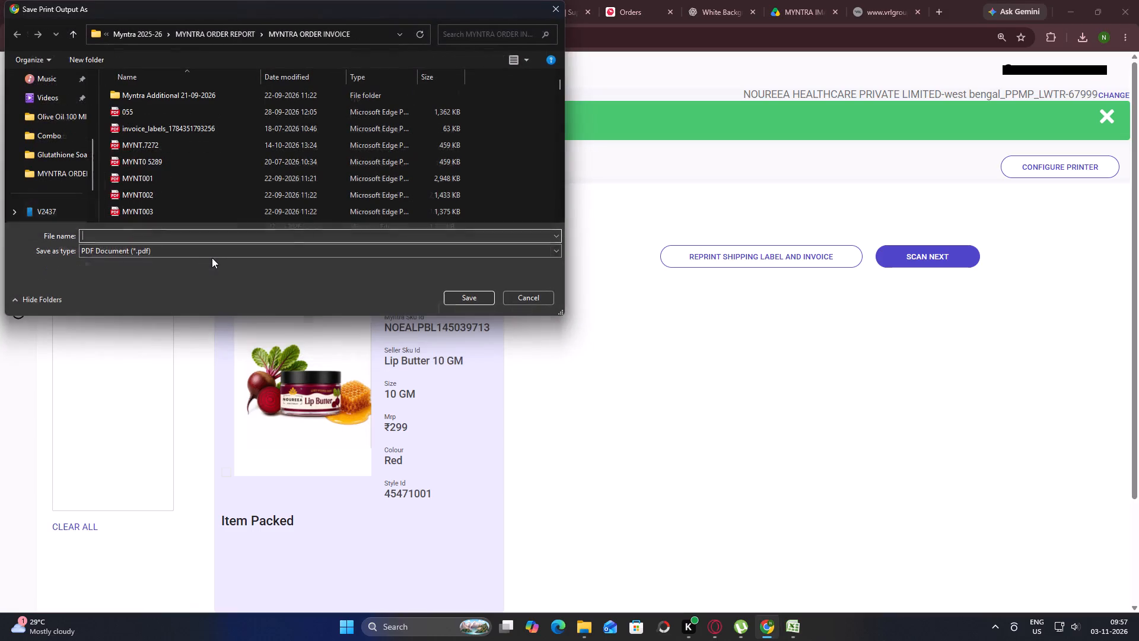
{"action": "key", "text": "ctrl+v"}
{"action": "key", "text": "Left"}
{"action": "key", "text": "Left"}
{"action": "key", "text": "Left"}
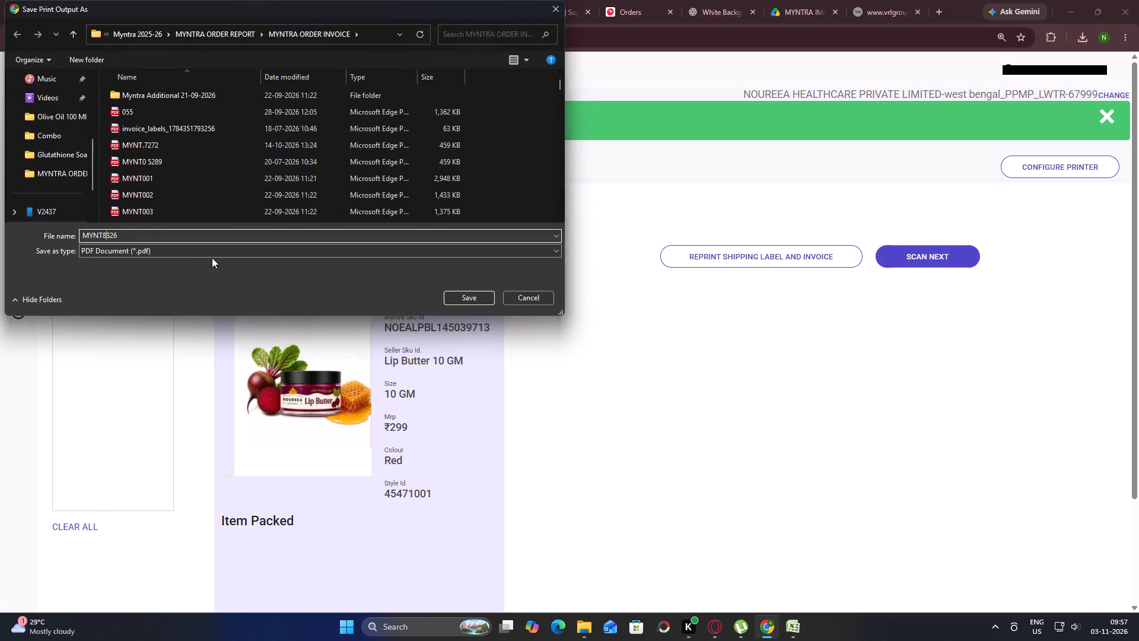
{"action": "key", "text": "Left"}
{"action": "key", "text": "0"}
{"action": "key", "text": "Return"}
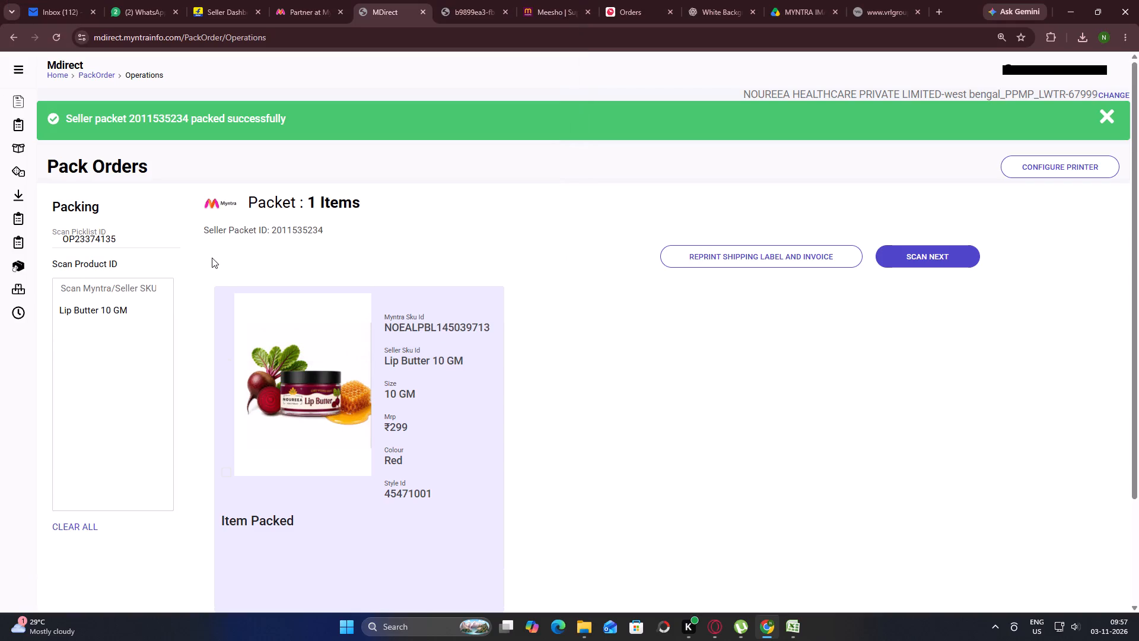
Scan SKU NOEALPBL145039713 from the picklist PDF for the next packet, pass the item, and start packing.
{"action": "left_click", "coordinate": [934, 247]}
{"action": "left_click", "coordinate": [485, 1]}
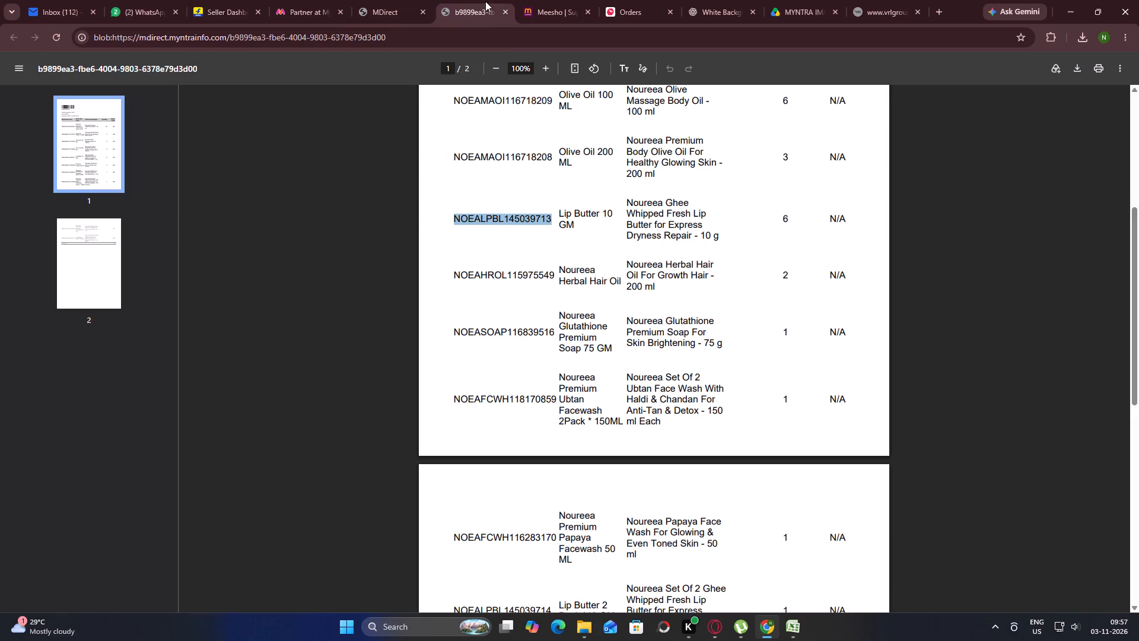
{"action": "key", "text": "ctrl+c"}
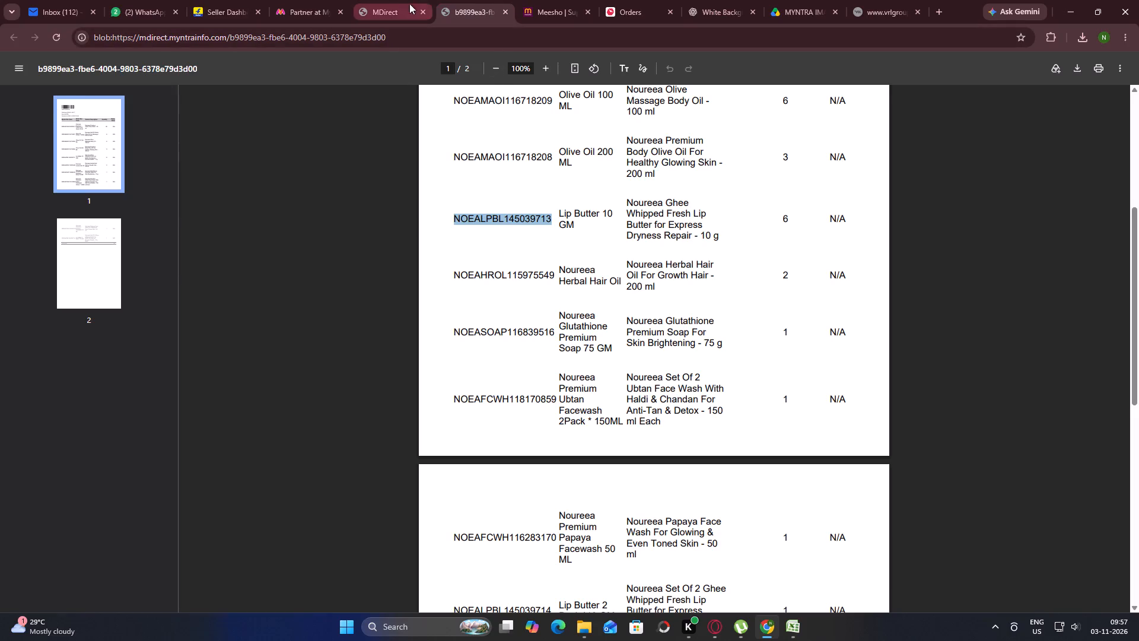
{"action": "left_click", "coordinate": [403, 2]}
{"action": "key", "text": "ctrl+v"}
{"action": "key", "text": "Return"}
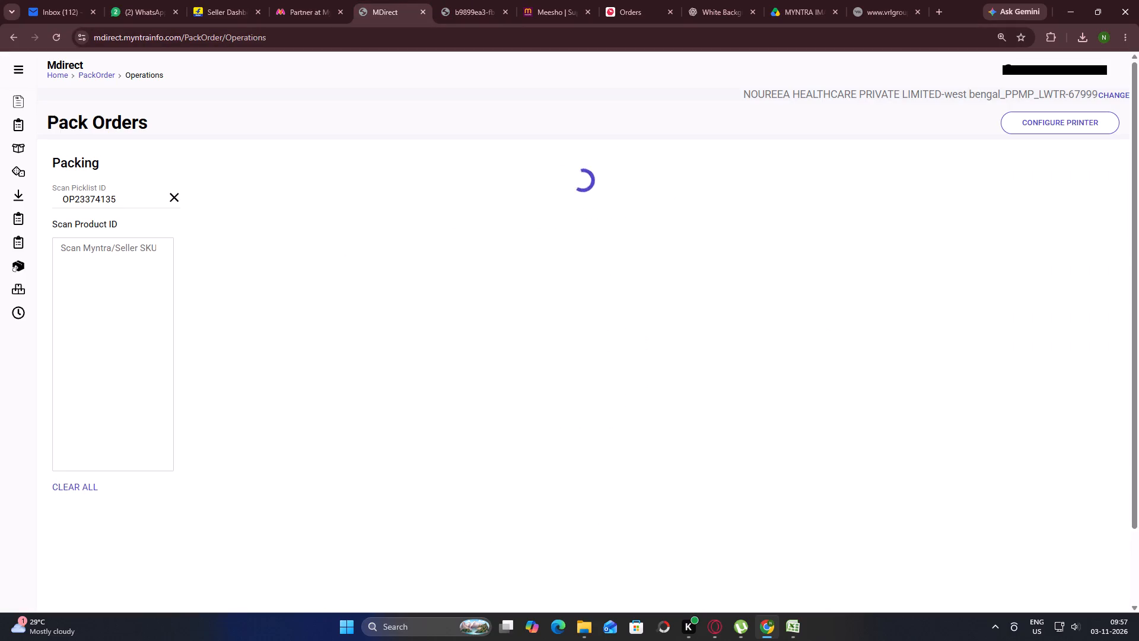
{"action": "left_click", "coordinate": [465, 487]}
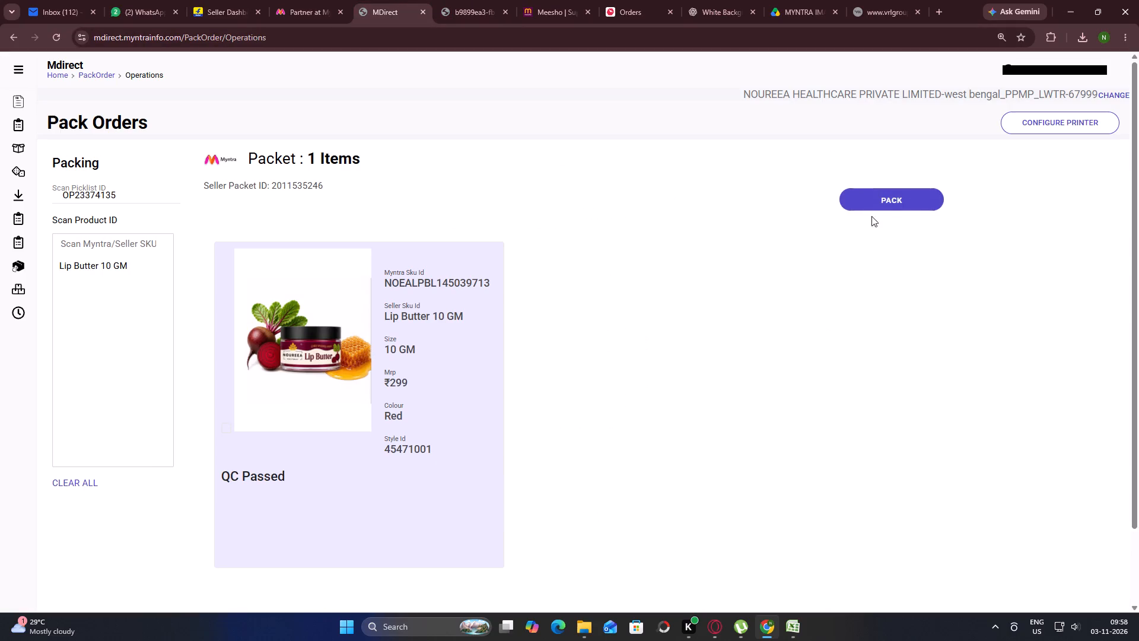
{"action": "left_click", "coordinate": [873, 205]}
Copy package ID MYNT8327 from the PCKG ID column in Excel and submit it as the packet's cover ID in Mdirect.
{"action": "key", "text": "alt+Tab"}
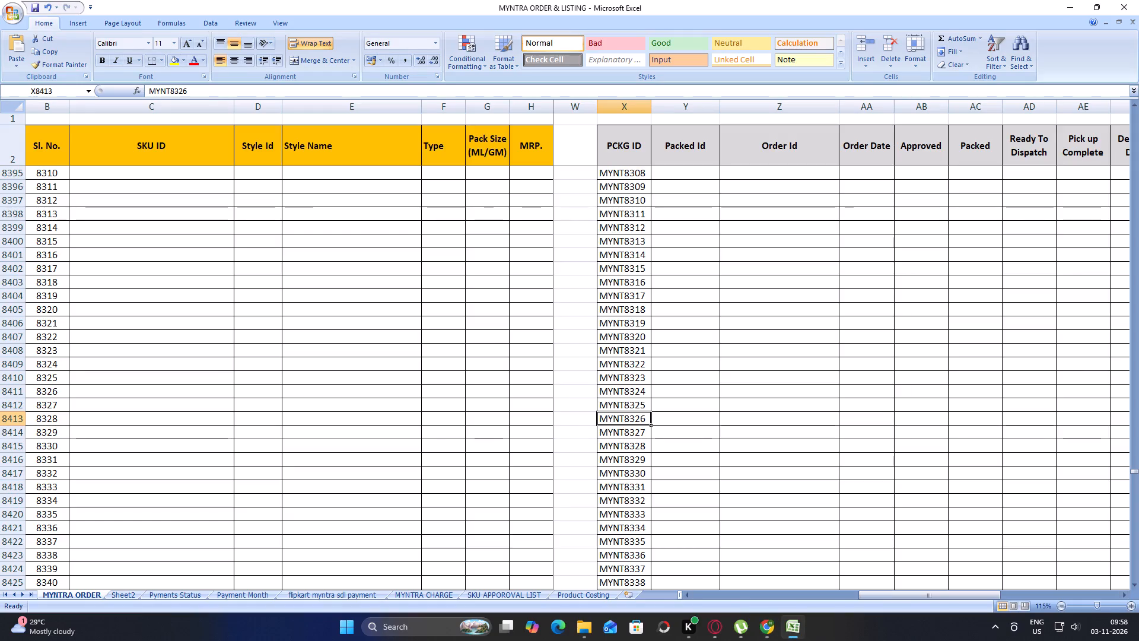
{"action": "left_click", "coordinate": [623, 436]}
{"action": "key", "text": "ctrl+c"}
{"action": "key", "text": "alt+Tab"}
{"action": "left_click", "coordinate": [581, 348]}
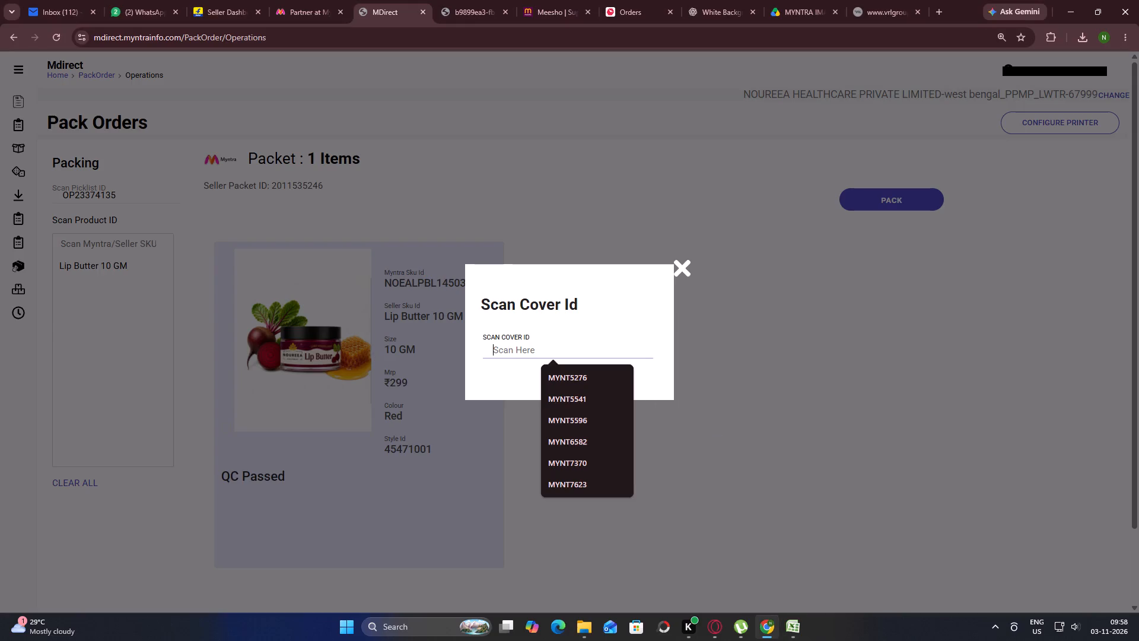
{"action": "key", "text": "ctrl+v"}
{"action": "key", "text": "Return"}
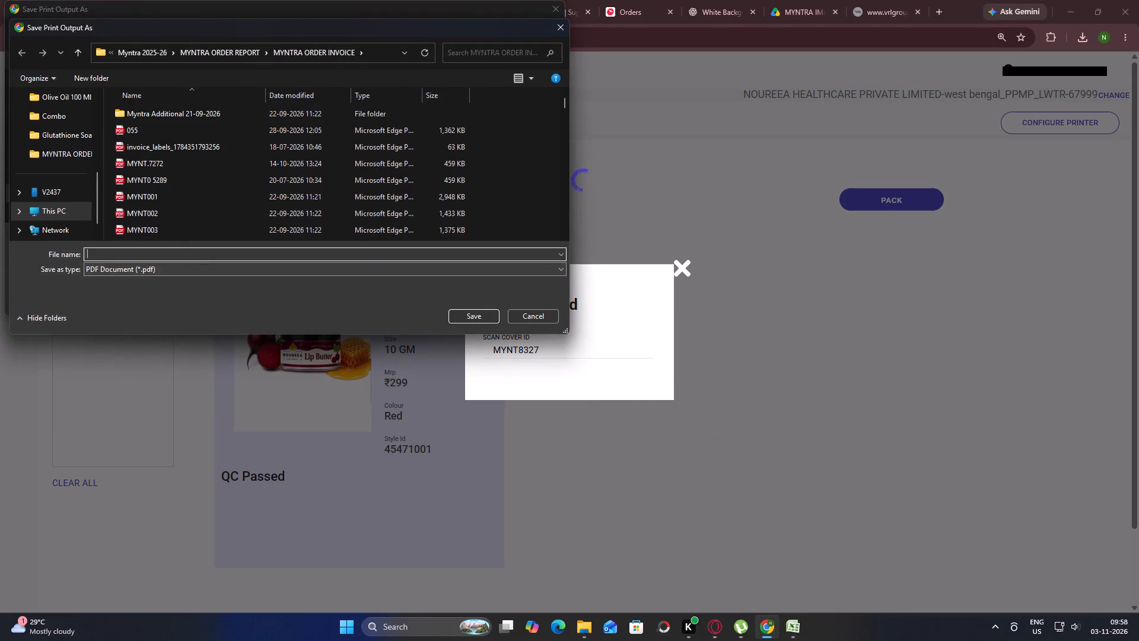
Save the packet's two print outputs as MYNT8327 and MYNT08327 in the MYNTRA ORDER INVOICE folder.
{"action": "left_click", "coordinate": [180, 251]}
{"action": "key", "text": "ctrl+v"}
{"action": "key", "text": "Return"}
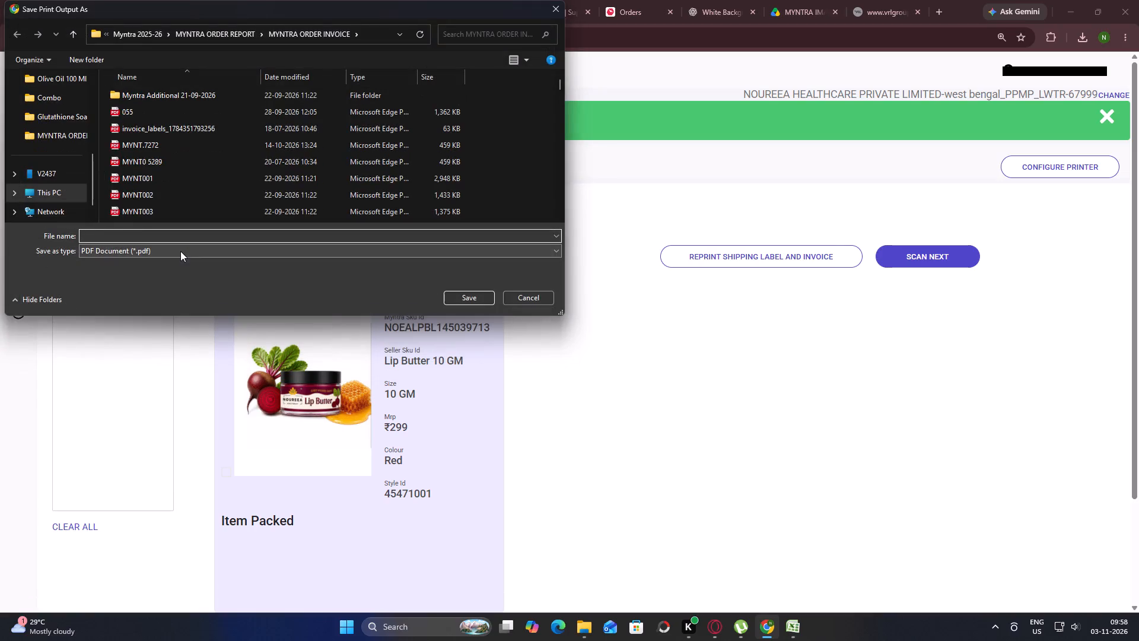
{"action": "key", "text": "ctrl+v"}
{"action": "key", "text": "Left"}
{"action": "key", "text": "Left"}
{"action": "key", "text": "Left"}
{"action": "key", "text": "Left"}
{"action": "key", "text": "0"}
{"action": "key", "text": "Return"}
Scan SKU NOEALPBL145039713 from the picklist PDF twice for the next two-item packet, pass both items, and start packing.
{"action": "left_click", "coordinate": [940, 255]}
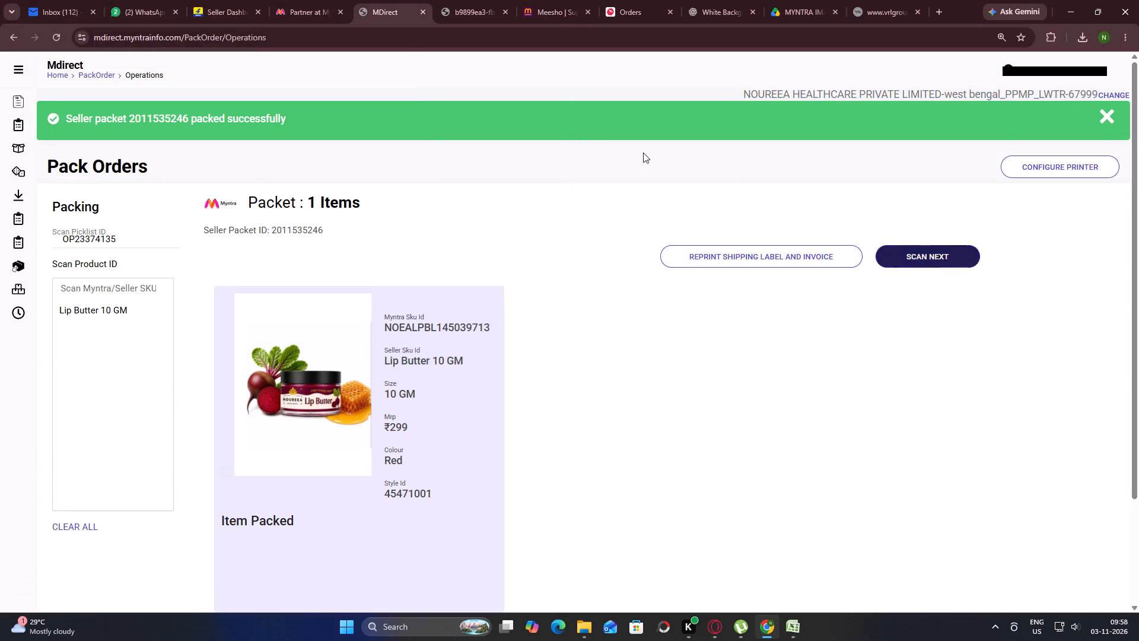
{"action": "left_click", "coordinate": [466, 0]}
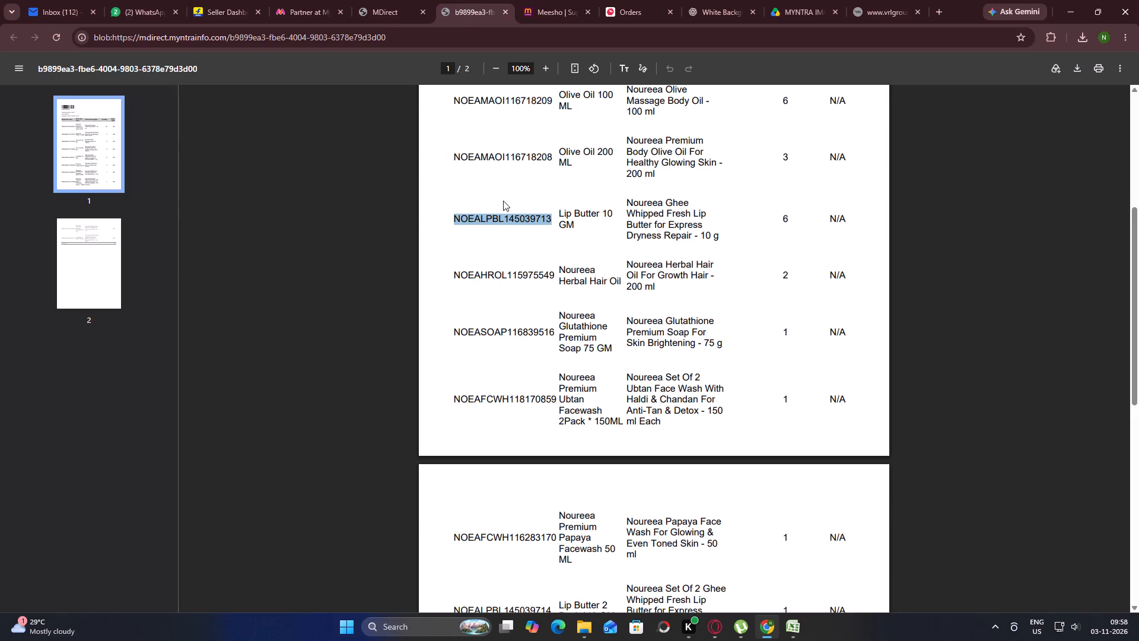
{"action": "key", "text": "ctrl+c"}
{"action": "left_click", "coordinate": [385, 14]}
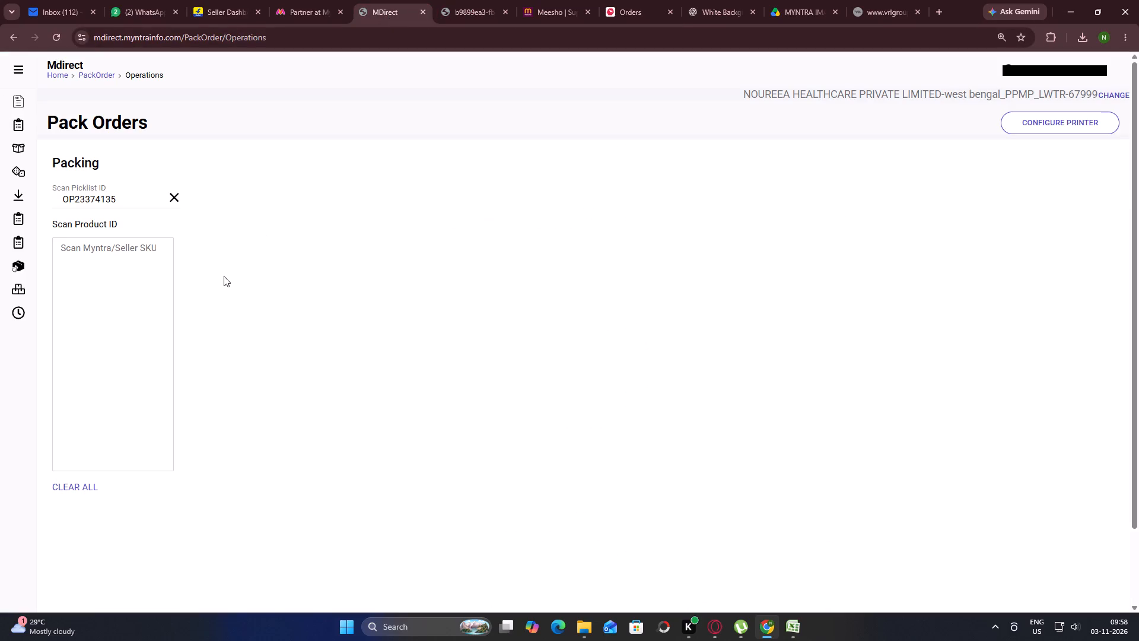
{"action": "key", "text": "ctrl+v"}
{"action": "key", "text": "Return"}
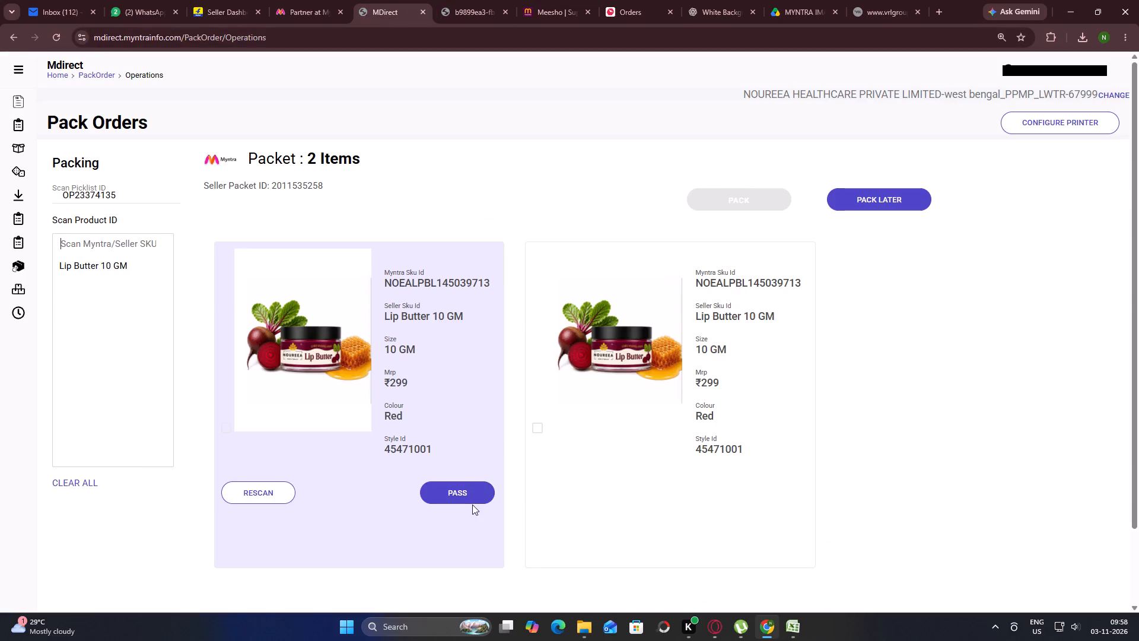
{"action": "left_click", "coordinate": [472, 504]}
{"action": "left_click", "coordinate": [440, 489]}
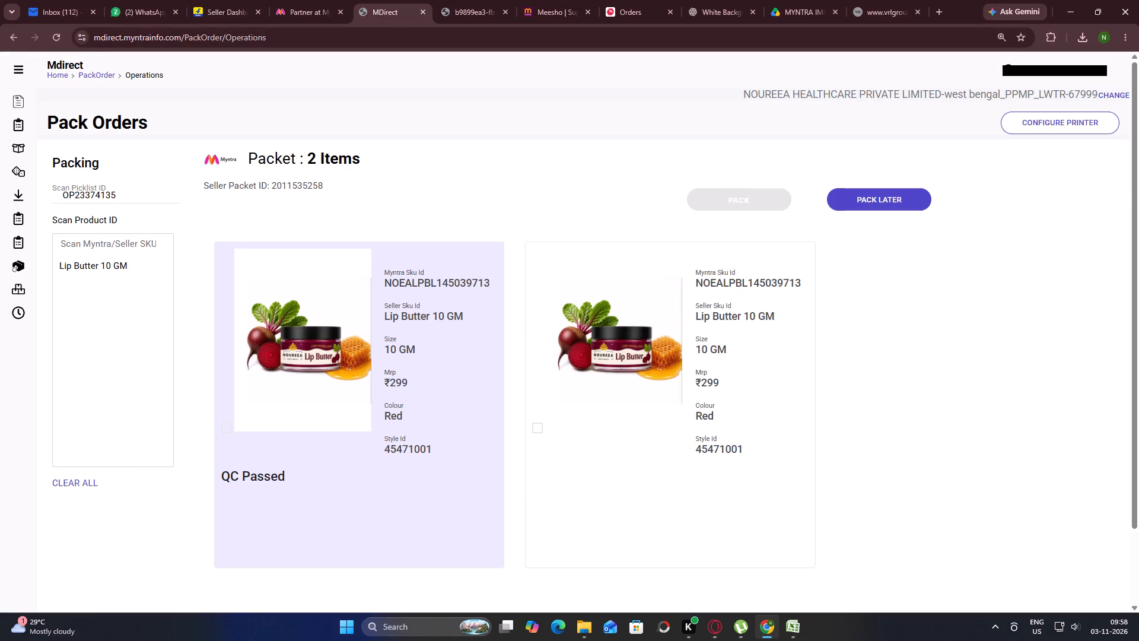
{"action": "left_click", "coordinate": [98, 250]}
{"action": "key", "text": "ctrl+v"}
{"action": "key", "text": "Return"}
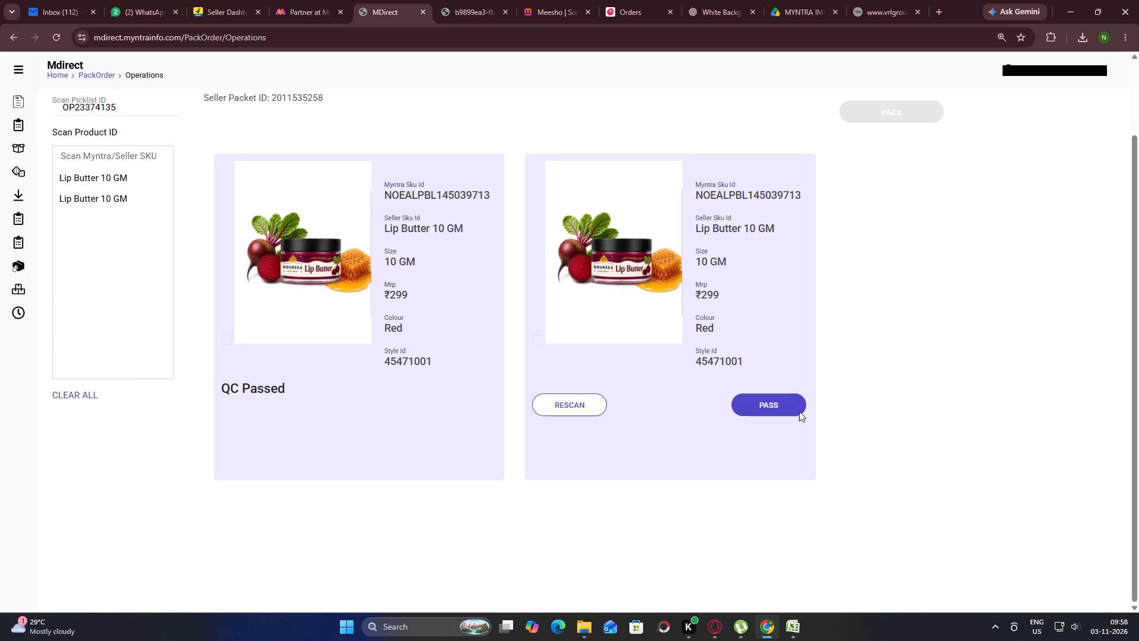
{"action": "left_click", "coordinate": [768, 398]}
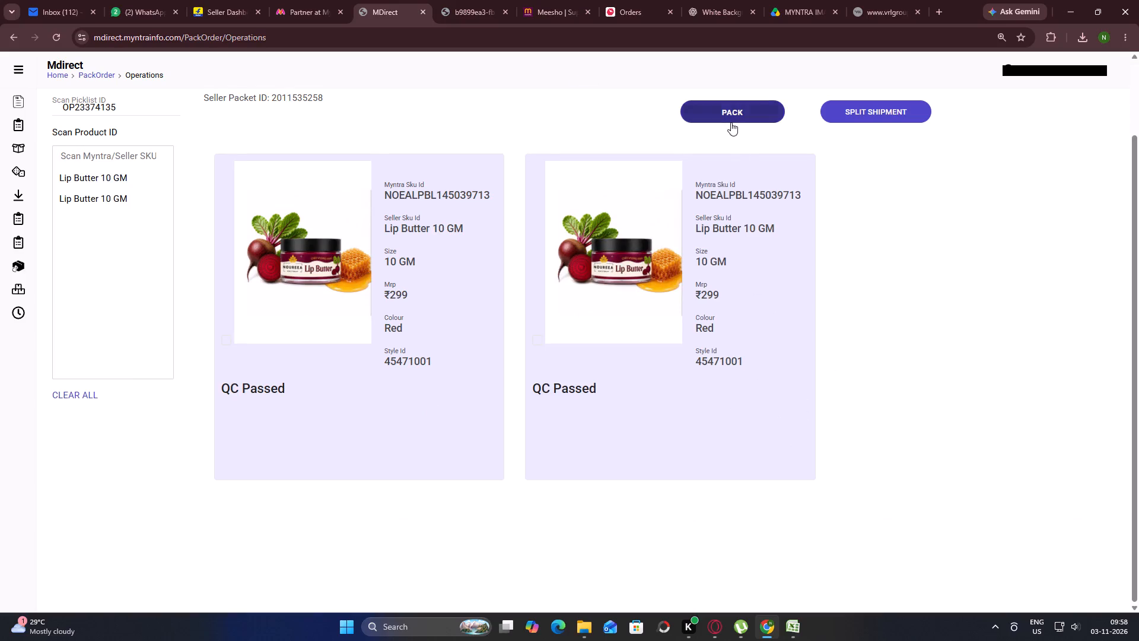
{"action": "left_click", "coordinate": [731, 122]}
{"action": "key", "text": "alt+Tab"}
{"action": "left_click", "coordinate": [621, 448]}
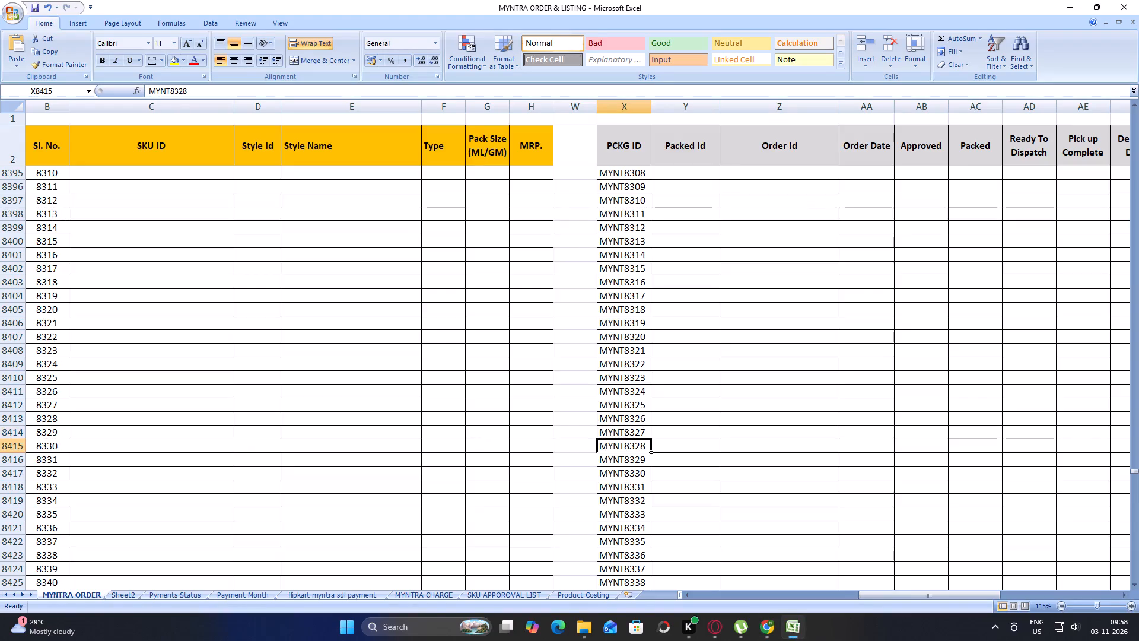
{"action": "key", "text": "ctrl+c"}
{"action": "key", "text": "alt+Tab"}
{"action": "left_click", "coordinate": [563, 343]}
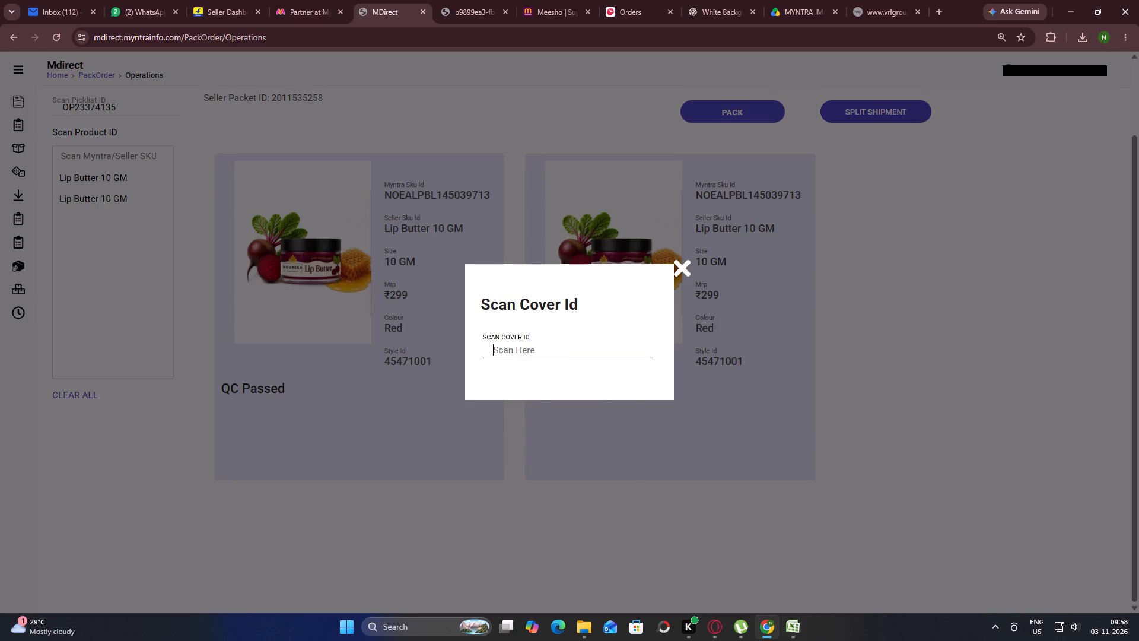
{"action": "key", "text": "ctrl+v"}
{"action": "key", "text": "Return"}
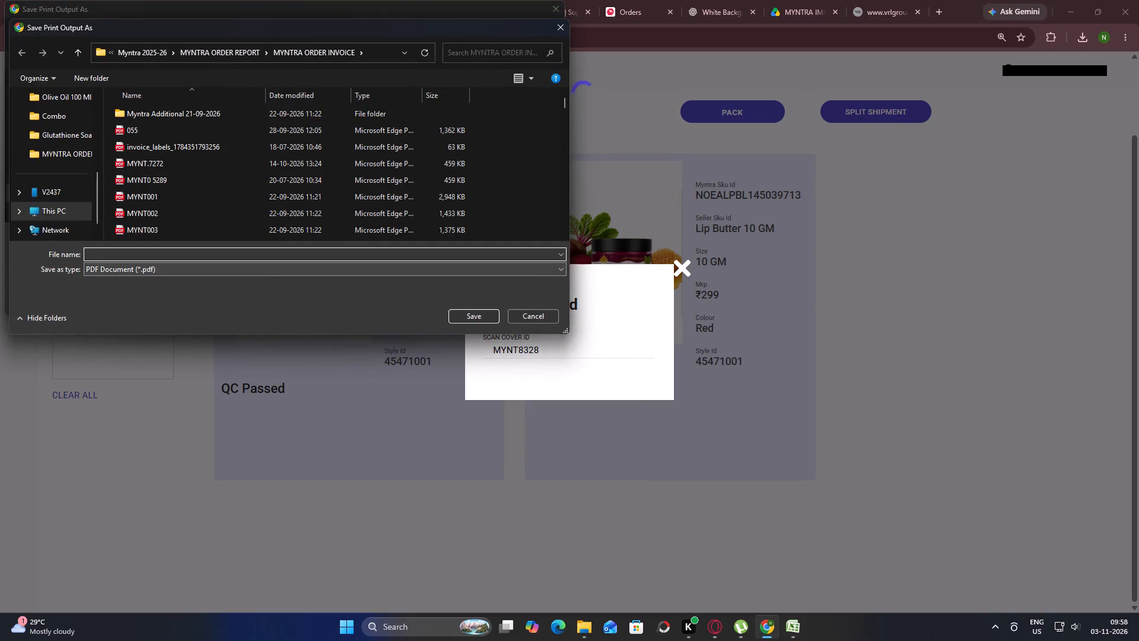
{"action": "left_click", "coordinate": [298, 257]}
{"action": "key", "text": "ctrl+v"}
{"action": "key", "text": "Return"}
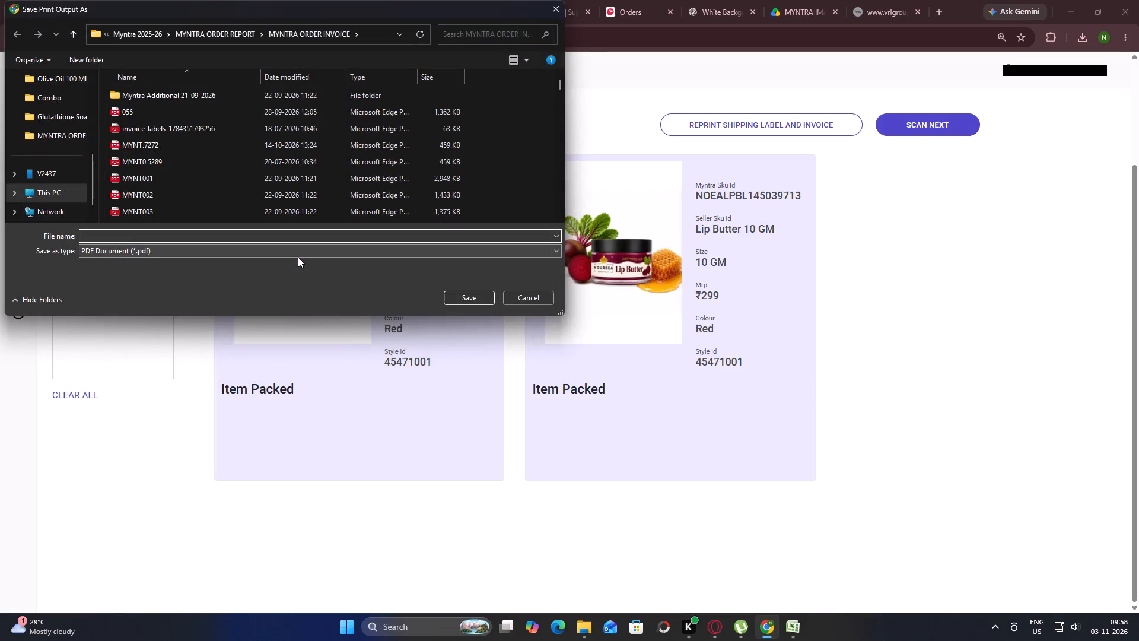
{"action": "key", "text": "ctrl+v"}
{"action": "key", "text": "Left"}
{"action": "key", "text": "Left"}
{"action": "key", "text": "Left"}
{"action": "key", "text": "Left"}
{"action": "key", "text": "0"}
{"action": "key", "text": "Return"}
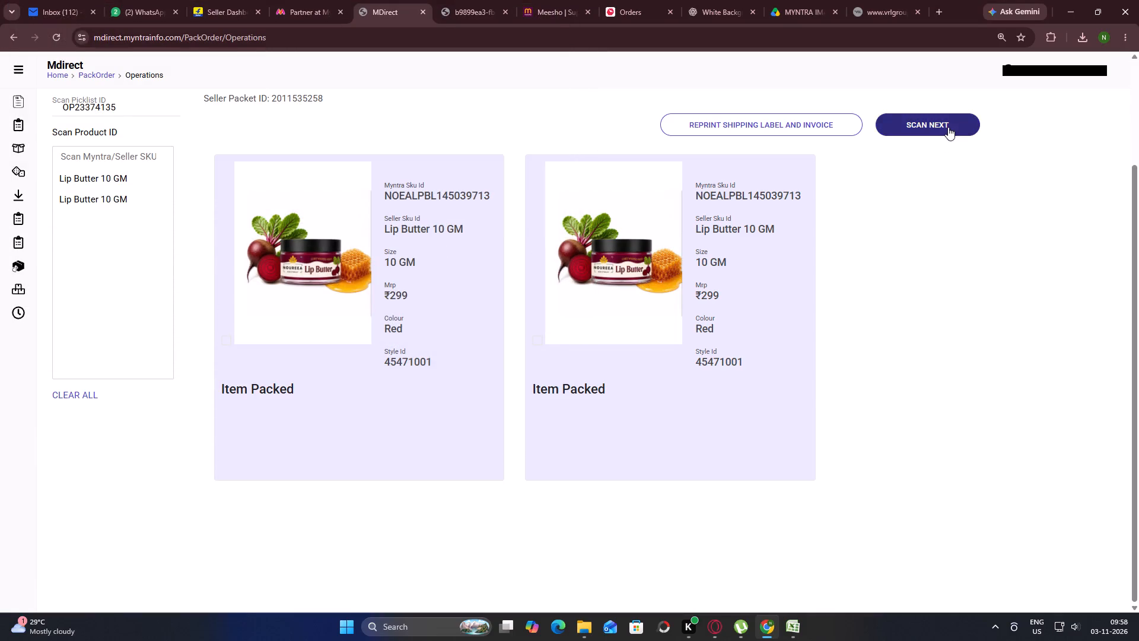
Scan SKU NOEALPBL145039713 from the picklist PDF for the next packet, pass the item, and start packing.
{"action": "left_click", "coordinate": [948, 127]}
{"action": "left_click", "coordinate": [471, 16]}
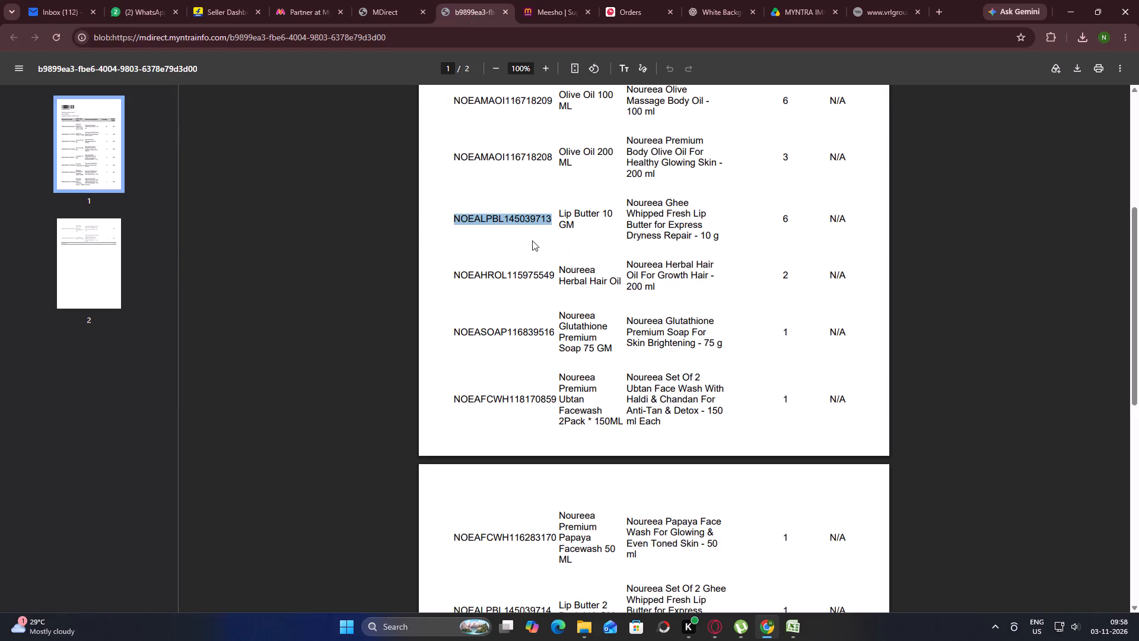
{"action": "key", "text": "ctrl+c"}
{"action": "left_click", "coordinate": [403, 1]}
{"action": "key", "text": "ctrl+v"}
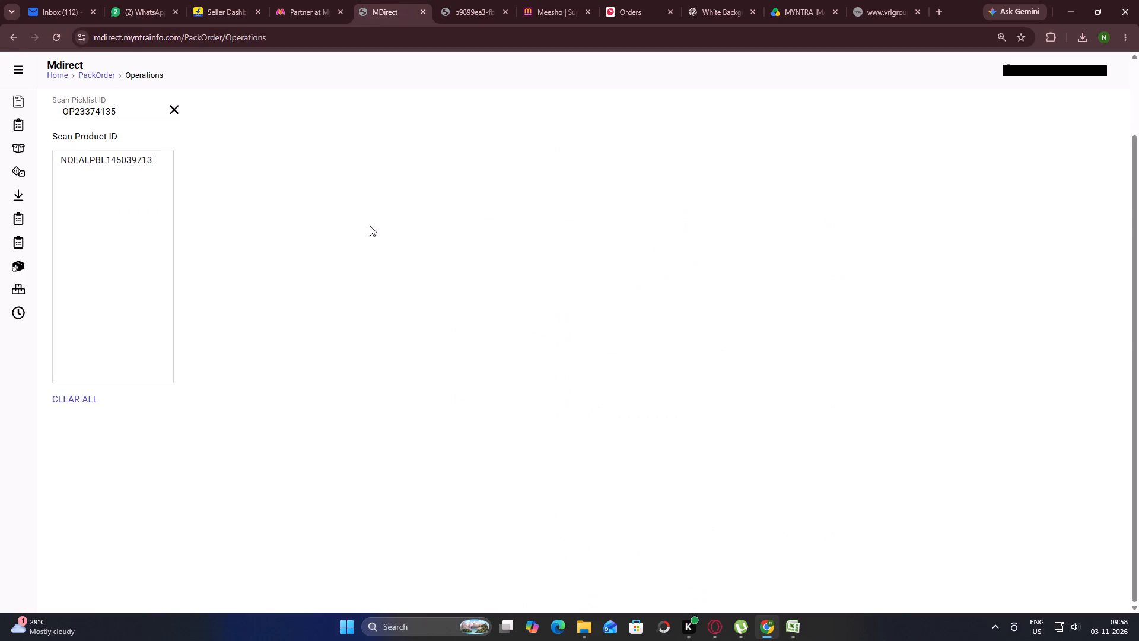
{"action": "key", "text": "Return"}
{"action": "left_click", "coordinate": [469, 403]}
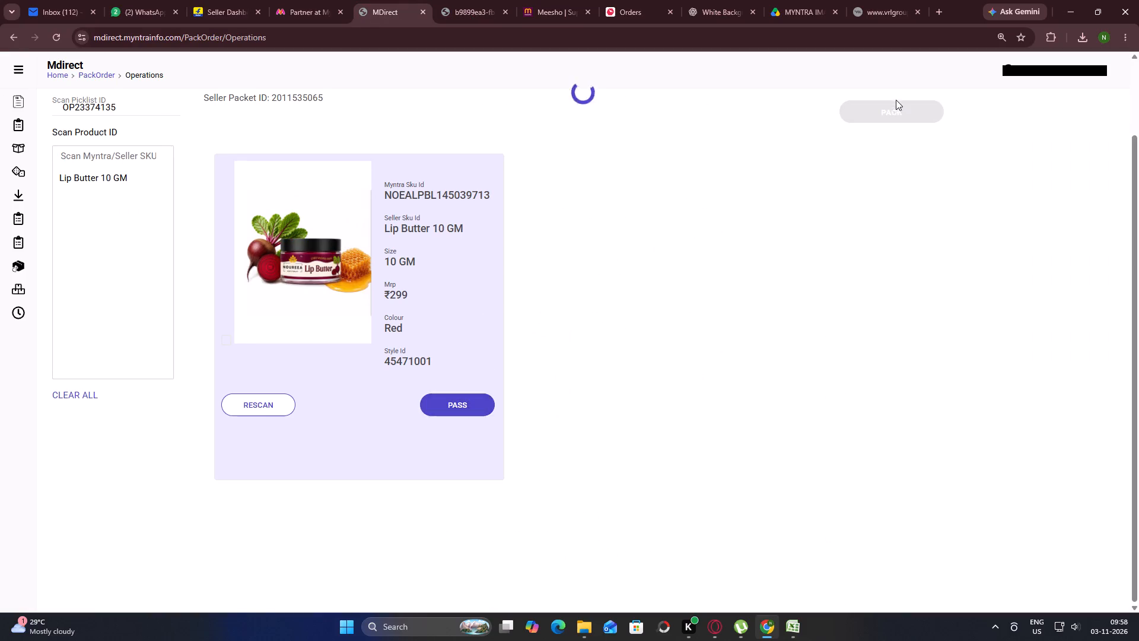
{"action": "left_click", "coordinate": [898, 110]}
{"action": "key", "text": "alt+Tab"}
{"action": "left_click", "coordinate": [626, 461]}
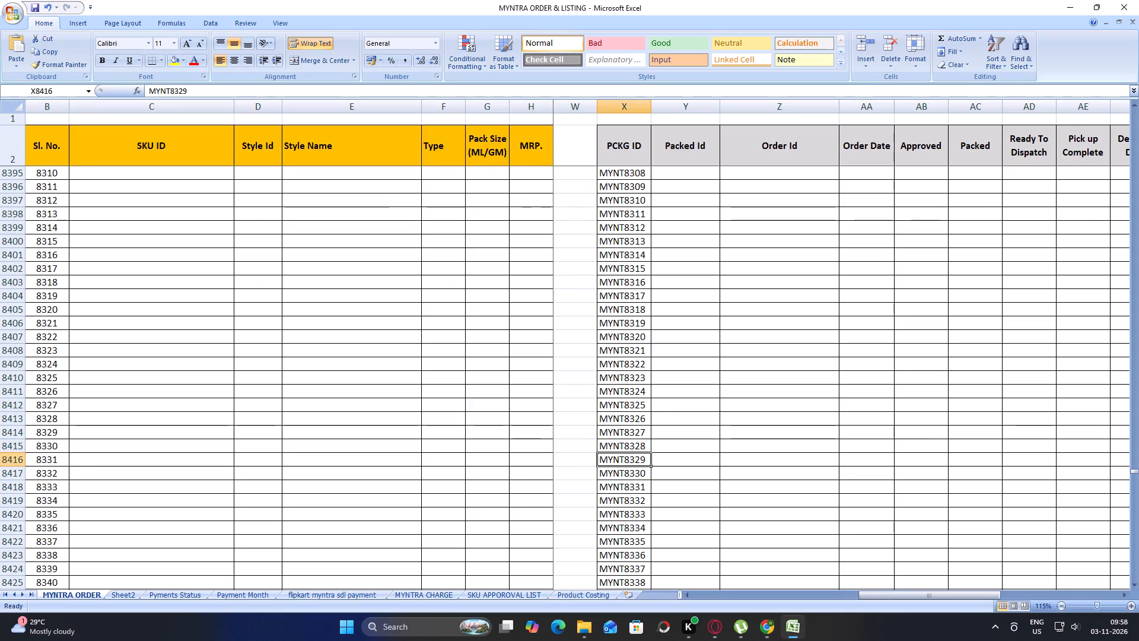
{"action": "key", "text": "ctrl+c"}
{"action": "key", "text": "alt+Tab"}
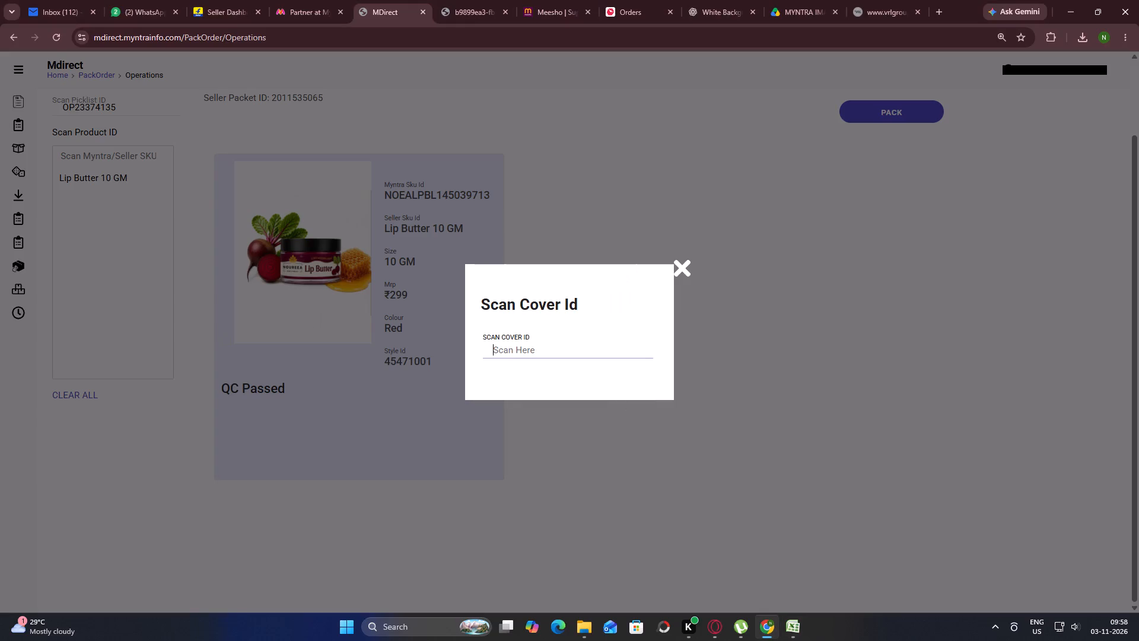
{"action": "left_click", "coordinate": [567, 342]}
{"action": "key", "text": "ctrl+v"}
{"action": "key", "text": "Return"}
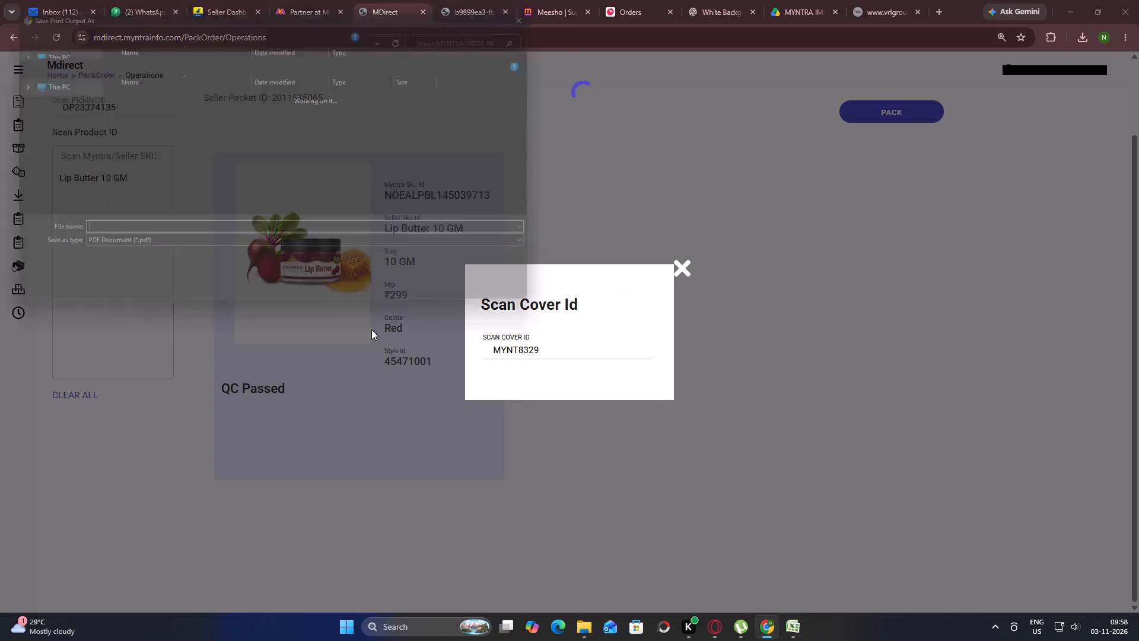
Save the packet's two print outputs as MYNT8329 and MYNT08329 in the MYNTRA ORDER INVOICE folder.
{"action": "key", "text": "ctrl+v"}
{"action": "key", "text": "Return"}
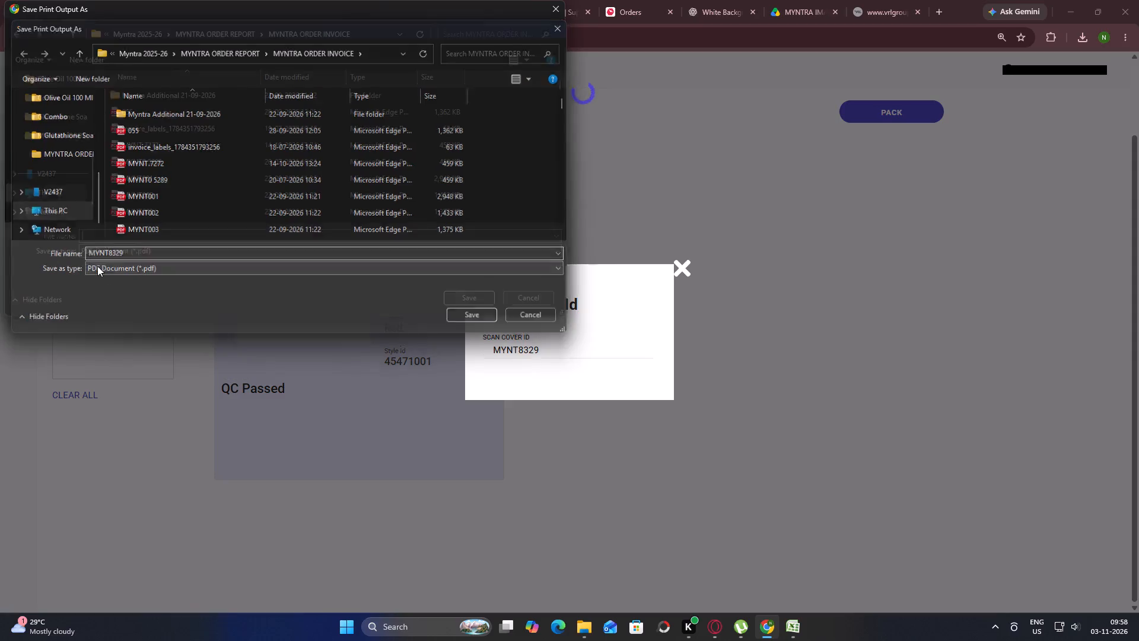
{"action": "key", "text": "ctrl+v"}
{"action": "key", "text": "Left"}
{"action": "key", "text": "Left"}
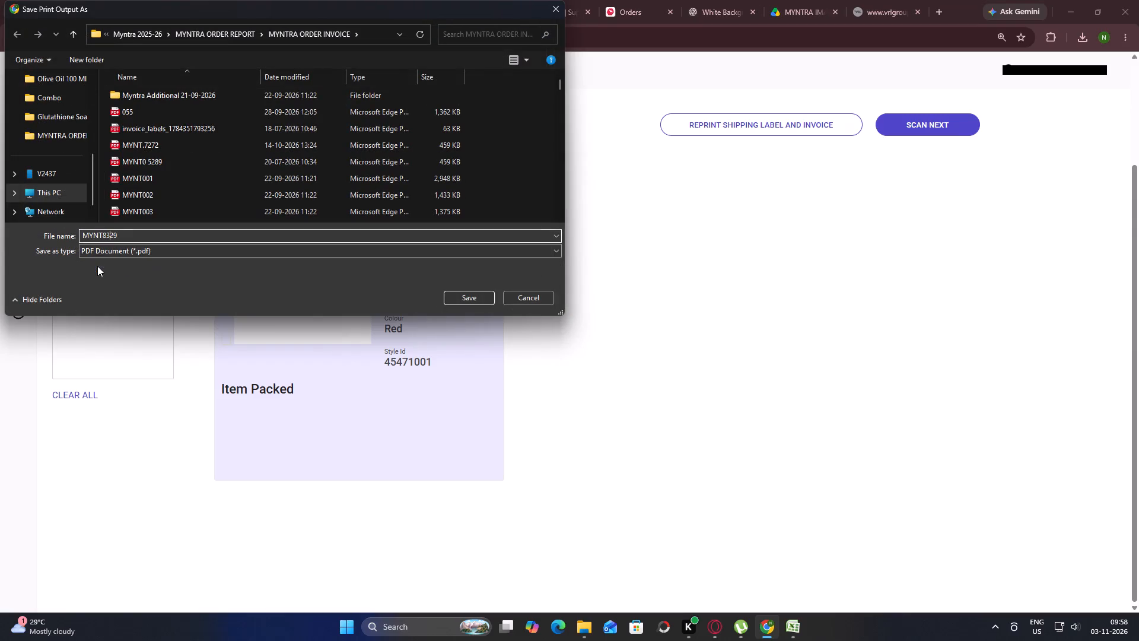
{"action": "key", "text": "Left"}
{"action": "key", "text": "Left"}
{"action": "key", "text": "0"}
{"action": "key", "text": "Return"}
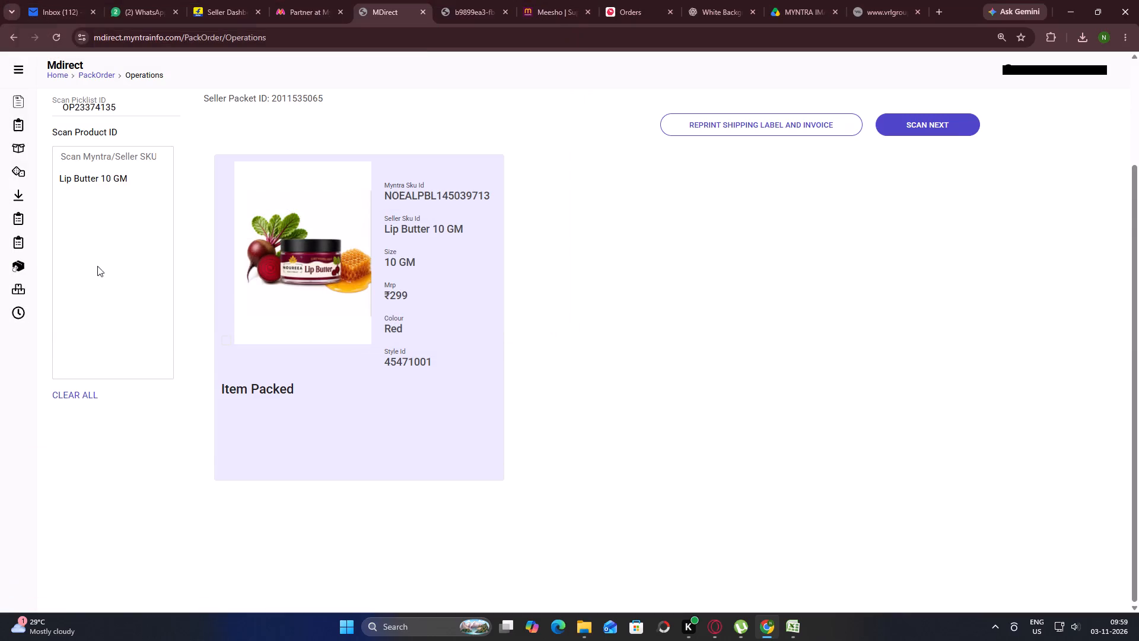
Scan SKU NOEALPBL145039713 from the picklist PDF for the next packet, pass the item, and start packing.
{"action": "left_click", "coordinate": [923, 125]}
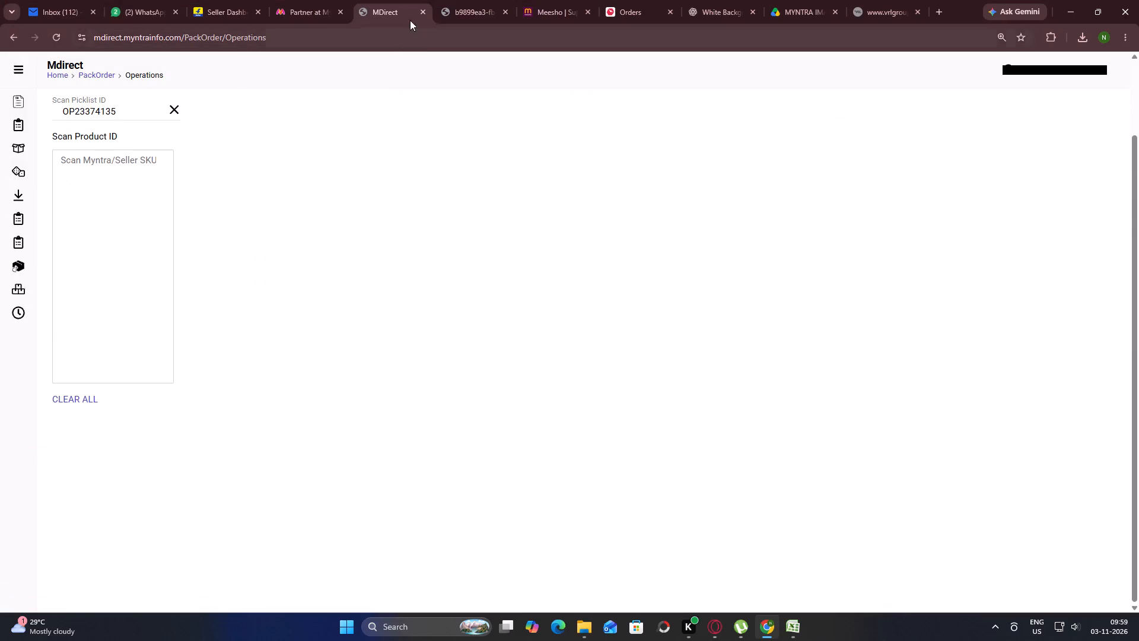
{"action": "left_click", "coordinate": [450, 7]}
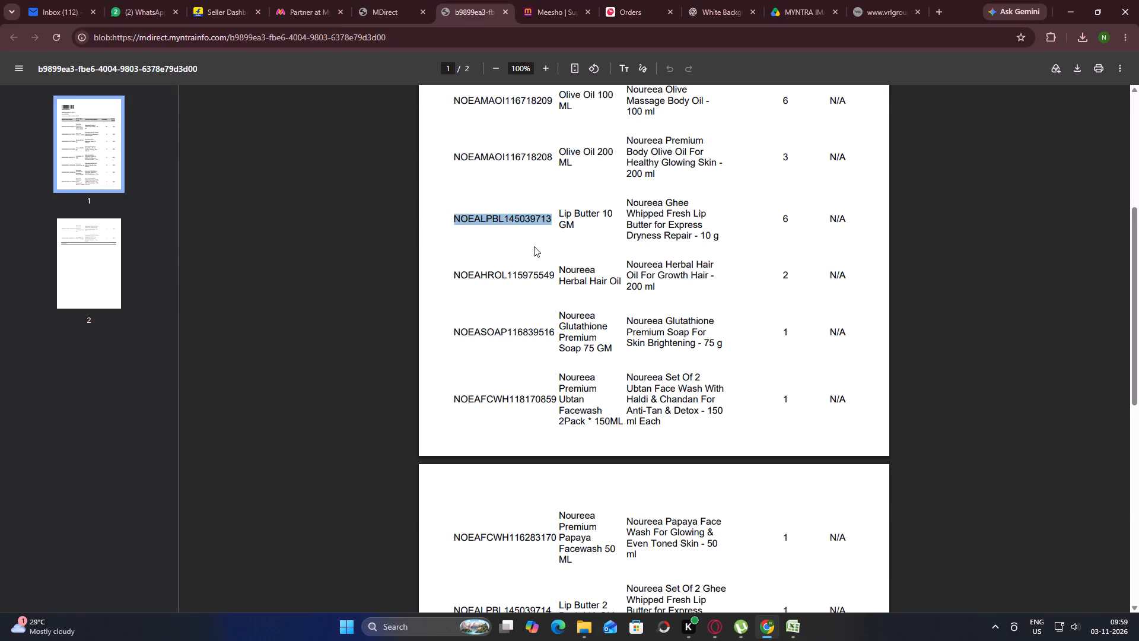
{"action": "key", "text": "ctrl+c"}
{"action": "left_click", "coordinate": [403, 6]}
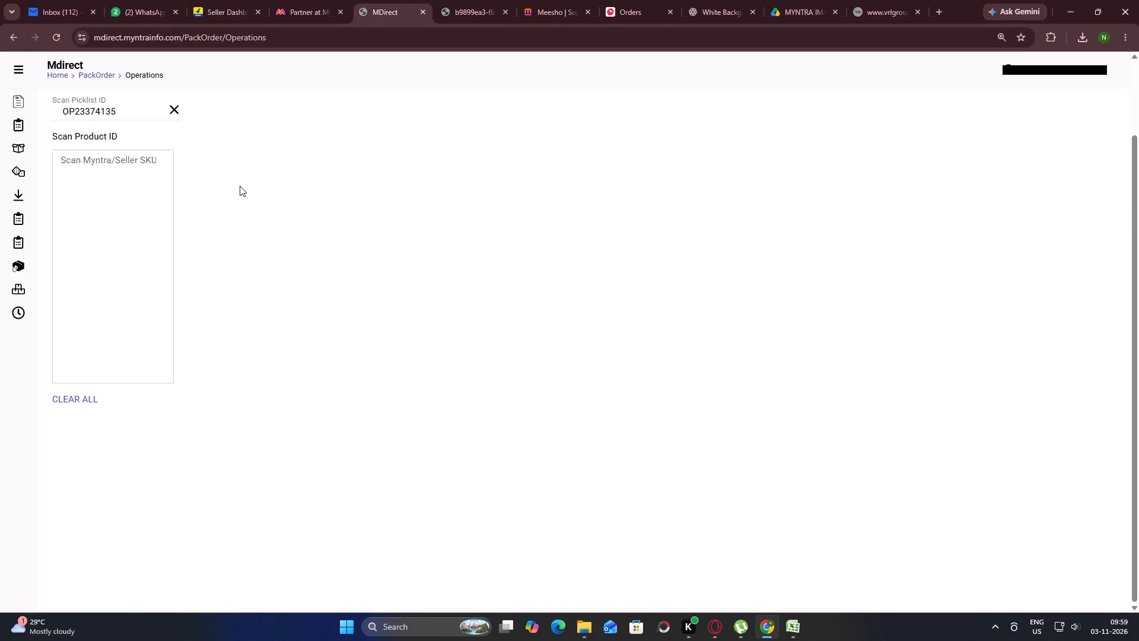
{"action": "key", "text": "ctrl+v"}
{"action": "key", "text": "Return"}
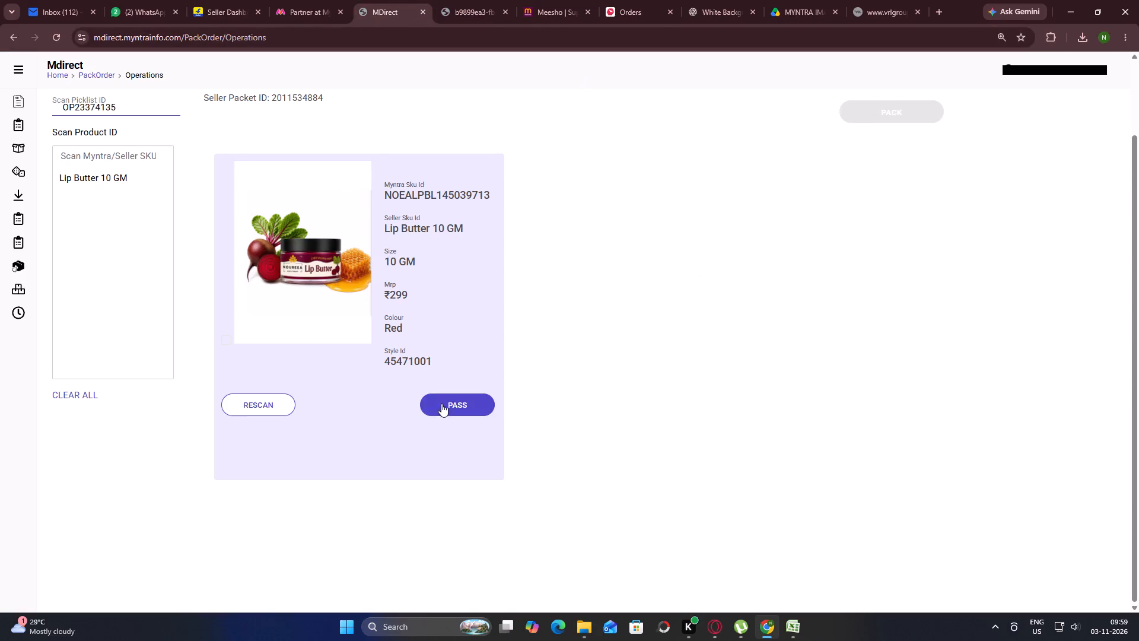
{"action": "left_click", "coordinate": [446, 404]}
{"action": "left_click", "coordinate": [899, 106]}
Copy package ID MYNT8330 from the PCKG ID column in Excel and submit it as the packet's cover ID in Mdirect.
{"action": "key", "text": "alt+Tab"}
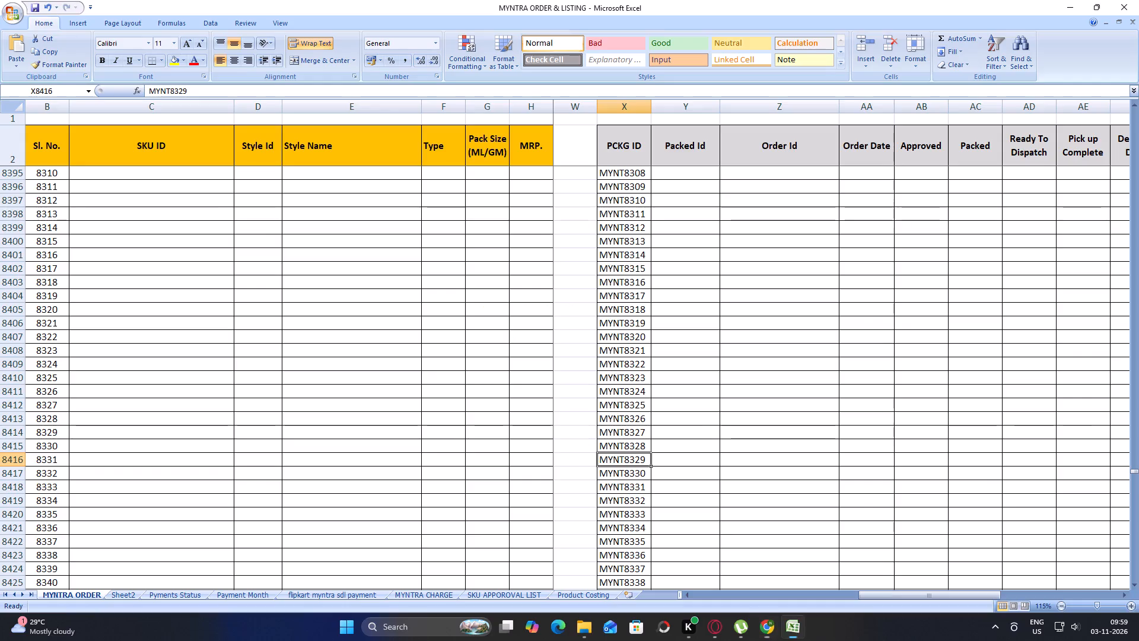
{"action": "left_click", "coordinate": [622, 473]}
{"action": "key", "text": "ctrl+c"}
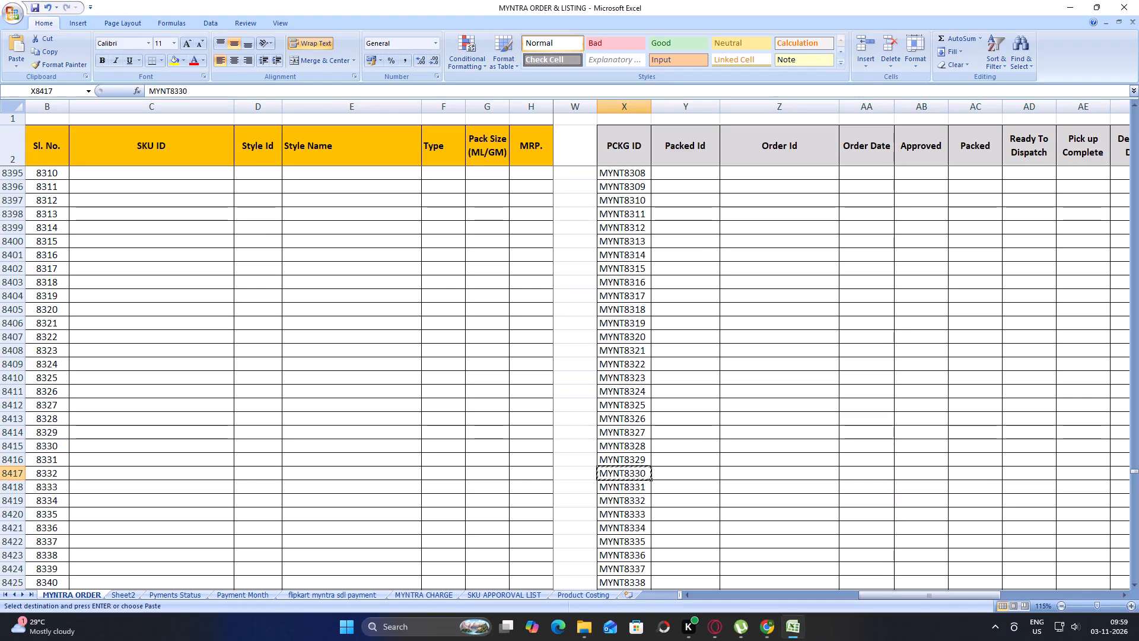
{"action": "key", "text": "alt+Tab"}
{"action": "left_click", "coordinate": [528, 339]}
{"action": "key", "text": "ctrl+v"}
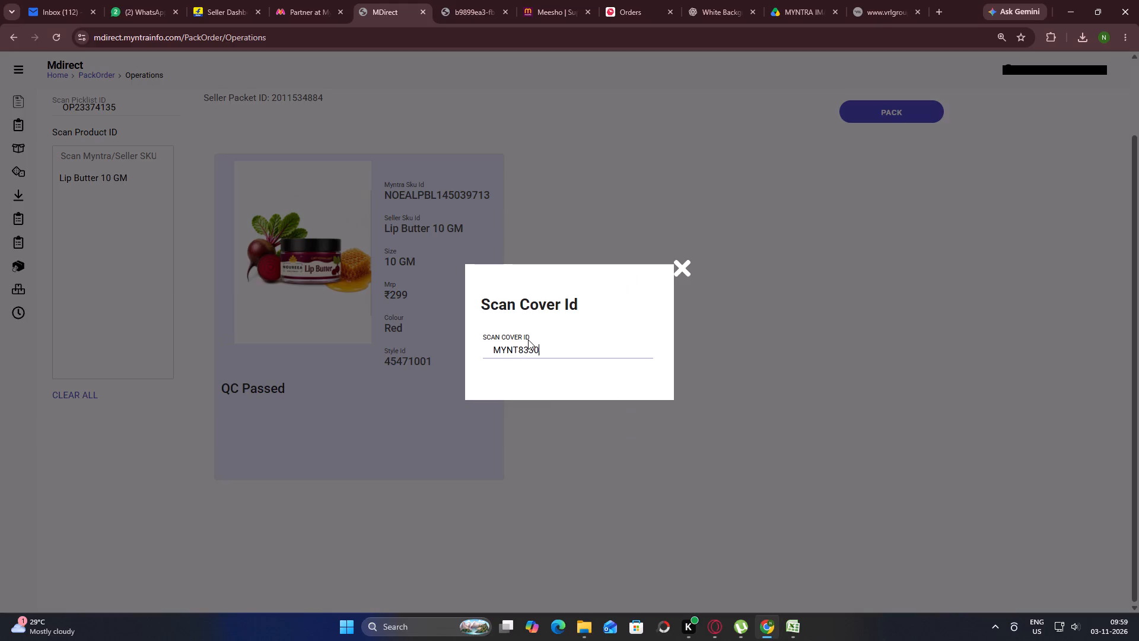
{"action": "key", "text": "Return"}
Save the packet's two print outputs as MYNT8330 and MYNT08330 in the MYNTRA ORDER INVOICE folder.
{"action": "left_click", "coordinate": [293, 254]}
{"action": "key", "text": "ctrl+v"}
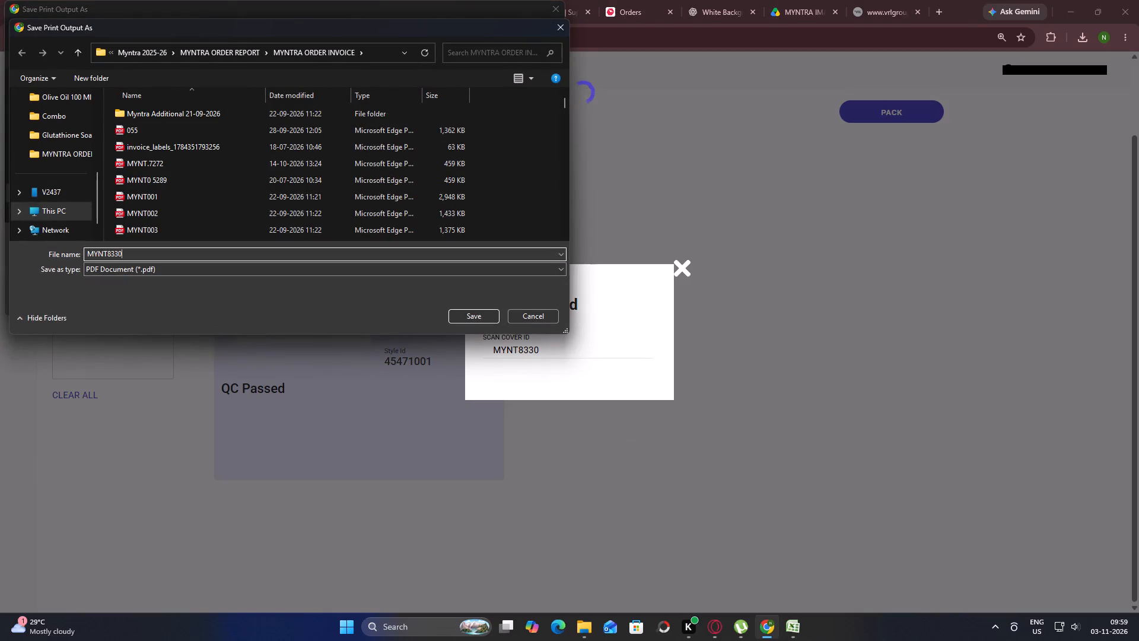
{"action": "key", "text": "Return"}
{"action": "key", "text": "ctrl+v"}
{"action": "key", "text": "Left"}
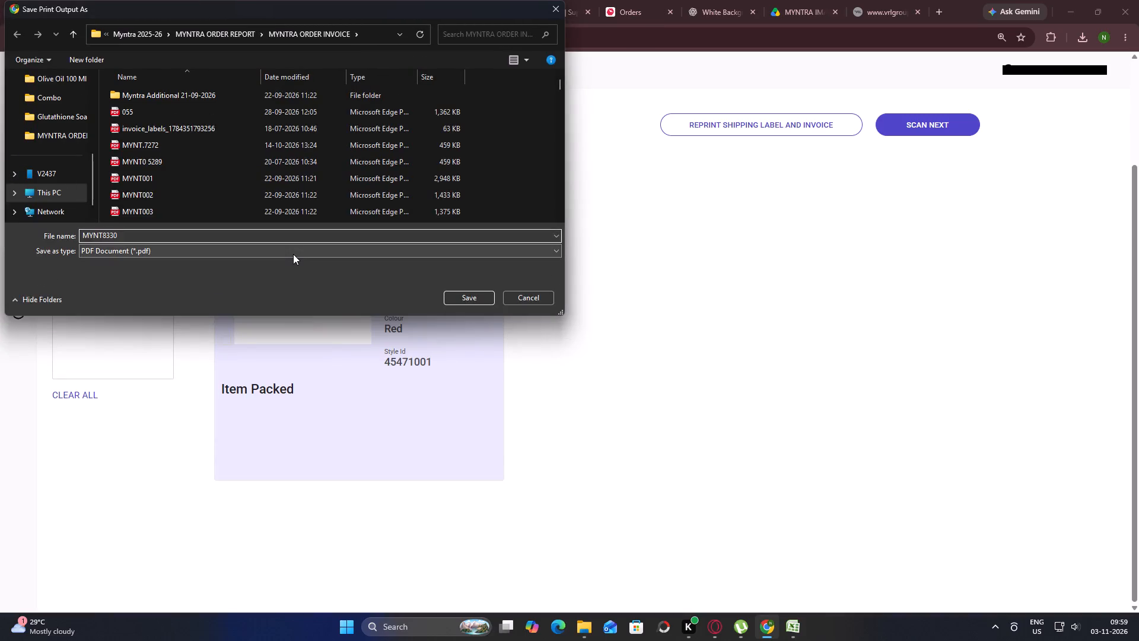
{"action": "key", "text": "Left"}
{"action": "key", "text": "Left"}
{"action": "key", "text": "Left"}
{"action": "key", "text": "0"}
{"action": "key", "text": "Return"}
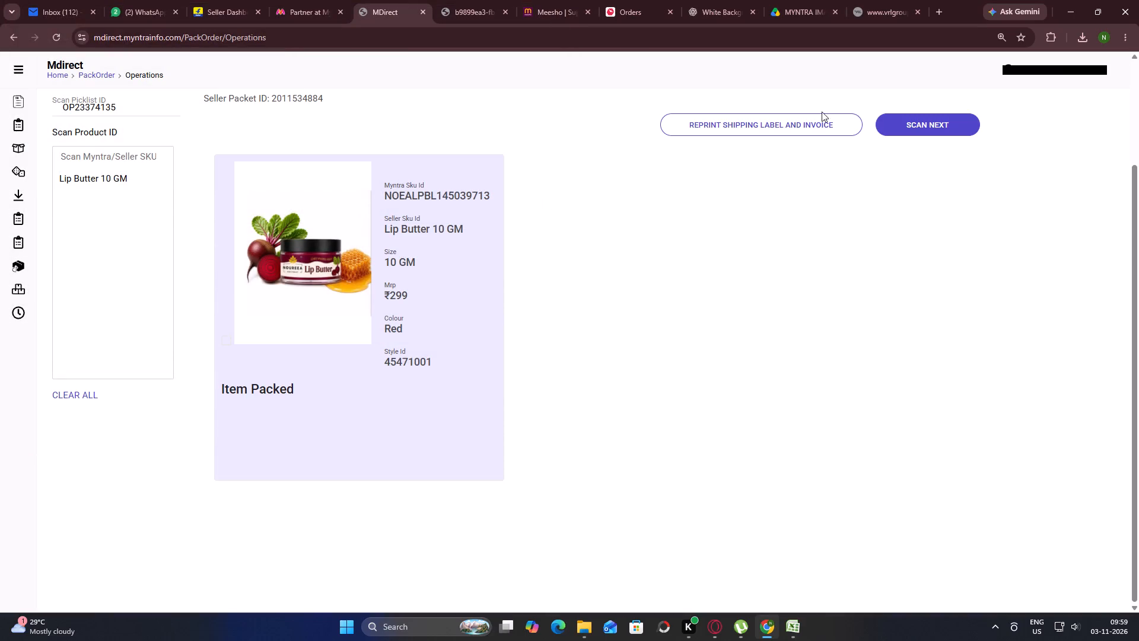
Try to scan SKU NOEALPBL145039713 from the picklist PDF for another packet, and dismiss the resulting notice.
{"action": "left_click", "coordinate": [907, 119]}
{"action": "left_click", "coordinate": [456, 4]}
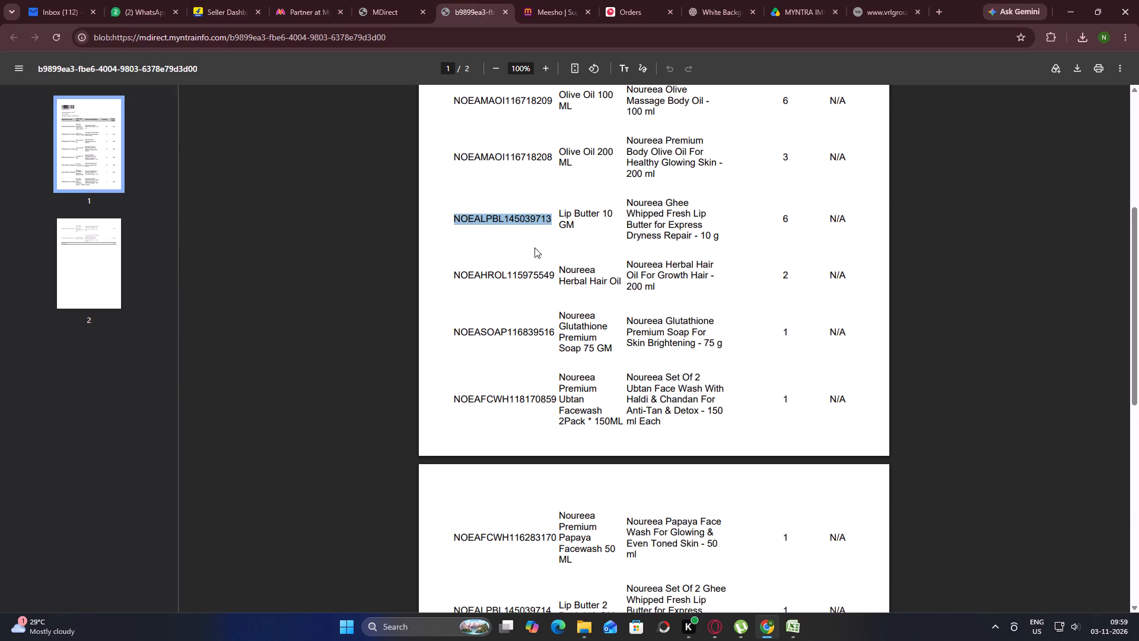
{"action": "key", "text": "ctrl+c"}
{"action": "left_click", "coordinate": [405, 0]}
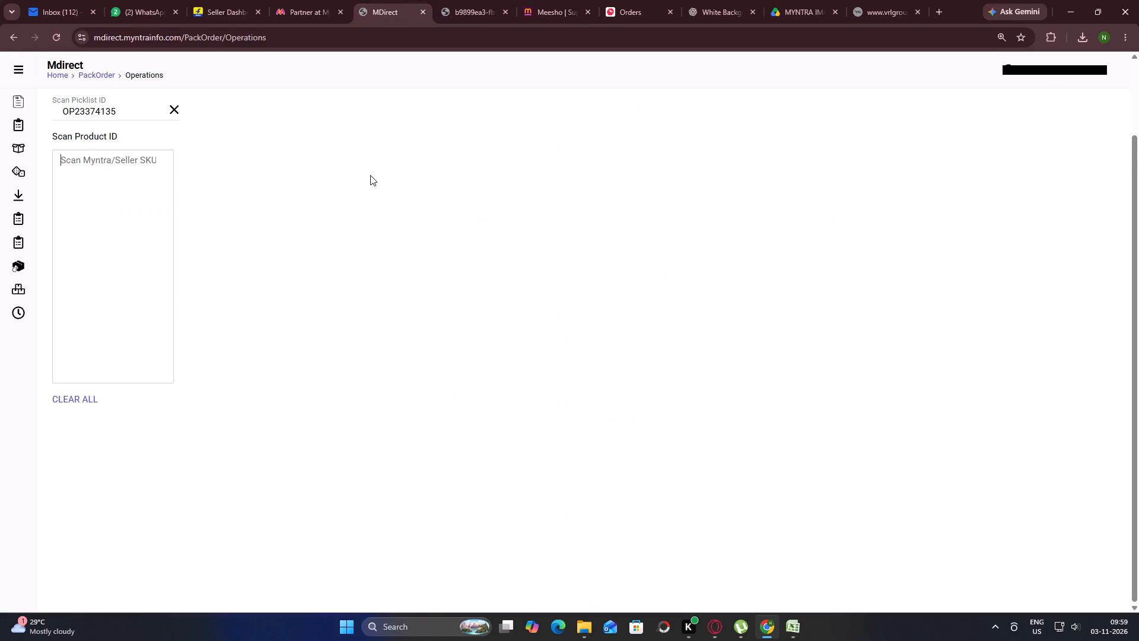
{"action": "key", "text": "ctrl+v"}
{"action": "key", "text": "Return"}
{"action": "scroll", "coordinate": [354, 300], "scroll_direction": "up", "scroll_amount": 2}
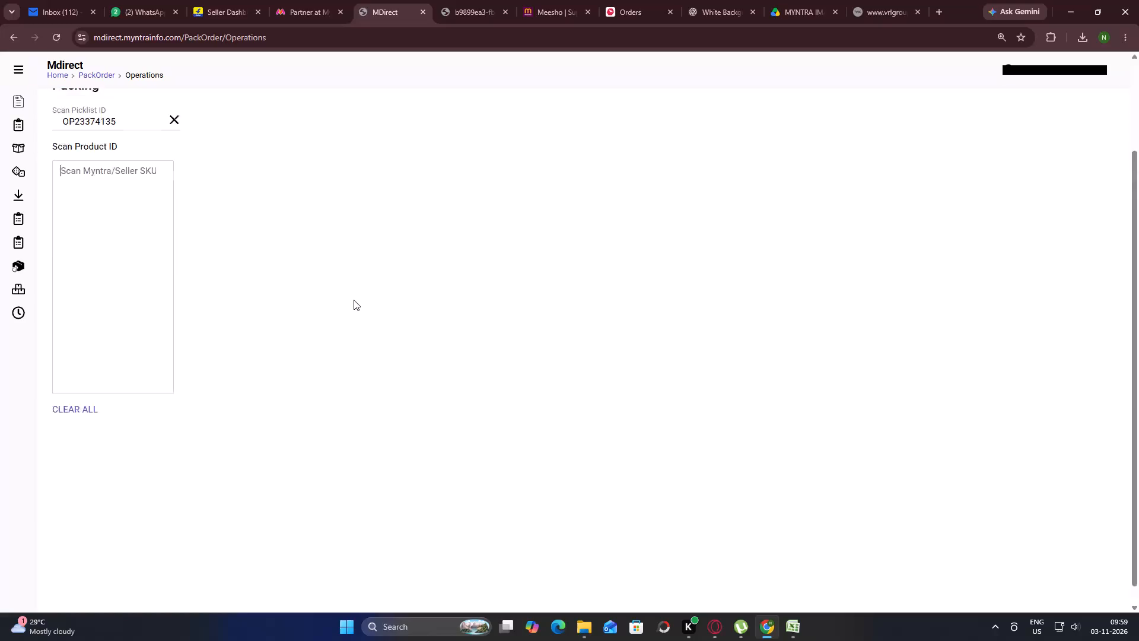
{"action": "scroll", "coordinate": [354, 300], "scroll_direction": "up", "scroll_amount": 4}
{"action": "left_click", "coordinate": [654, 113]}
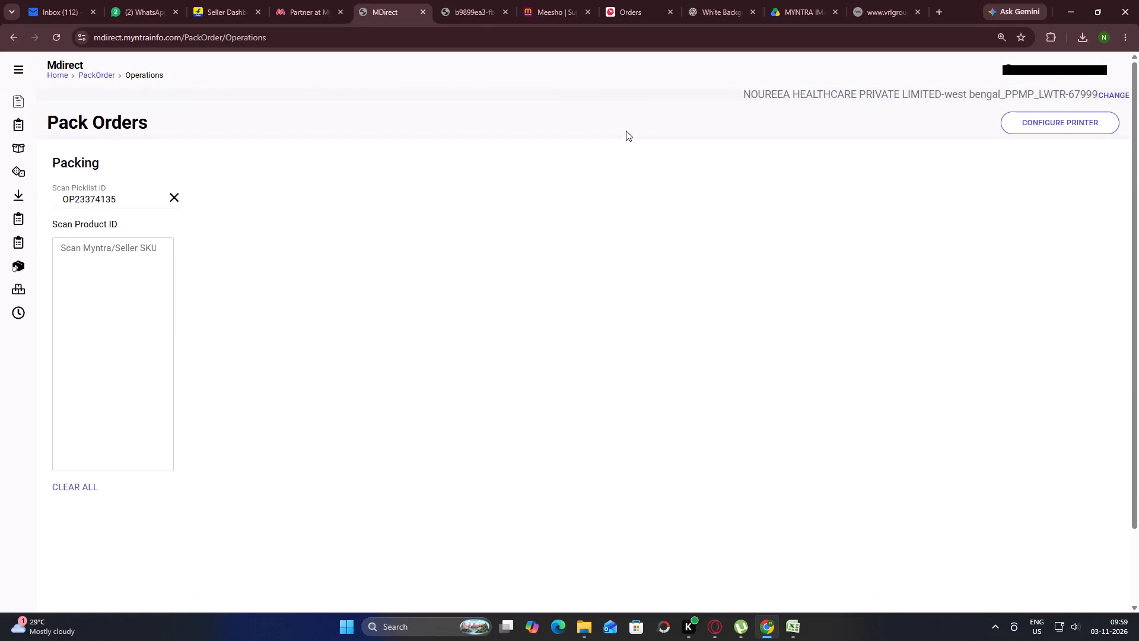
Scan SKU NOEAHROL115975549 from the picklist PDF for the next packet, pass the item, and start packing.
{"action": "left_click", "coordinate": [469, 10]}
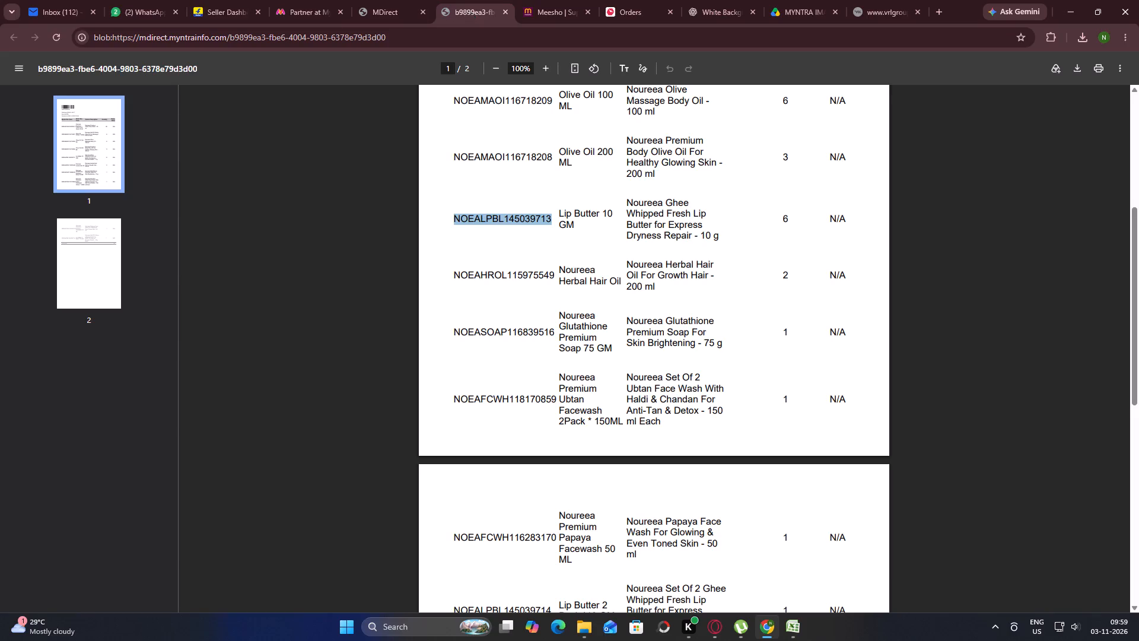
{"action": "double_click", "coordinate": [517, 278]}
{"action": "key", "text": "ctrl+c"}
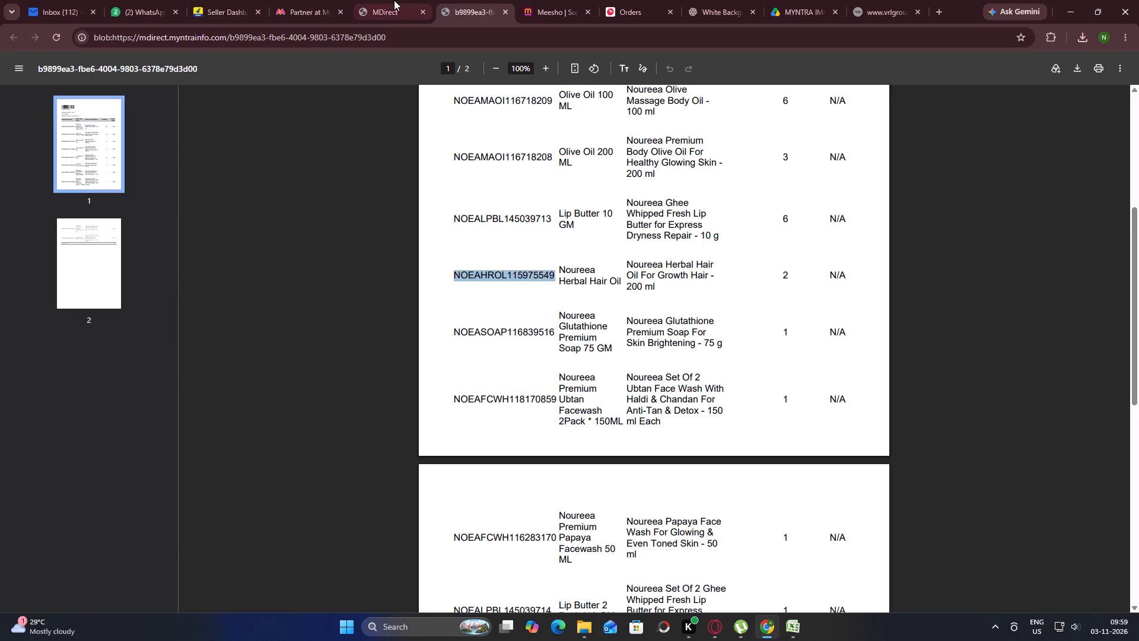
{"action": "left_click", "coordinate": [400, 2]}
{"action": "left_click", "coordinate": [112, 247]}
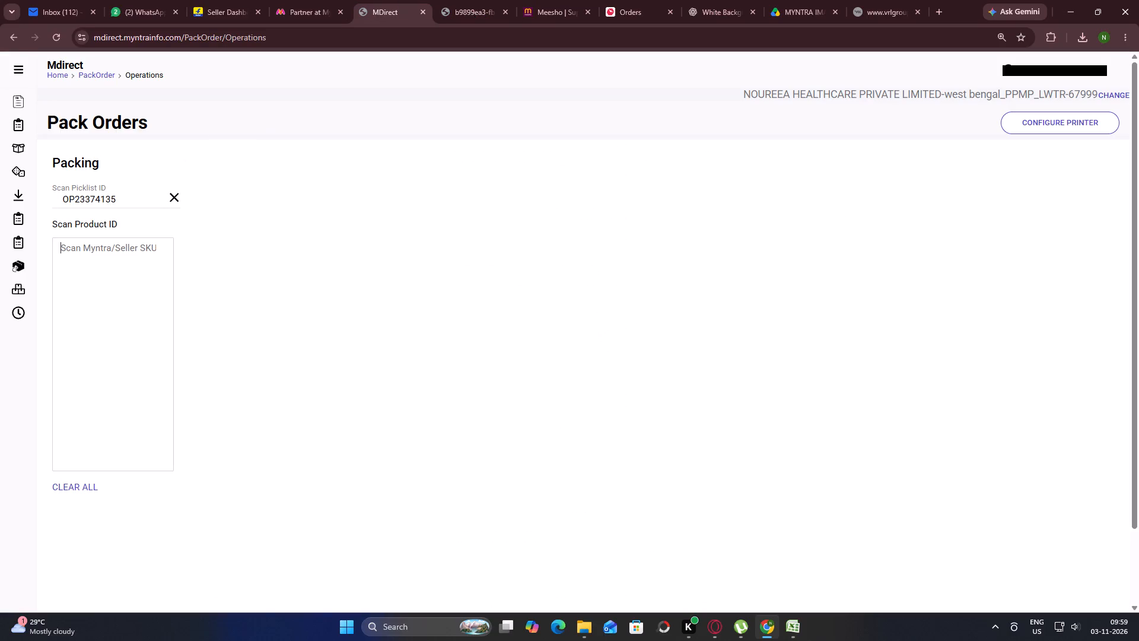
{"action": "key", "text": "ctrl+v"}
{"action": "key", "text": "Return"}
{"action": "left_click", "coordinate": [444, 491]}
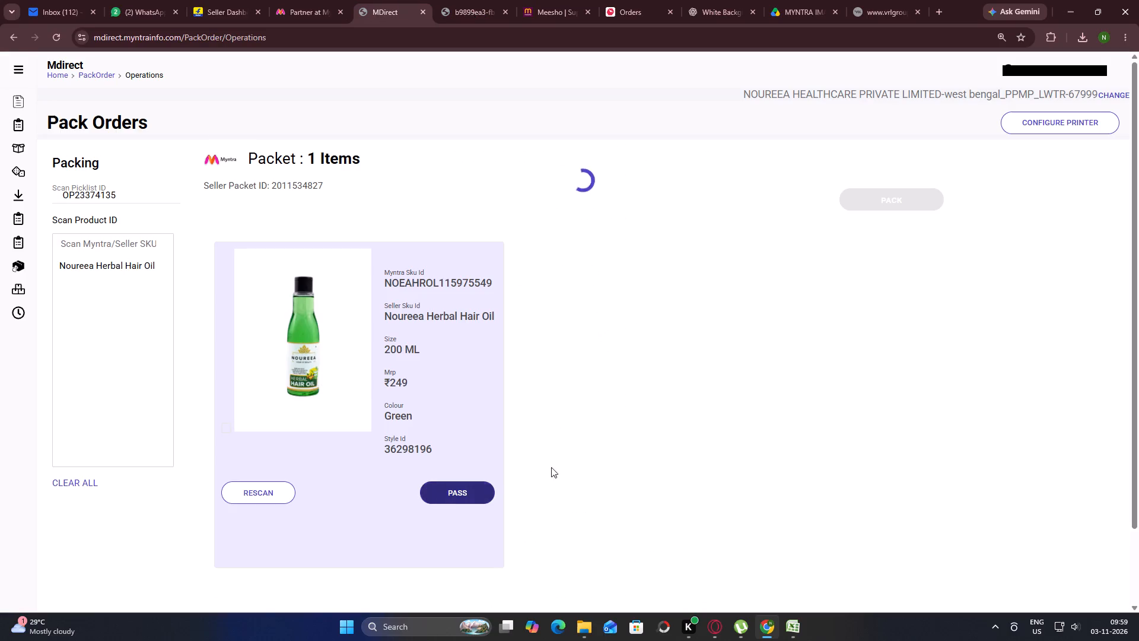
{"action": "left_click", "coordinate": [890, 196]}
Copy package ID MYNT8331 from the PCKG ID column in Excel and submit it as the packet's cover ID in Mdirect.
{"action": "key", "text": "alt+Tab"}
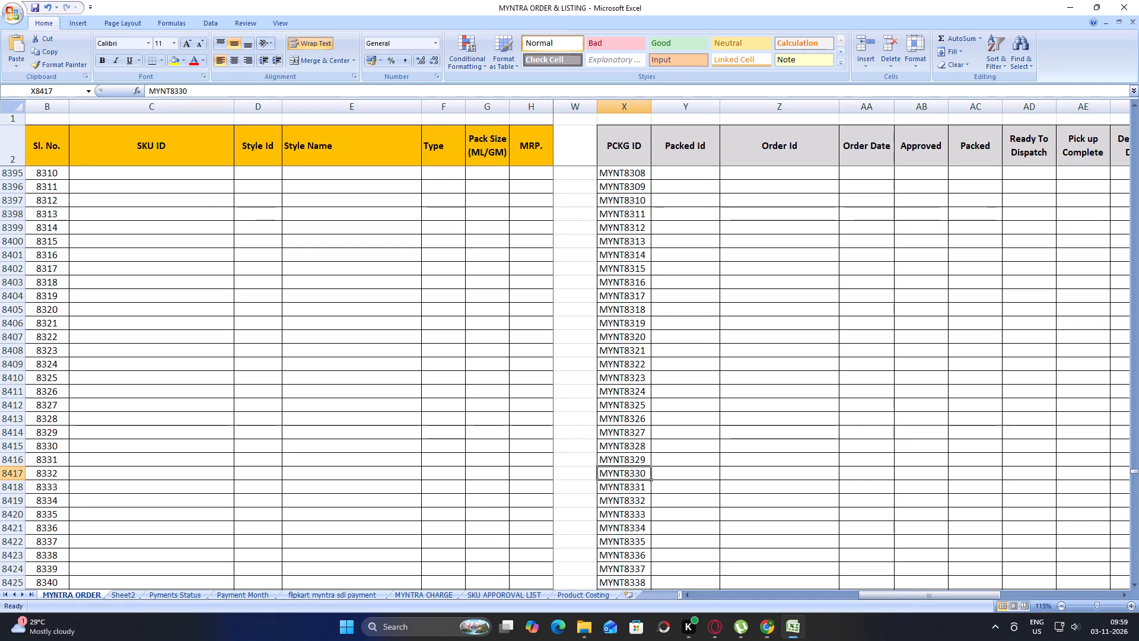
{"action": "scroll", "coordinate": [629, 383], "scroll_direction": "down", "scroll_amount": 2}
{"action": "left_click", "coordinate": [630, 407]}
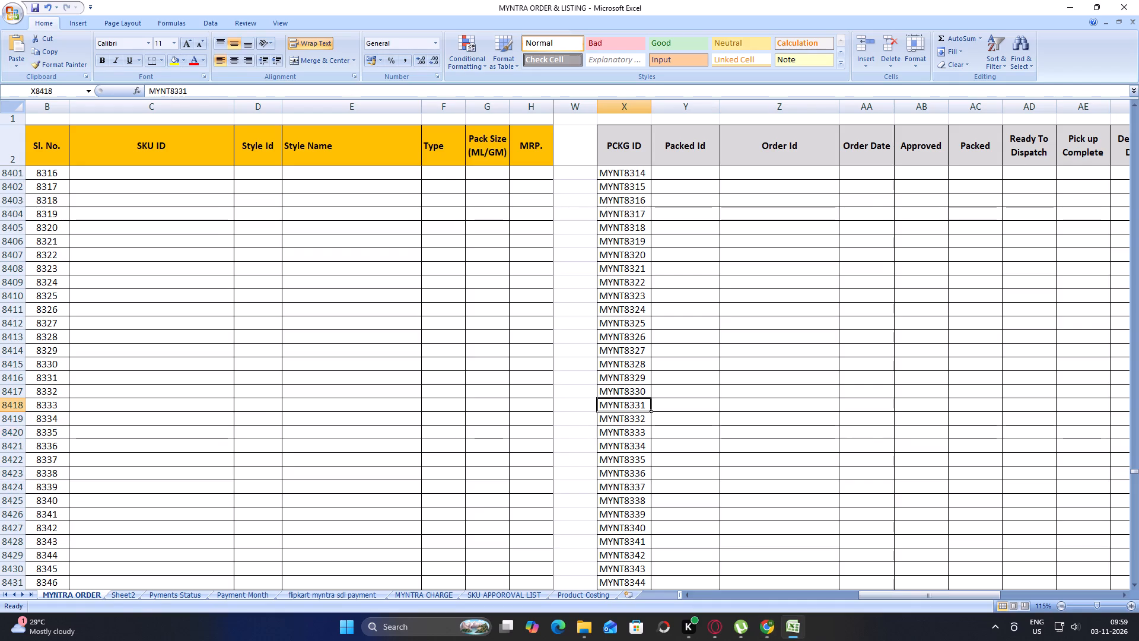
{"action": "key", "text": "ctrl+c"}
{"action": "key", "text": "alt+Tab"}
{"action": "left_click", "coordinate": [552, 353]}
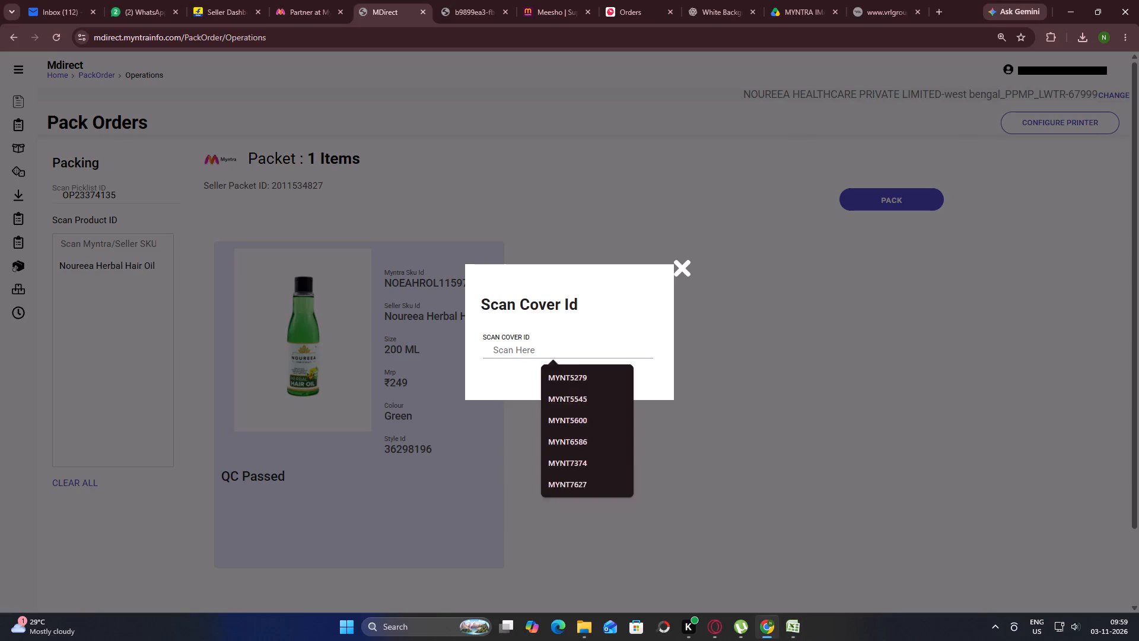
{"action": "key", "text": "ctrl+v"}
{"action": "key", "text": "Return"}
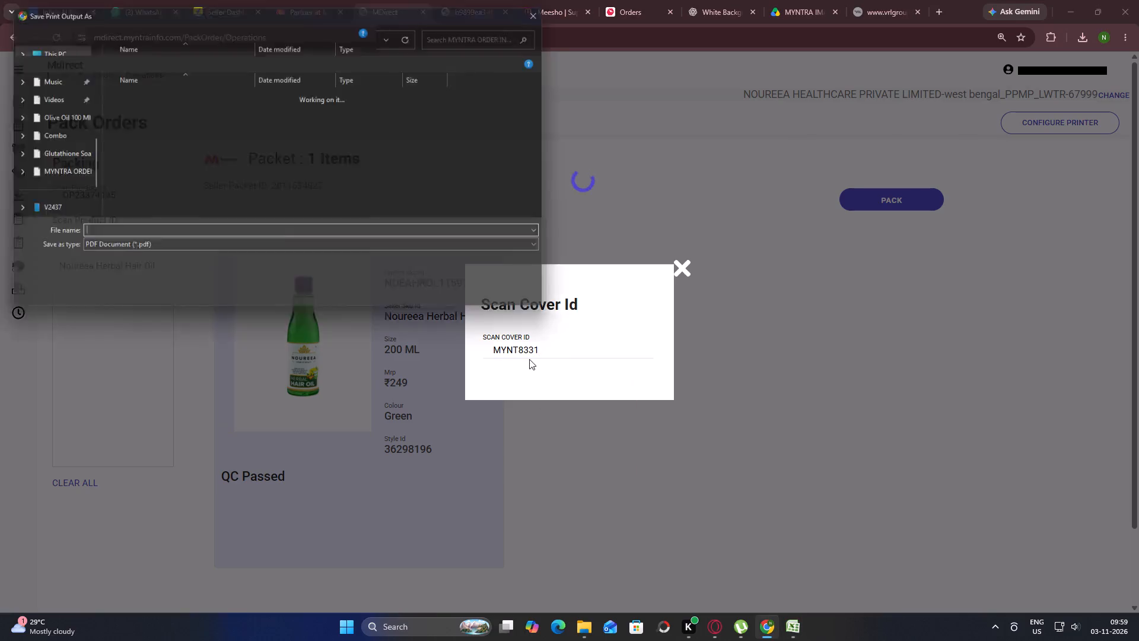
{"action": "key", "text": "ctrl+v"}
{"action": "key", "text": "Return"}
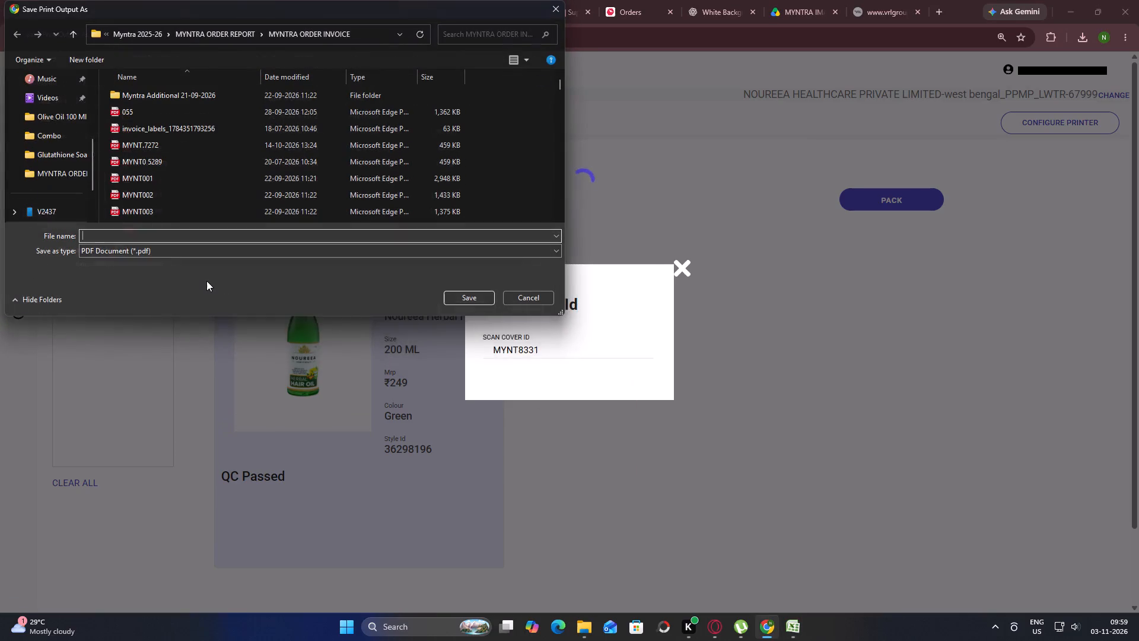
{"action": "key", "text": "ctrl+v"}
{"action": "key", "text": "Left"}
{"action": "key", "text": "Left"}
{"action": "key", "text": "Left"}
{"action": "key", "text": "Left"}
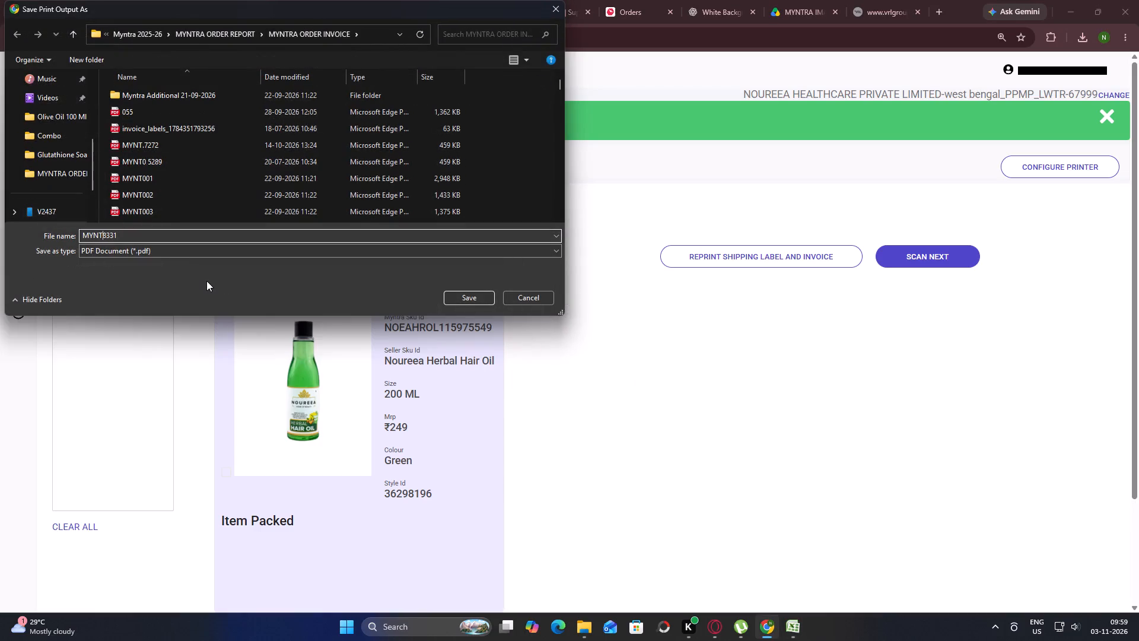
{"action": "key", "text": "0"}
{"action": "key", "text": "Return"}
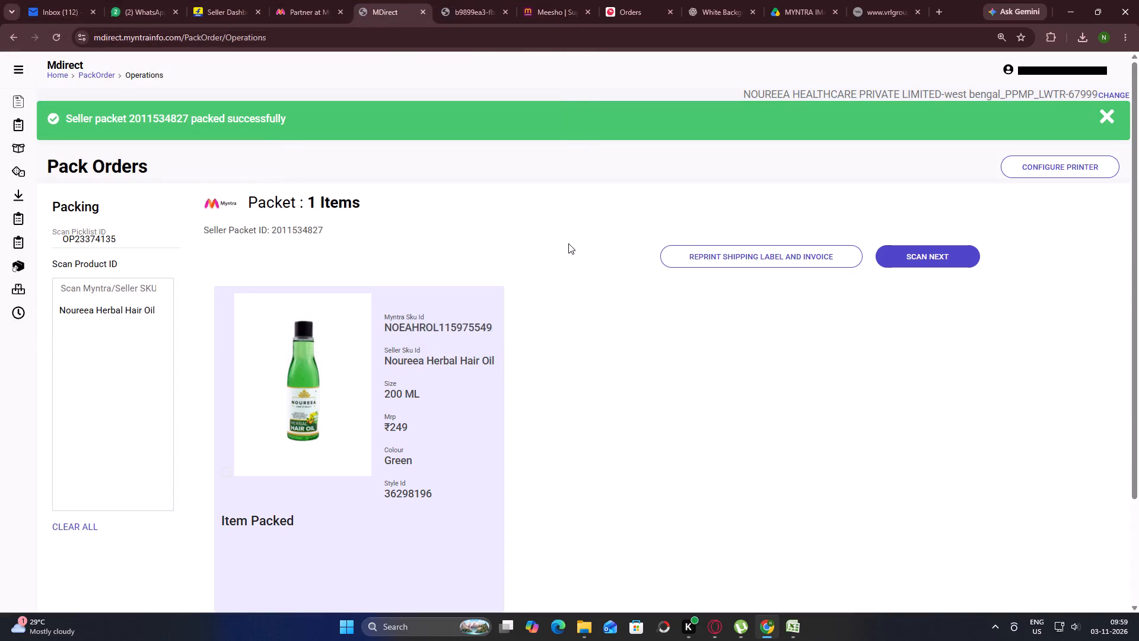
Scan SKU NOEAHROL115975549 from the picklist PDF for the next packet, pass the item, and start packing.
{"action": "left_click", "coordinate": [921, 265]}
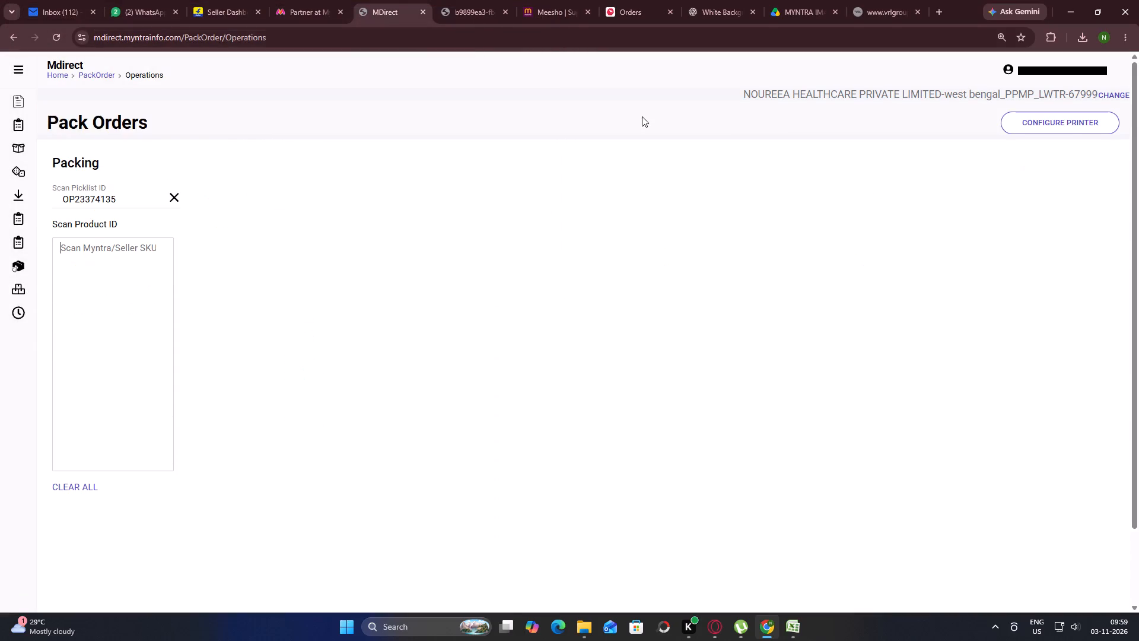
{"action": "left_click", "coordinate": [465, 0]}
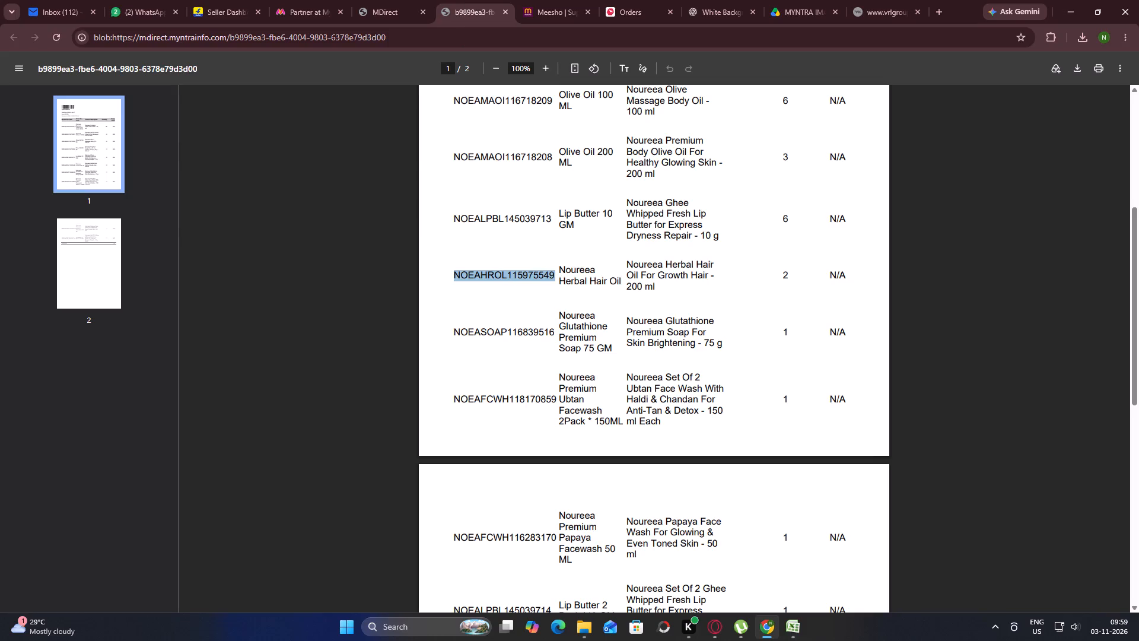
{"action": "key", "text": "ctrl+c"}
{"action": "left_click", "coordinate": [404, 0]}
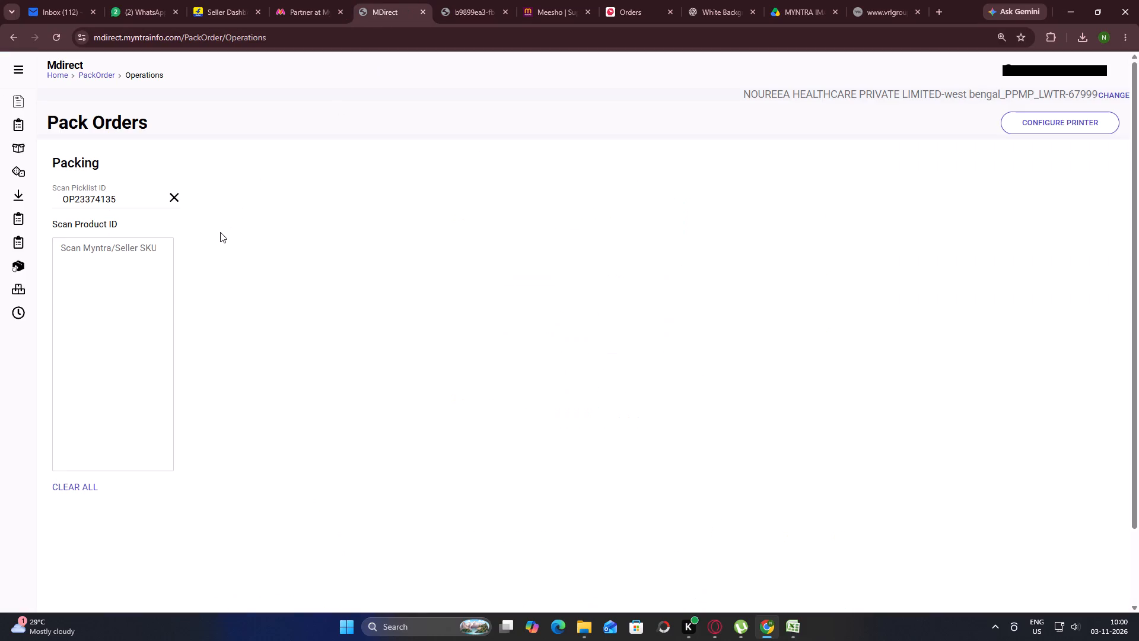
{"action": "key", "text": "ctrl+v"}
{"action": "key", "text": "Return"}
{"action": "left_click", "coordinate": [476, 507]}
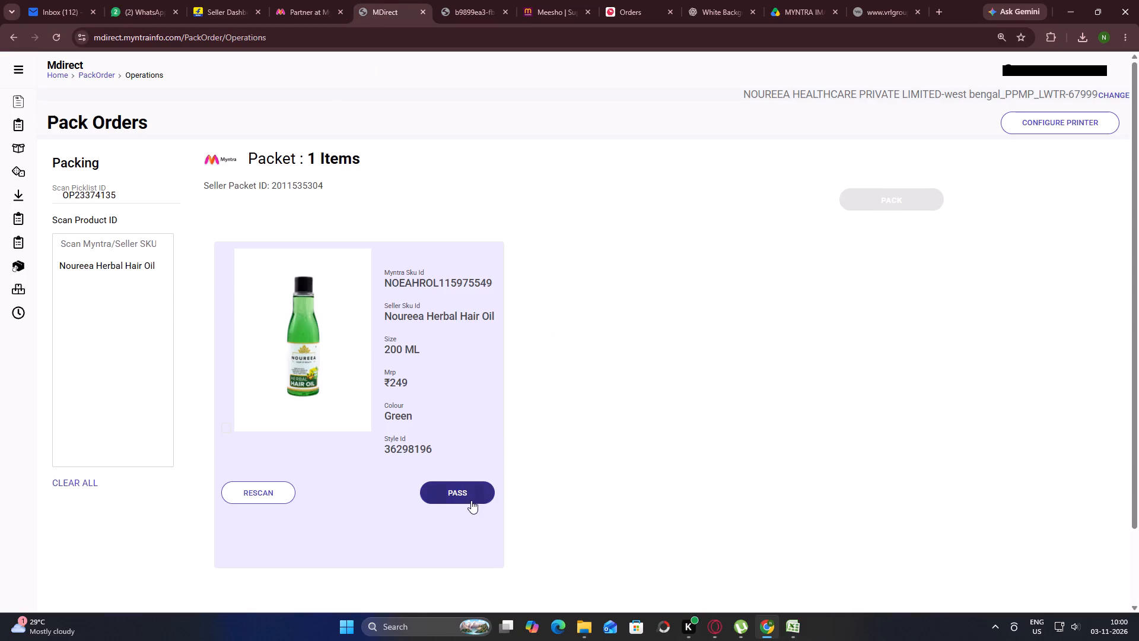
{"action": "left_click", "coordinate": [471, 499]}
{"action": "left_click", "coordinate": [892, 201]}
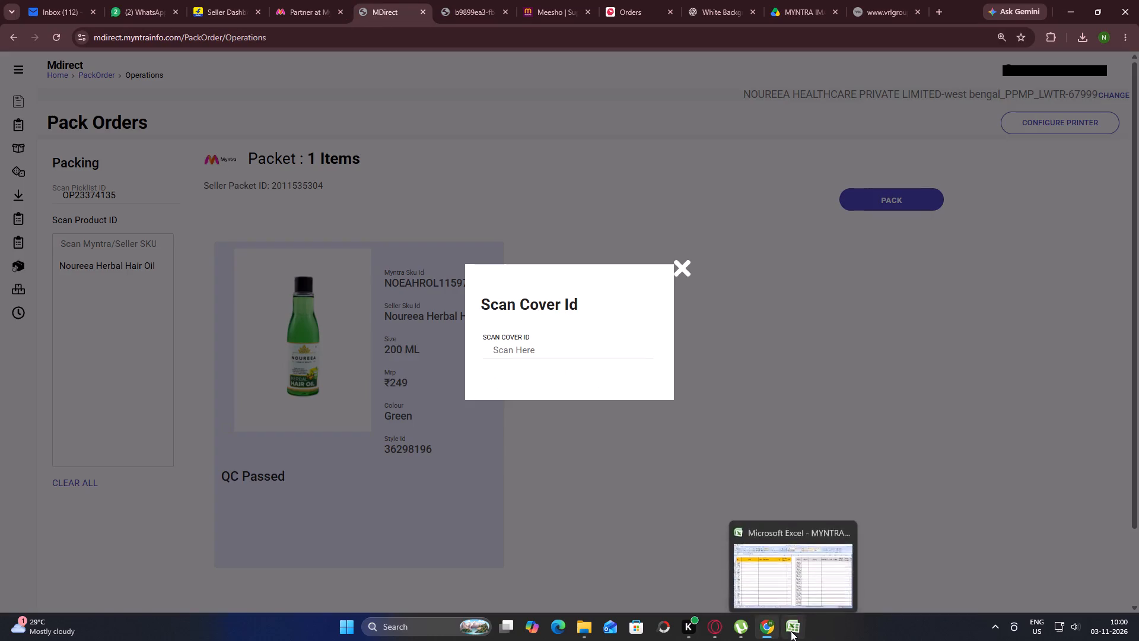
Copy package ID MYNT8332 from the PCKG ID column in Excel and submit it as the packet's cover ID in Mdirect.
{"action": "left_click", "coordinate": [791, 631]}
{"action": "left_click", "coordinate": [628, 417]}
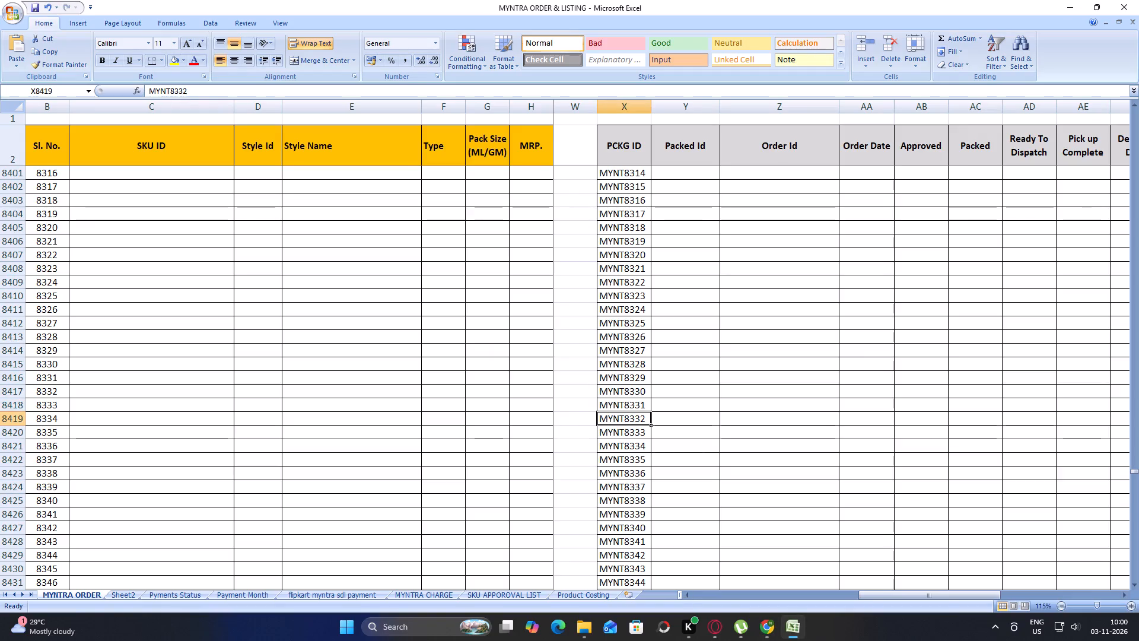
{"action": "key", "text": "ctrl+c"}
{"action": "key", "text": "alt+Tab"}
{"action": "left_click", "coordinate": [539, 342]}
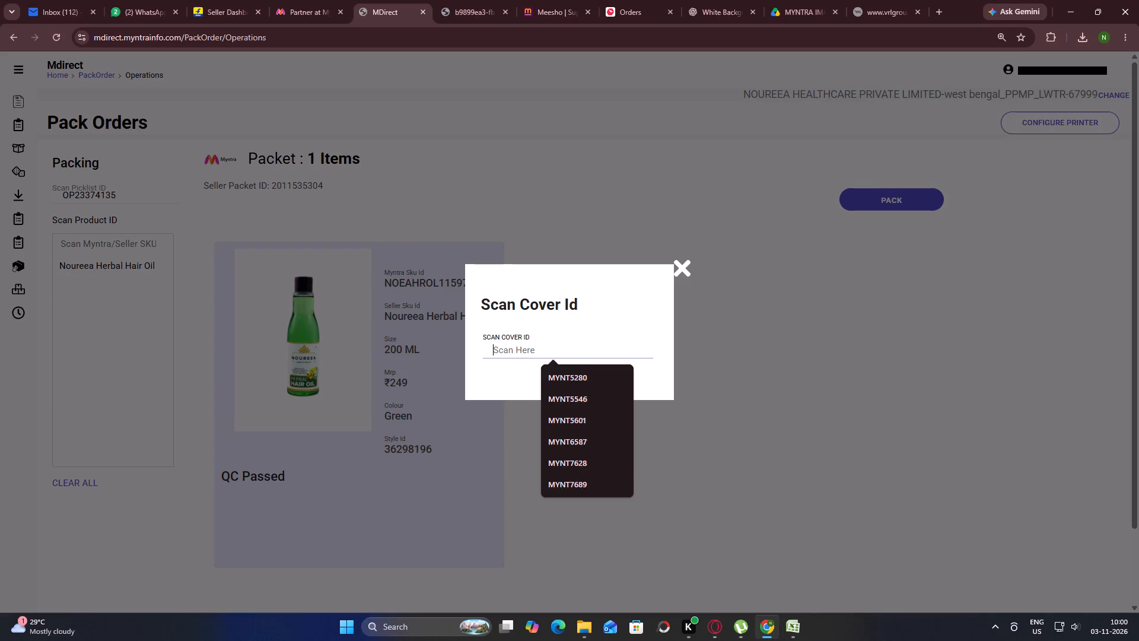
{"action": "key", "text": "ctrl+v"}
{"action": "key", "text": "Return"}
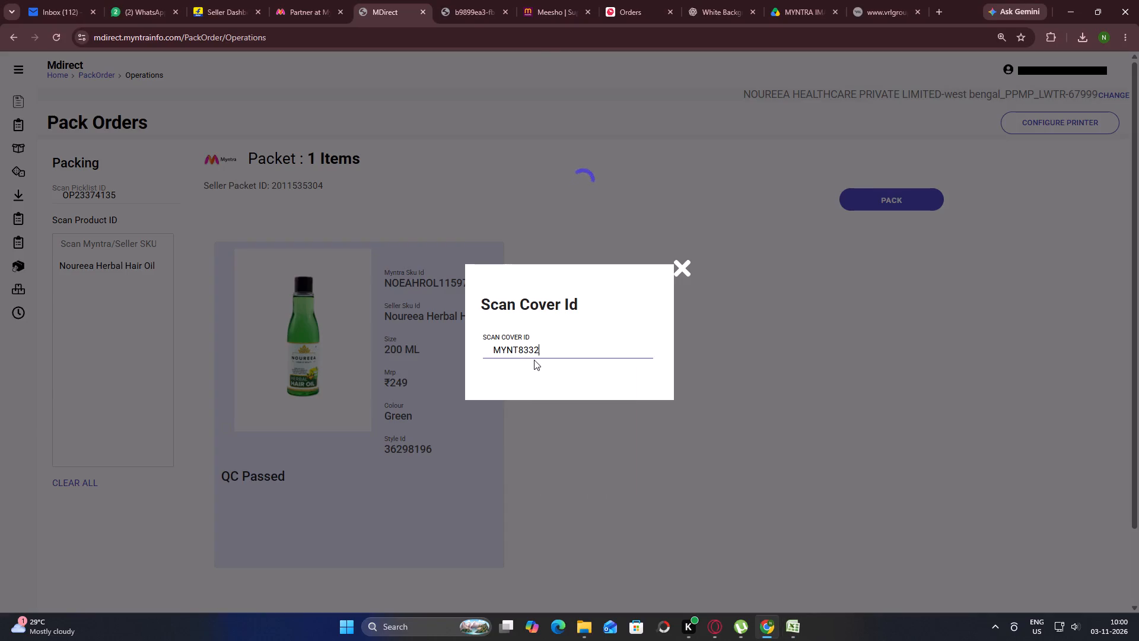
{"action": "left_click", "coordinate": [101, 258]}
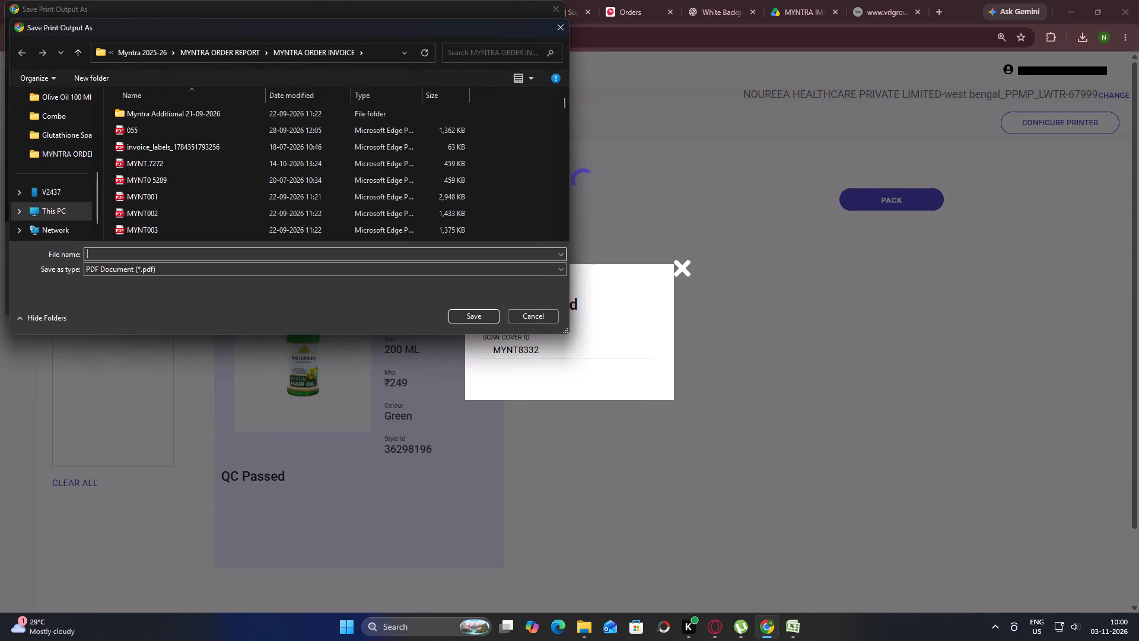
{"action": "key", "text": "ctrl+v"}
{"action": "key", "text": "Return"}
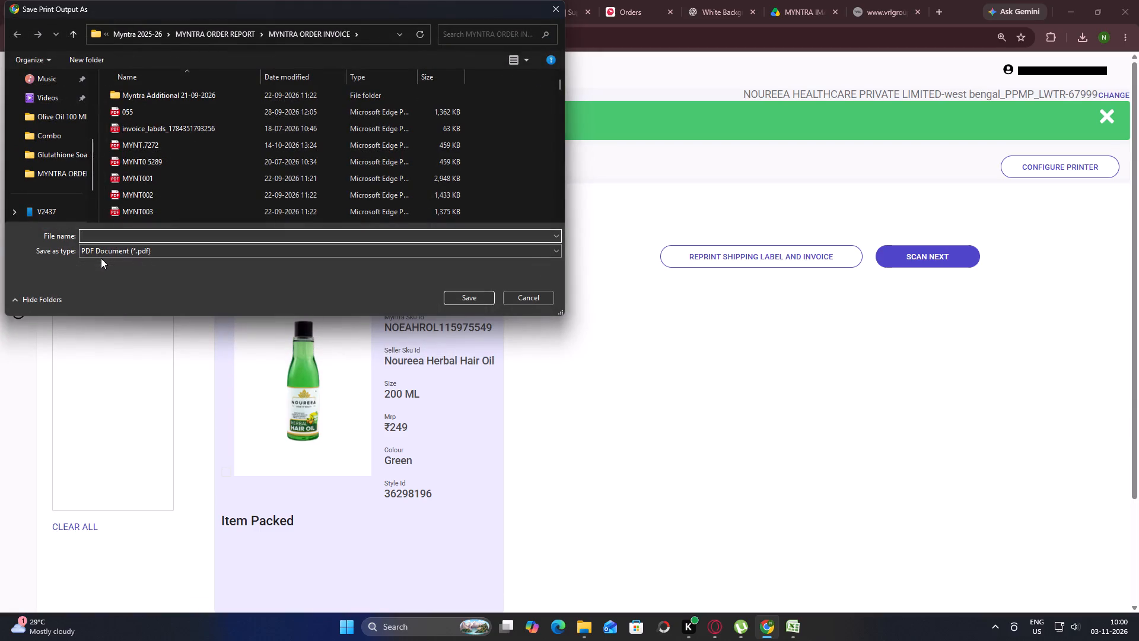
{"action": "key", "text": "ctrl+v"}
{"action": "key", "text": "Left"}
{"action": "key", "text": "Left"}
{"action": "key", "text": "Left"}
{"action": "key", "text": "Left"}
{"action": "key", "text": "0"}
{"action": "key", "text": "Return"}
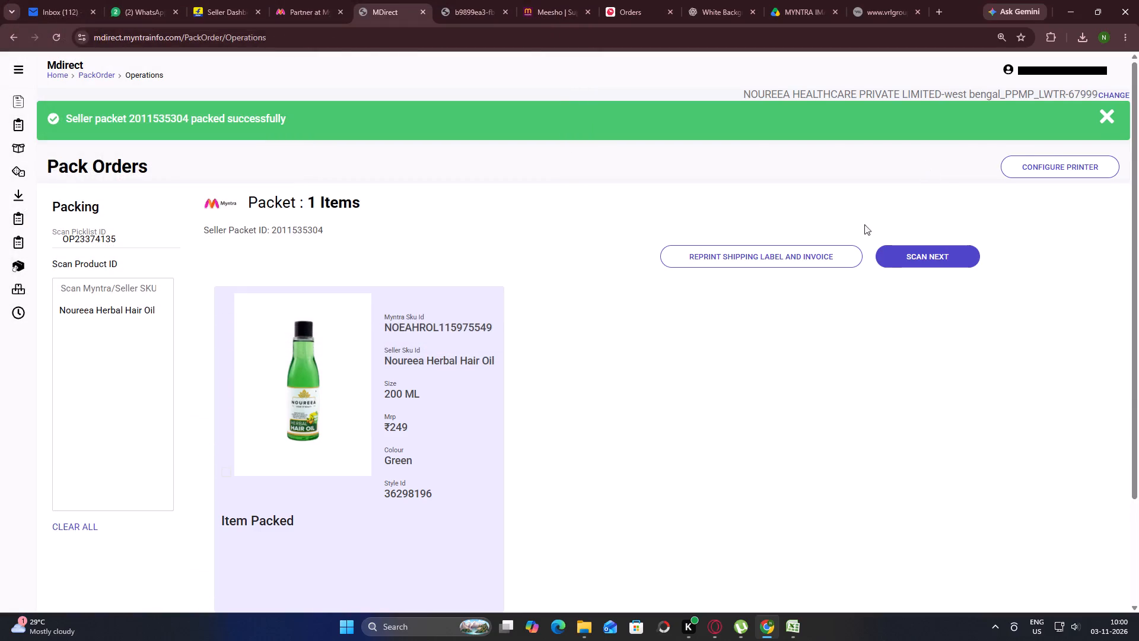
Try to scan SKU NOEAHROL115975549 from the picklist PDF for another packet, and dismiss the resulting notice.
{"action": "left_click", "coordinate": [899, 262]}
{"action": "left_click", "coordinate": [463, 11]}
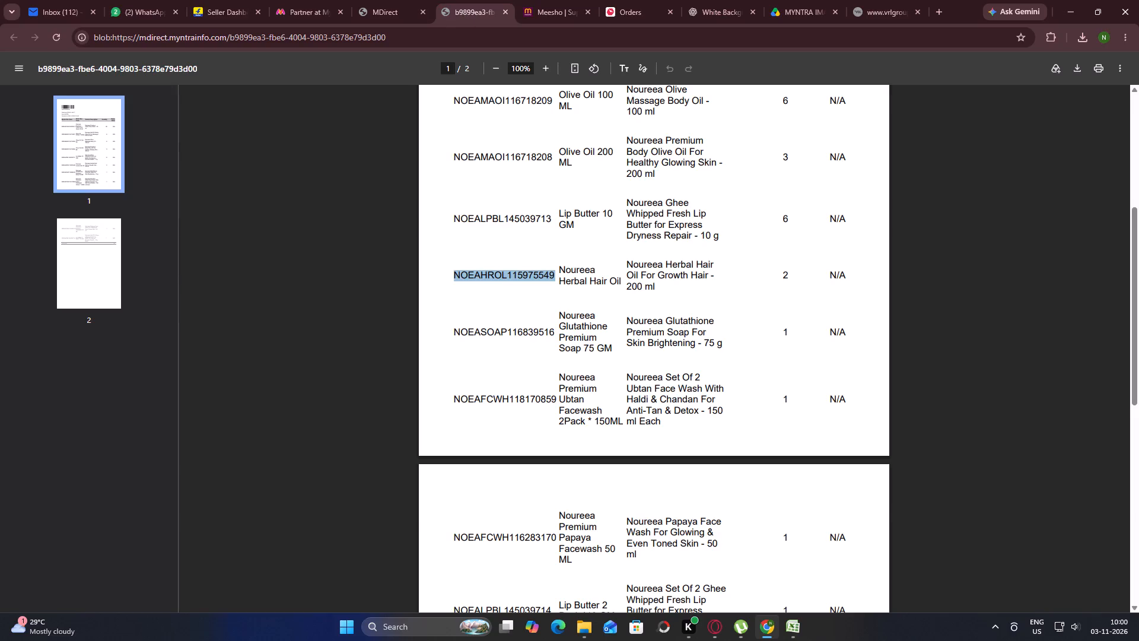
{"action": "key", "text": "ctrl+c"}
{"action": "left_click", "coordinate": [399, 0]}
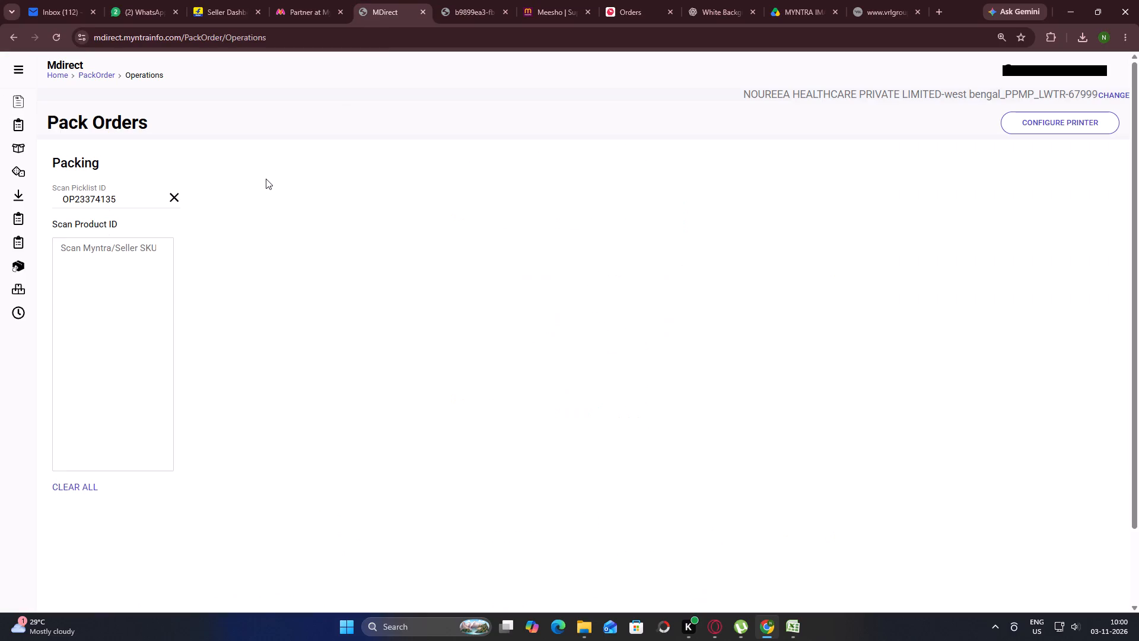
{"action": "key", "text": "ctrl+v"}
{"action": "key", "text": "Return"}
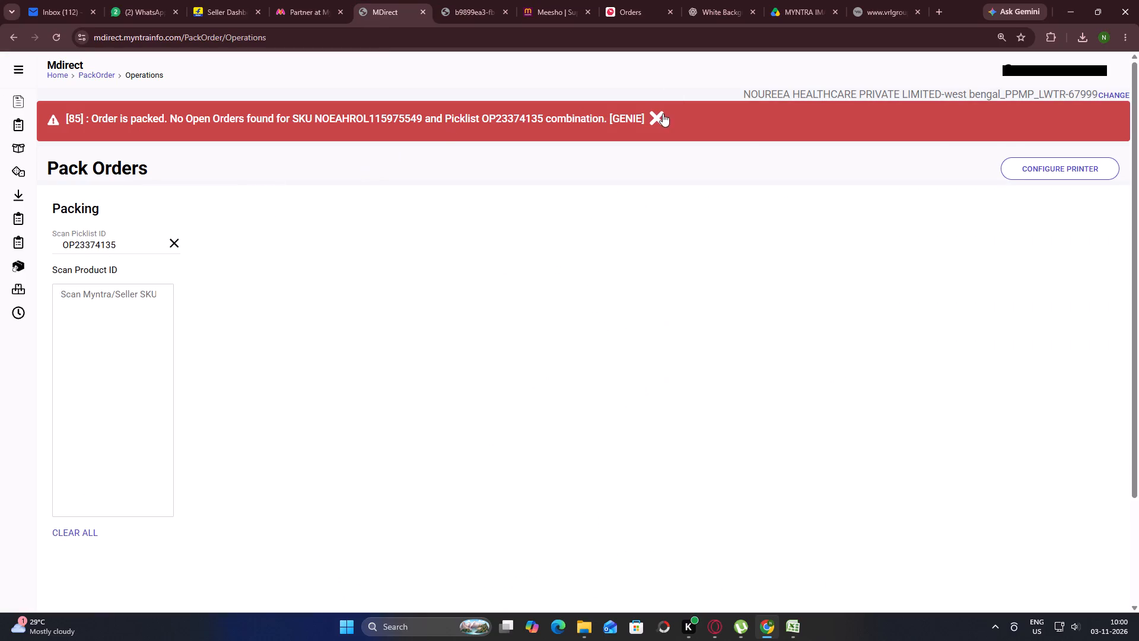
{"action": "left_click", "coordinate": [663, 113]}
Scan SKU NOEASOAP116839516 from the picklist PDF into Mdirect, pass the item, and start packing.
{"action": "left_click", "coordinate": [471, 11]}
{"action": "scroll", "coordinate": [533, 293], "scroll_direction": "down", "scroll_amount": 2}
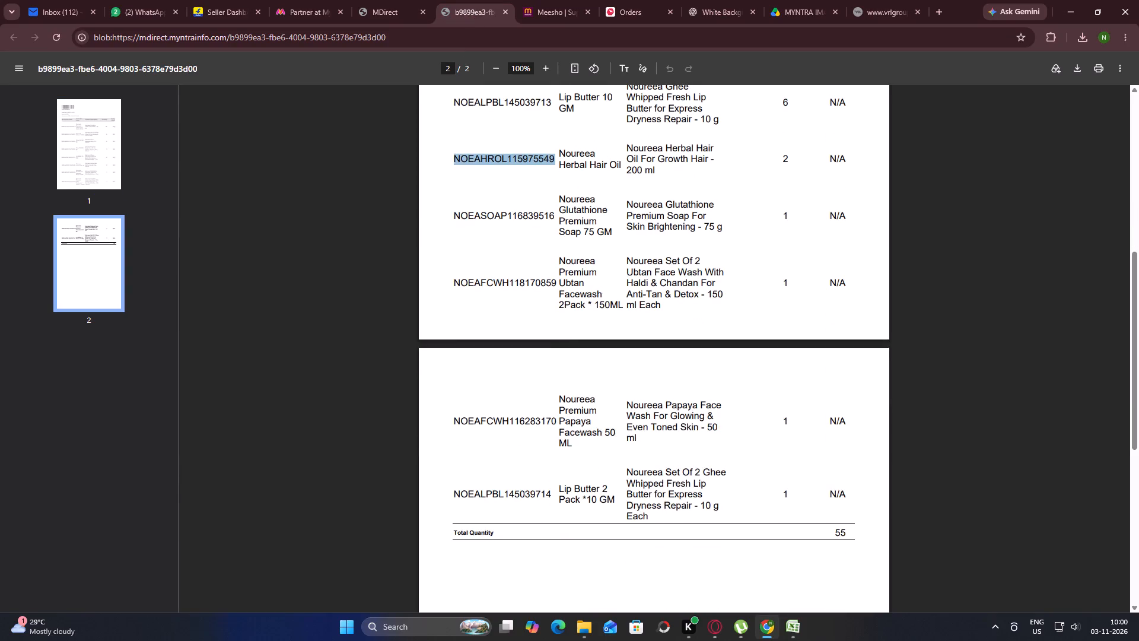
{"action": "triple_click", "coordinate": [520, 209]}
{"action": "key", "text": "ctrl+c"}
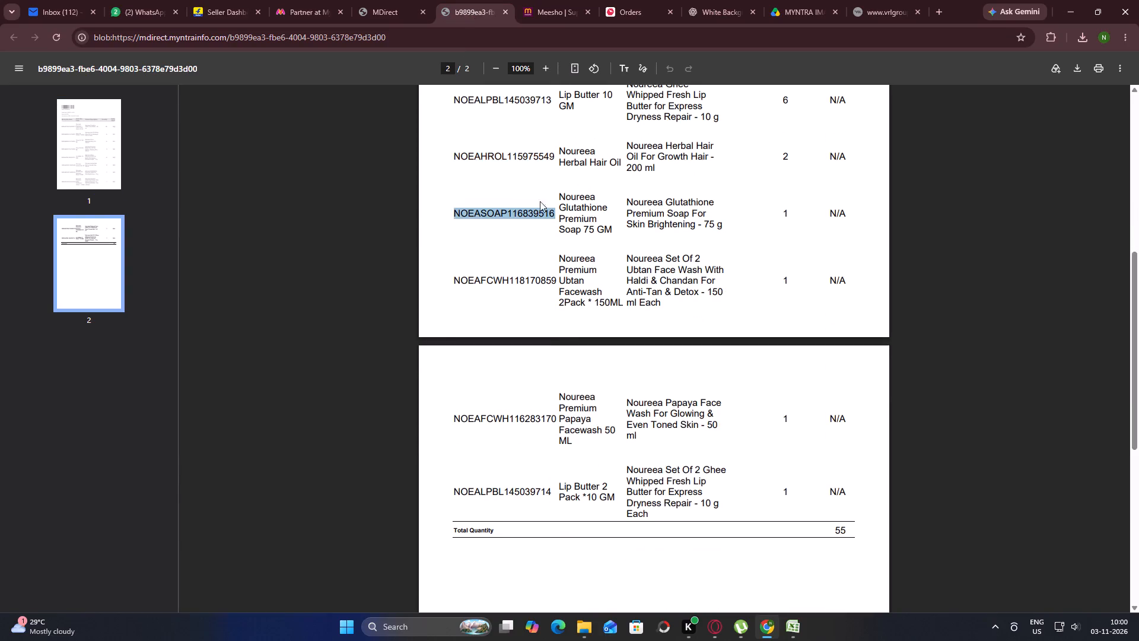
{"action": "left_click", "coordinate": [405, 5]}
{"action": "left_click", "coordinate": [130, 245]}
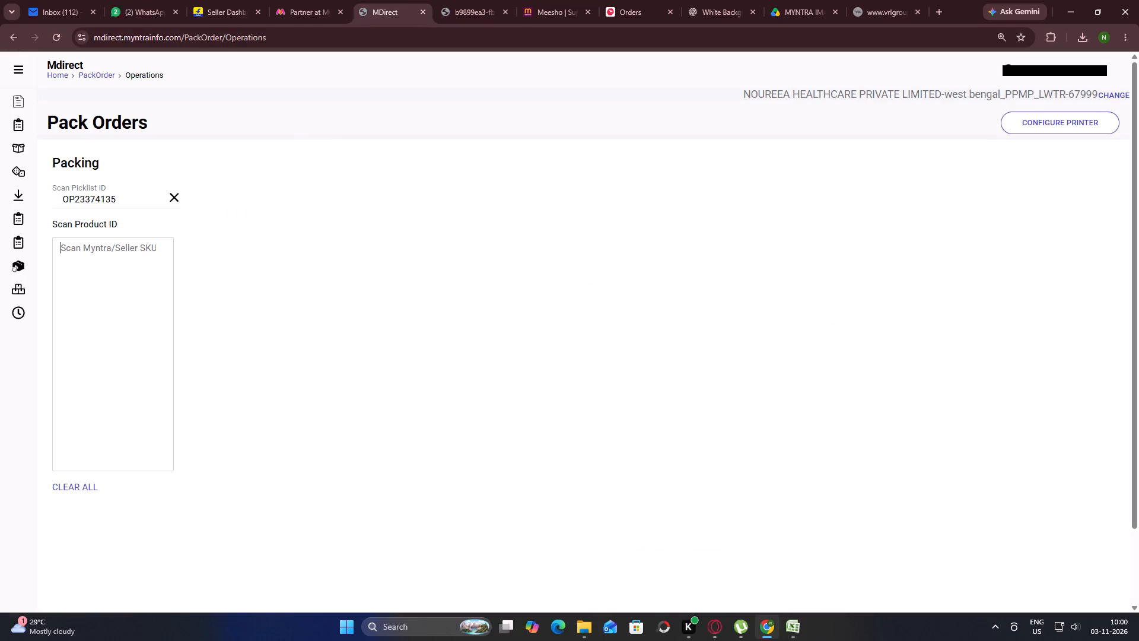
{"action": "key", "text": "ctrl+v"}
{"action": "key", "text": "Return"}
{"action": "left_click", "coordinate": [475, 499]}
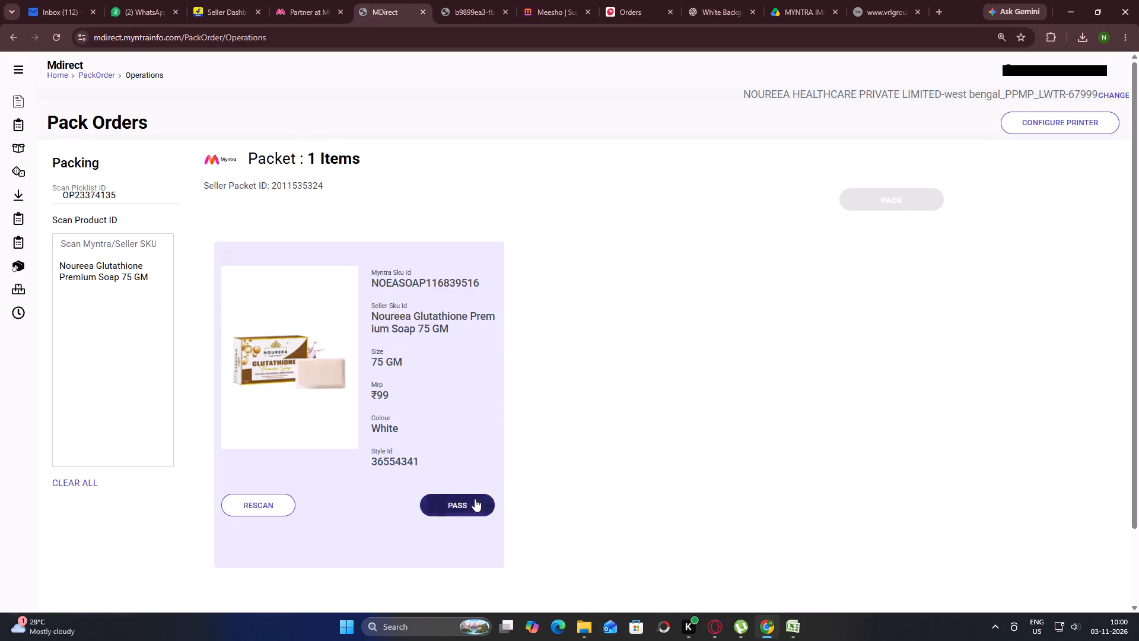
{"action": "left_click", "coordinate": [904, 205]}
{"action": "left_click", "coordinate": [794, 624]}
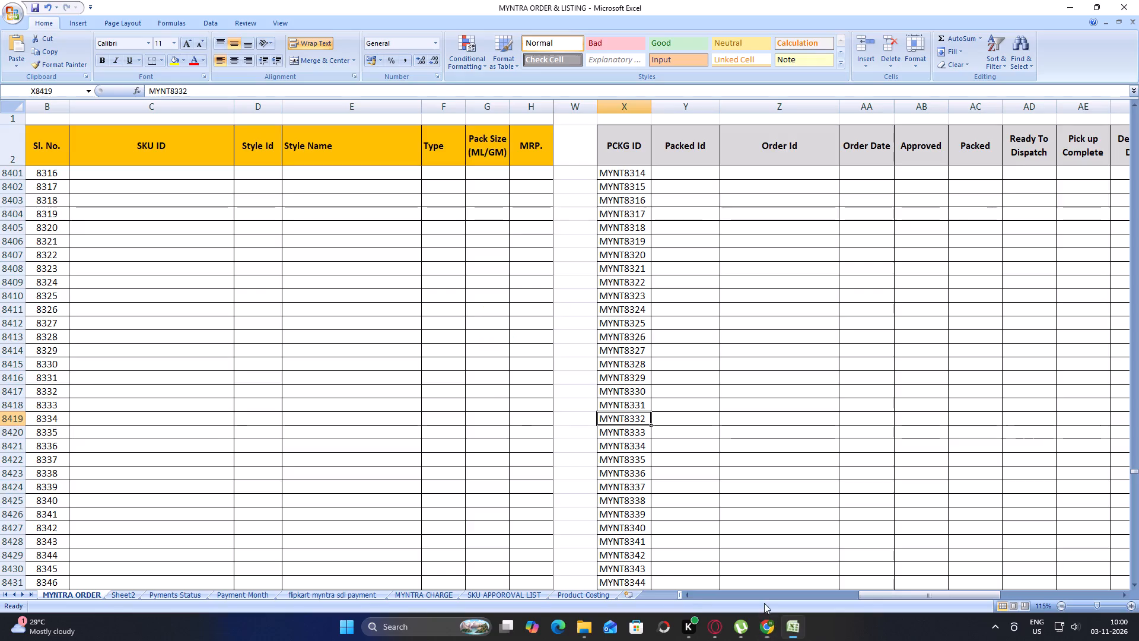
{"action": "left_click", "coordinate": [625, 432]}
{"action": "key", "text": "ctrl+c"}
{"action": "key", "text": "alt+Tab"}
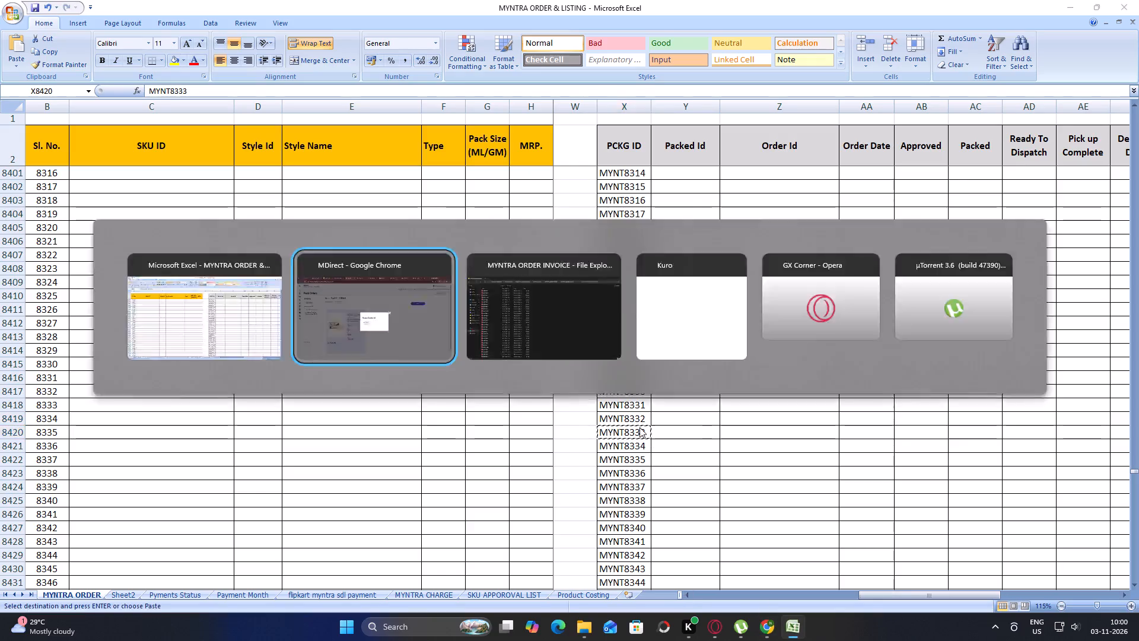
{"action": "left_click", "coordinate": [555, 350]}
{"action": "key", "text": "ctrl+v"}
{"action": "key", "text": "Return"}
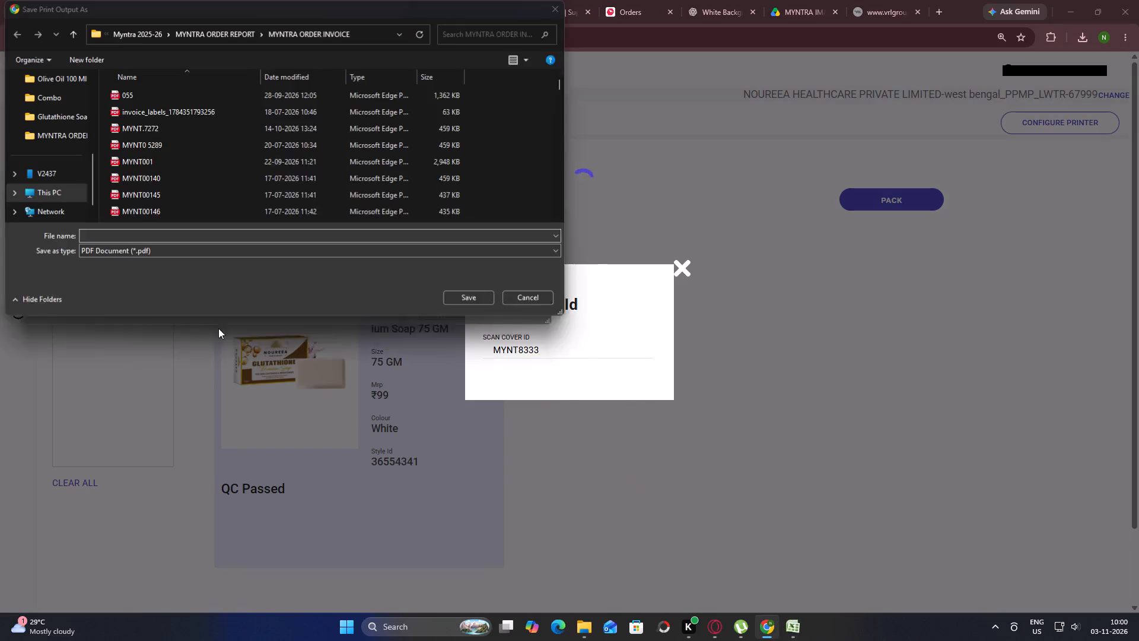
Save the soap packet's two print outputs as MYNT8333 and MYNT08333 in the MYNTRA ORDER INVOICE folder.
{"action": "left_click", "coordinate": [121, 252]}
{"action": "key", "text": "ctrl+v"}
{"action": "key", "text": "Return"}
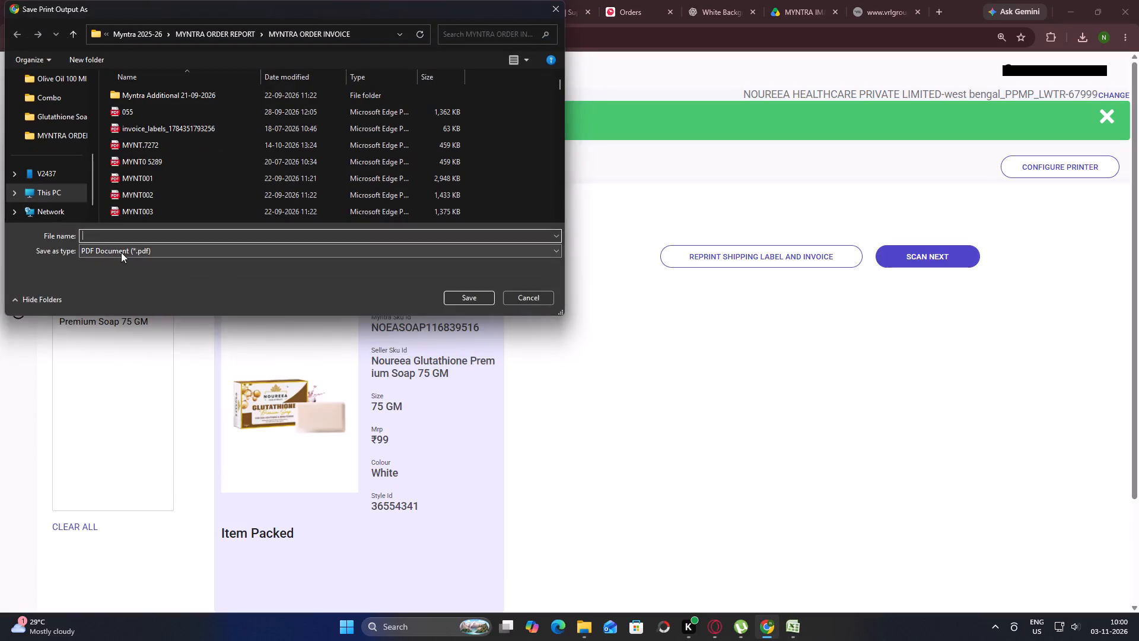
{"action": "key", "text": "ctrl+v"}
{"action": "key", "text": "Left"}
{"action": "key", "text": "Left"}
{"action": "key", "text": "Left"}
{"action": "key", "text": "Left"}
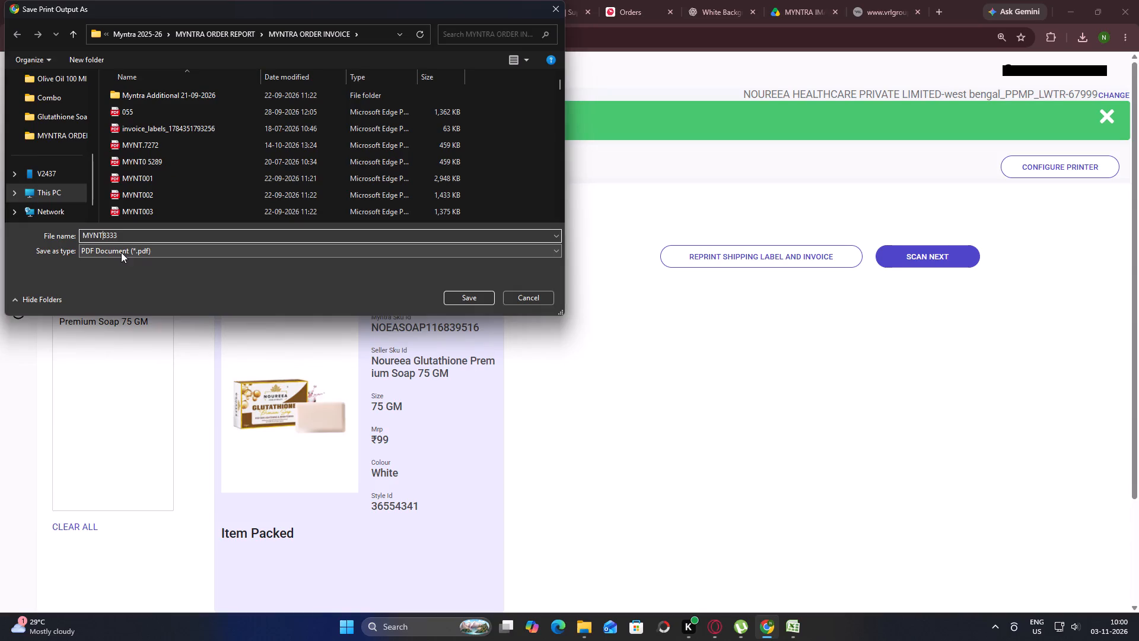
{"action": "key", "text": "0"}
{"action": "key", "text": "Return"}
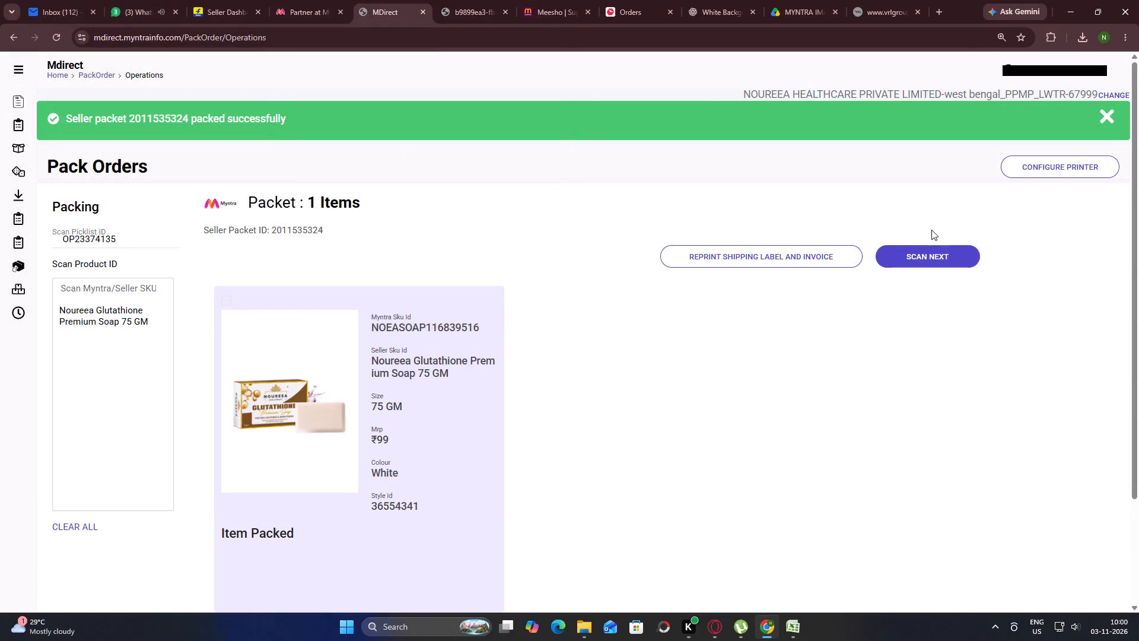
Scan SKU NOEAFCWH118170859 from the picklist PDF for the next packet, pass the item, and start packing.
{"action": "left_click", "coordinate": [927, 248]}
{"action": "left_click", "coordinate": [452, 0]}
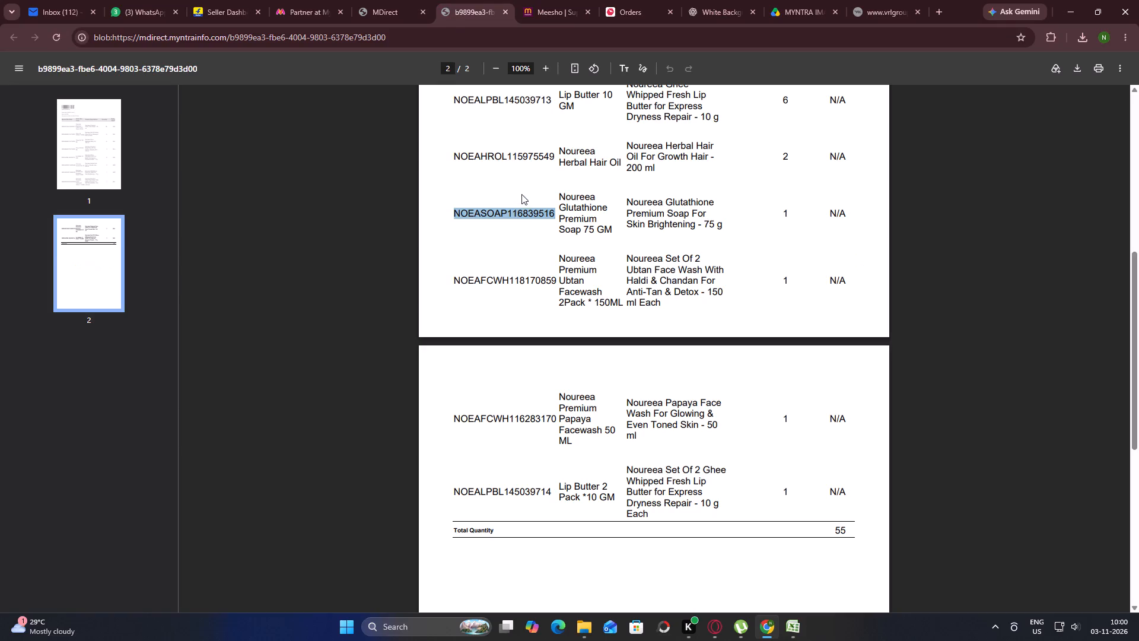
{"action": "double_click", "coordinate": [527, 274]}
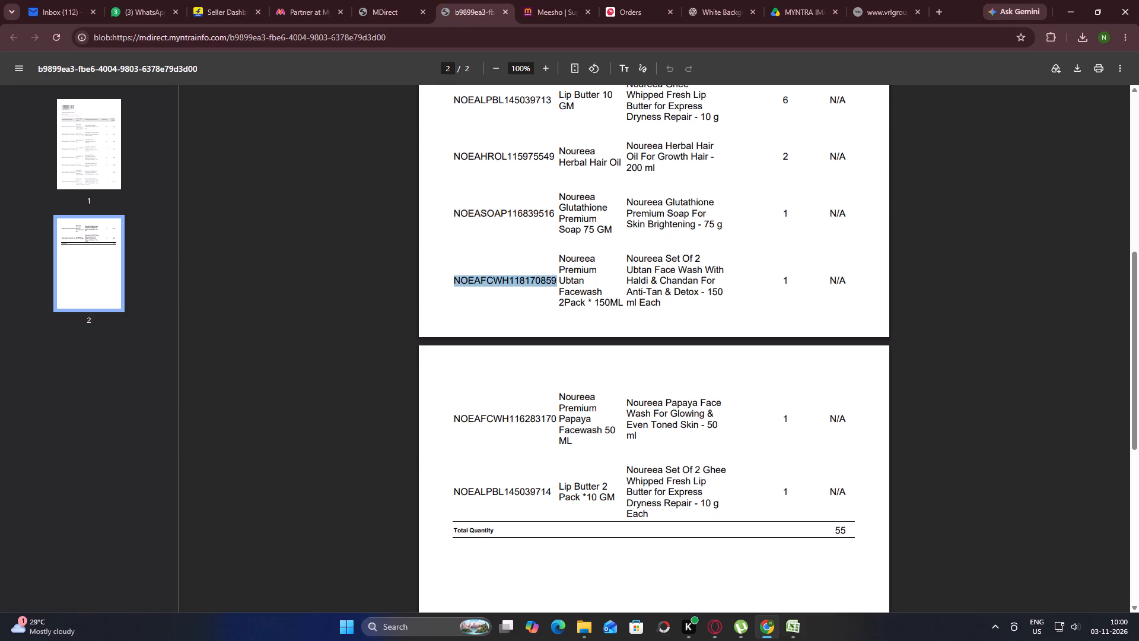
{"action": "key", "text": "ctrl+c"}
{"action": "left_click", "coordinate": [400, 1]}
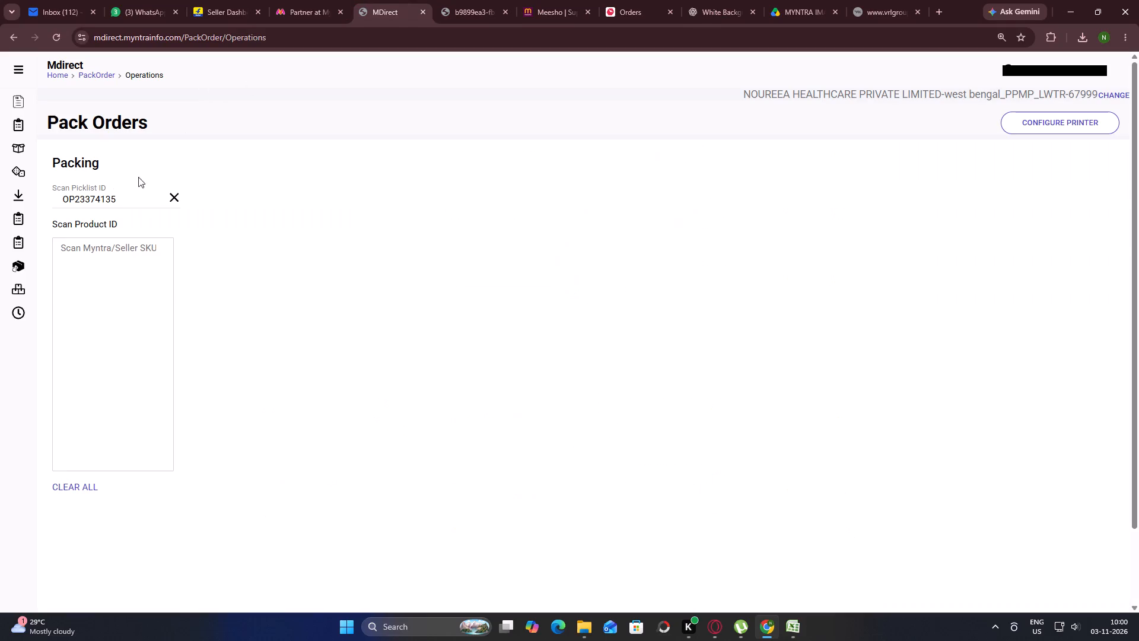
{"action": "key", "text": "ctrl+v"}
{"action": "key", "text": "Return"}
{"action": "left_click", "coordinate": [451, 499]}
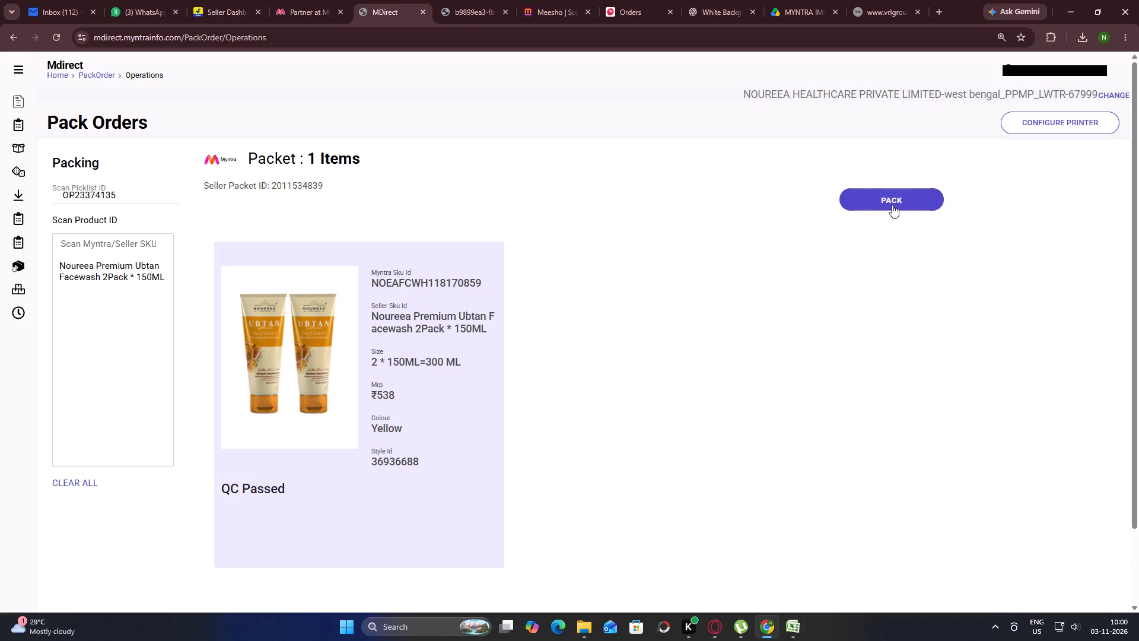
{"action": "left_click", "coordinate": [892, 202]}
Copy package ID MYNT8334 from the PCKG ID column in Excel and submit it as the packet's cover ID in Mdirect.
{"action": "key", "text": "alt+Tab"}
{"action": "left_click", "coordinate": [629, 448]}
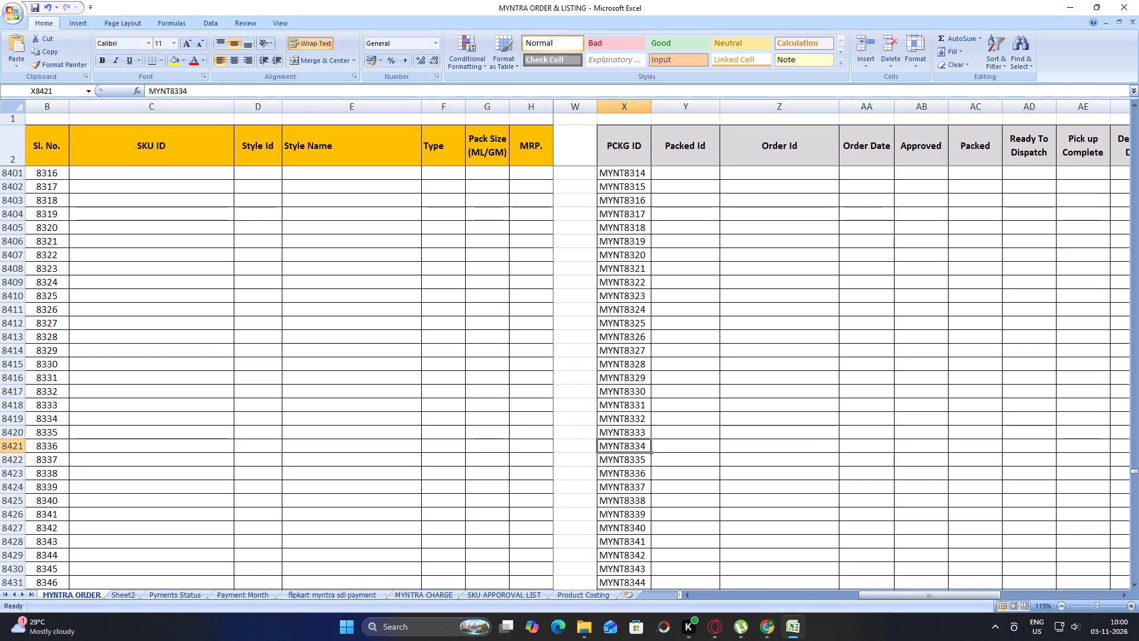
{"action": "key", "text": "ctrl+c"}
{"action": "key", "text": "alt+Tab"}
{"action": "left_click", "coordinate": [571, 348]}
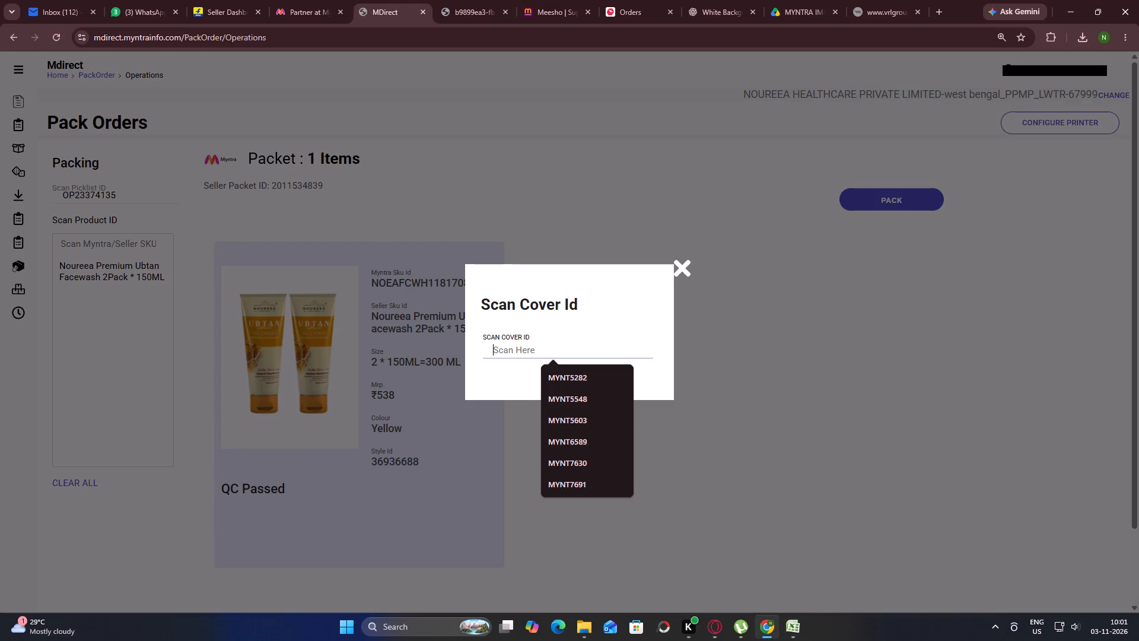
{"action": "key", "text": "ctrl+v"}
{"action": "key", "text": "Return"}
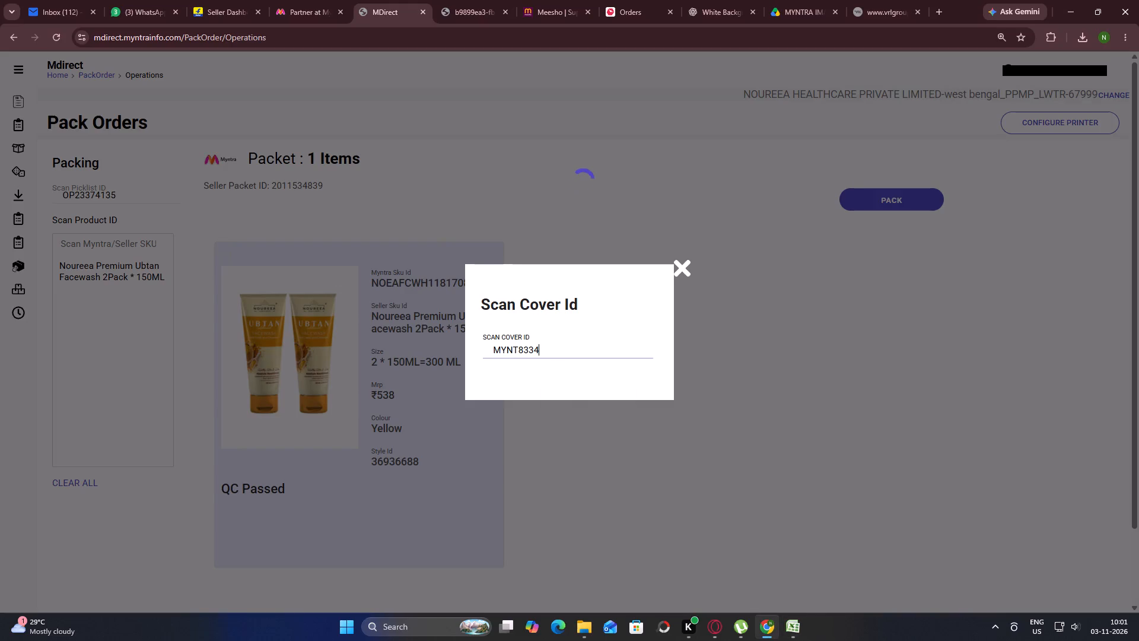
{"action": "left_click", "coordinate": [153, 252]}
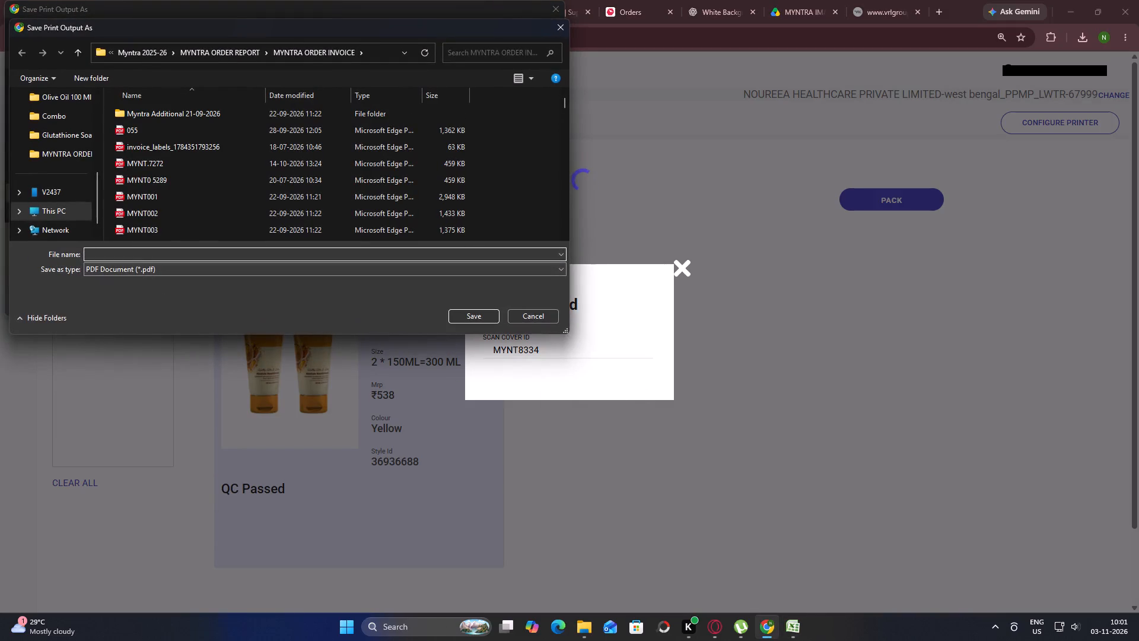
{"action": "key", "text": "ctrl+v"}
{"action": "key", "text": "Return"}
{"action": "key", "text": "ctrl+v"}
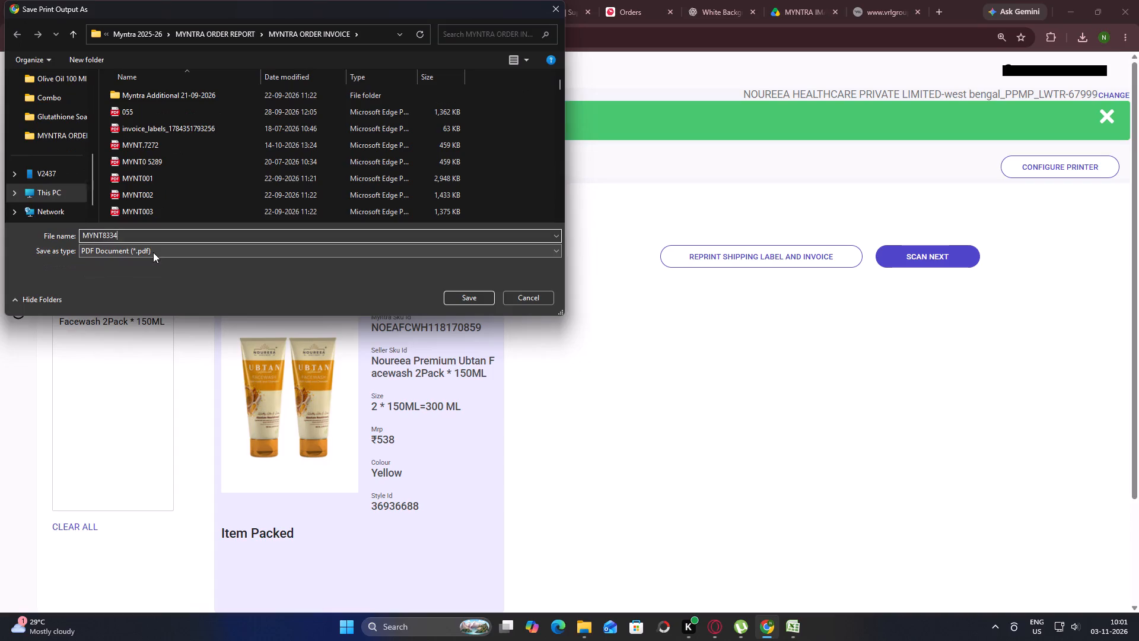
{"action": "key", "text": "Left"}
{"action": "key", "text": "Left"}
{"action": "key", "text": "Left"}
{"action": "key", "text": "Left"}
{"action": "key", "text": "0"}
{"action": "key", "text": "Return"}
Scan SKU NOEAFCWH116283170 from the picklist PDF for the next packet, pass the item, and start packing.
{"action": "left_click", "coordinate": [901, 263]}
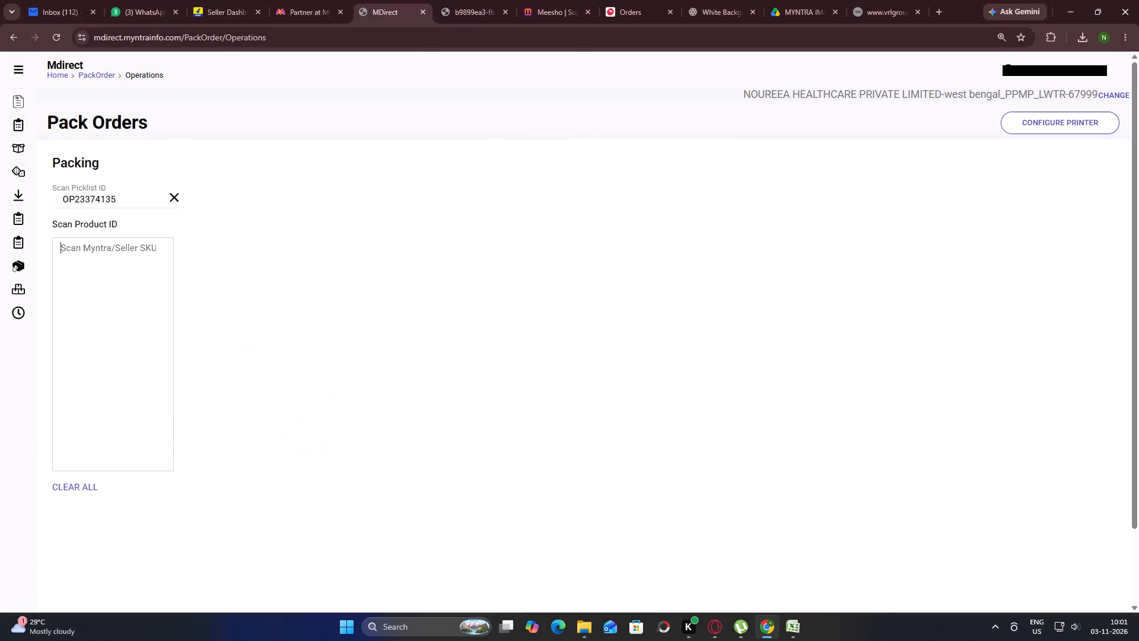
{"action": "left_click", "coordinate": [459, 11]}
{"action": "double_click", "coordinate": [501, 420]}
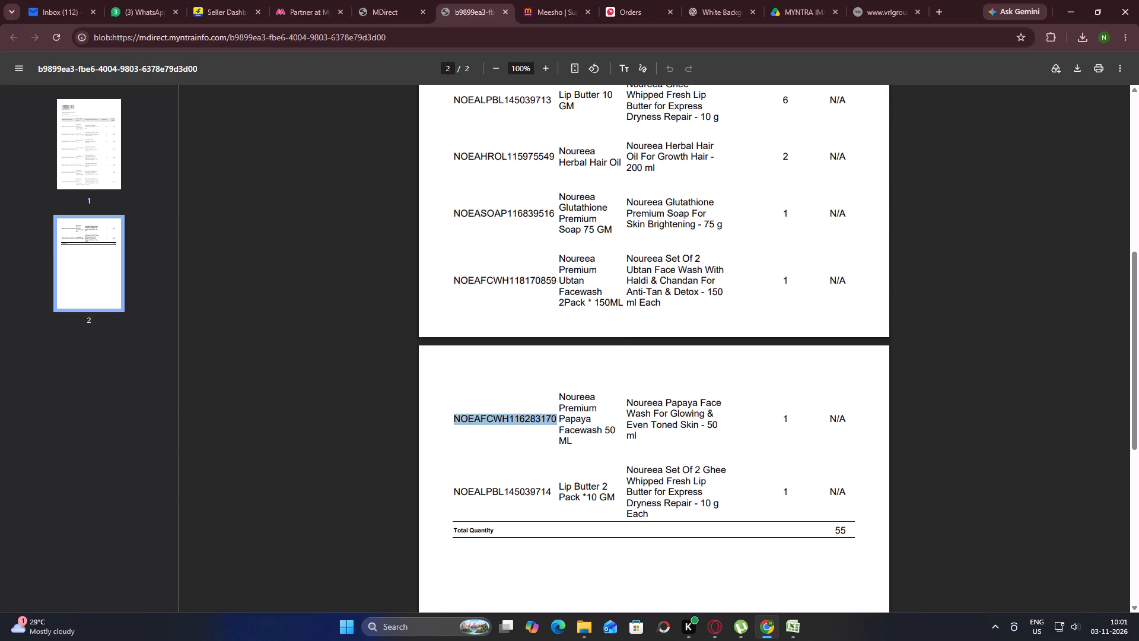
{"action": "key", "text": "ctrl+c"}
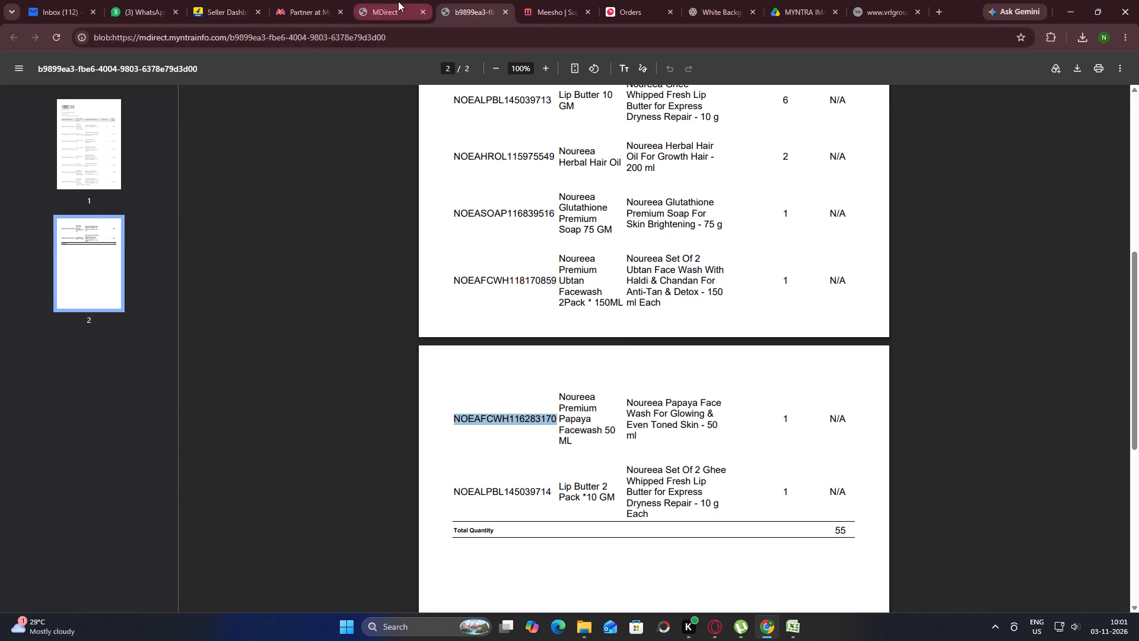
{"action": "left_click", "coordinate": [398, 1]}
{"action": "key", "text": "ctrl+v"}
{"action": "key", "text": "Return"}
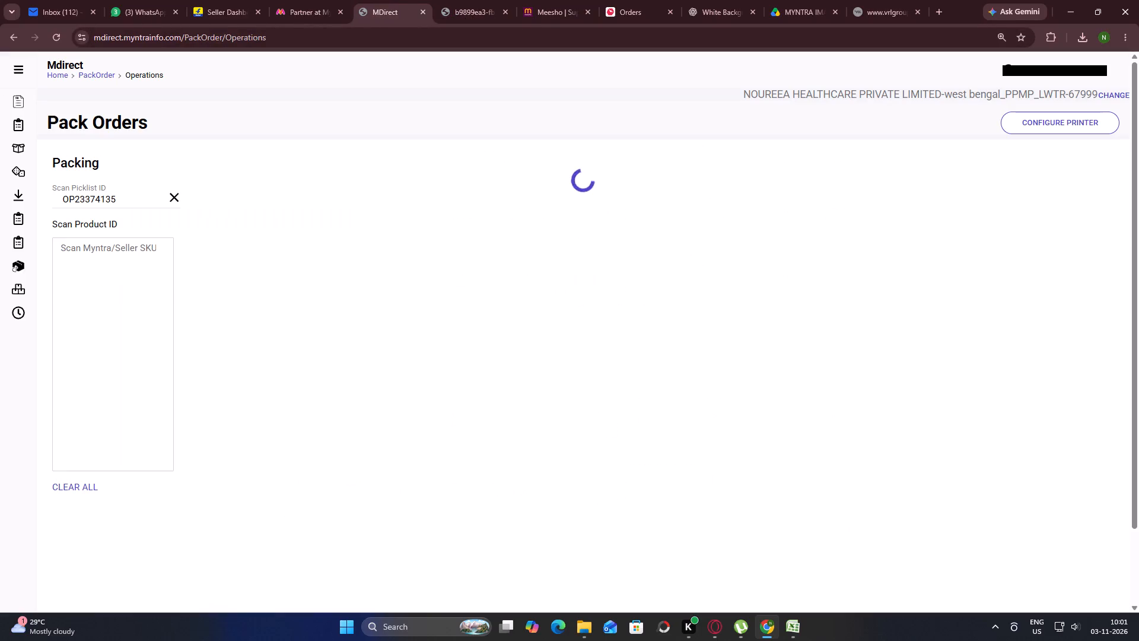
{"action": "left_click", "coordinate": [475, 504]}
{"action": "left_click", "coordinate": [889, 201]}
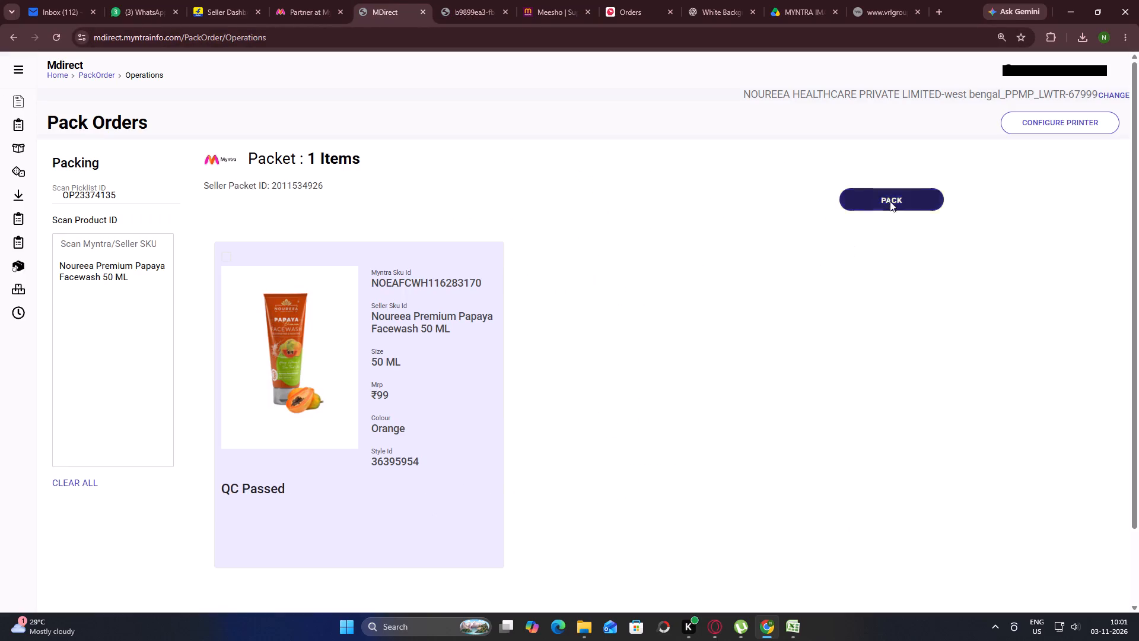
Copy package ID MYNT8335 from the PCKG ID column in Excel and submit it as the packet's cover ID in Mdirect.
{"action": "key", "text": "alt+Tab"}
{"action": "scroll", "coordinate": [613, 414], "scroll_direction": "down", "scroll_amount": 2}
{"action": "left_click", "coordinate": [637, 379]}
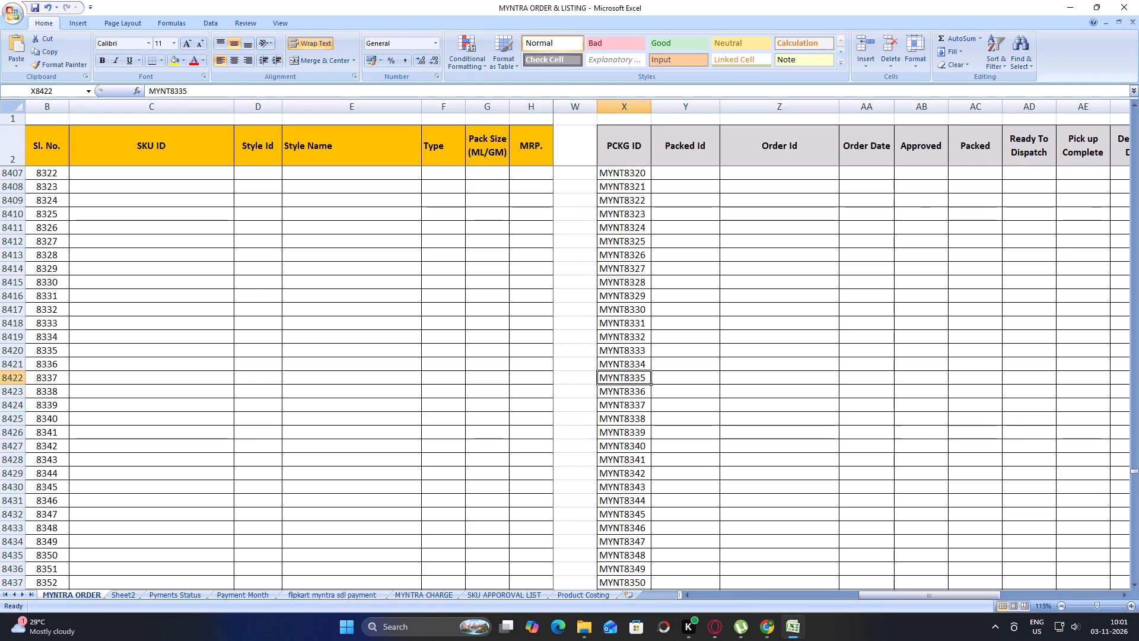
{"action": "key", "text": "ctrl+c"}
{"action": "key", "text": "alt+Tab"}
{"action": "left_click", "coordinate": [567, 353]}
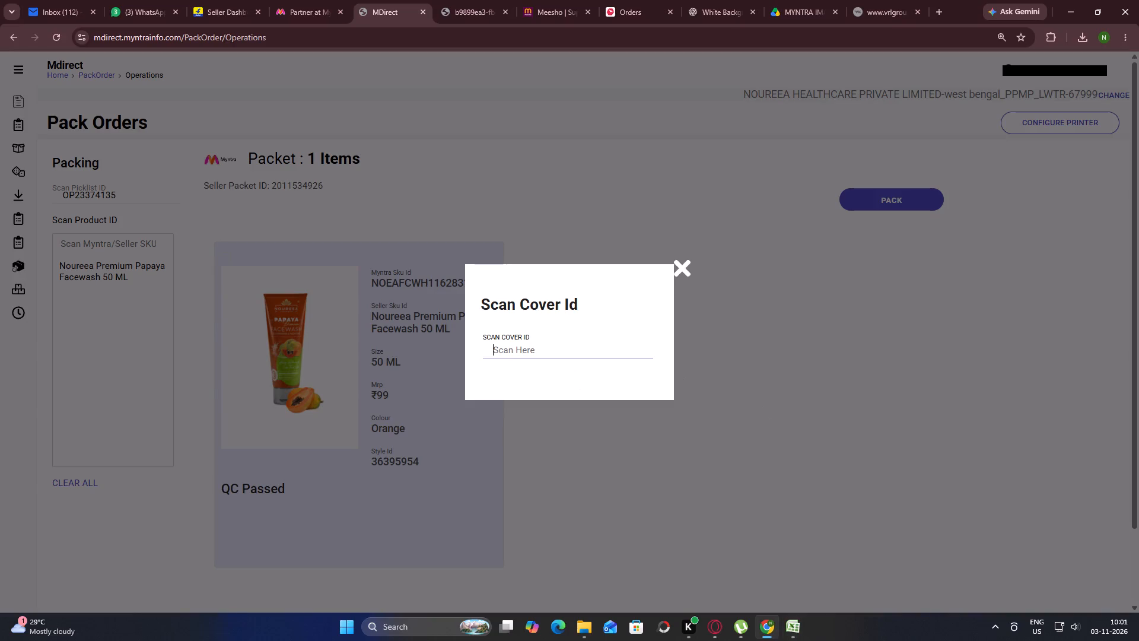
{"action": "key", "text": "ctrl+v"}
{"action": "key", "text": "Return"}
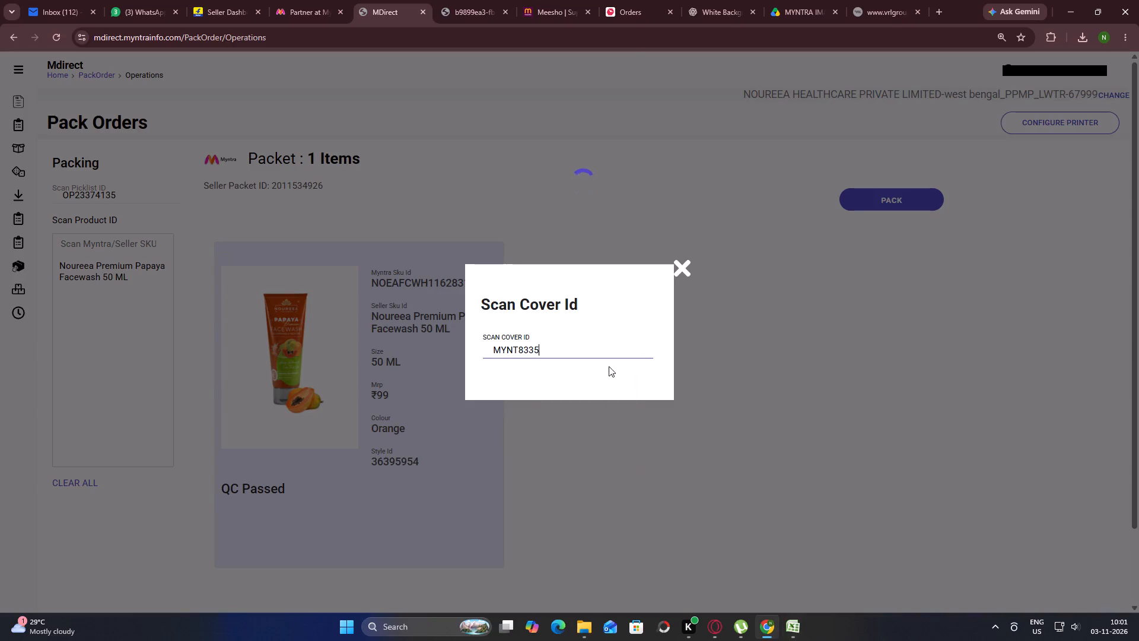
Save the Papaya facewash packet's two print outputs as MYNT8335 and MYNT08335 in the MYNTRA ORDER INVOICE folder.
{"action": "left_click", "coordinate": [184, 253]}
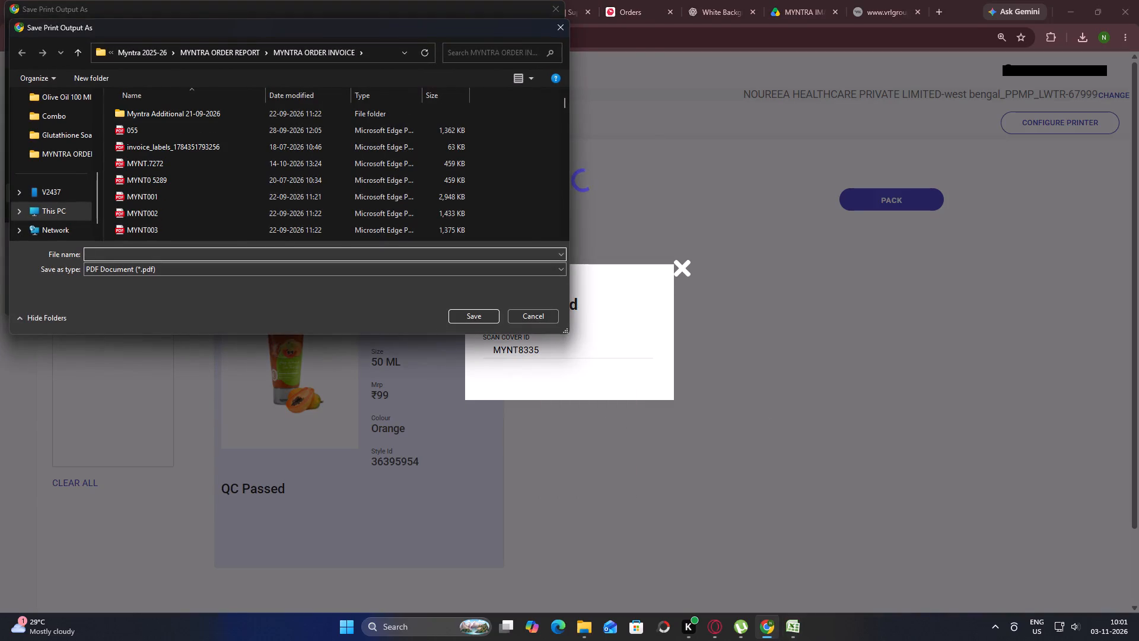
{"action": "key", "text": "ctrl+v"}
{"action": "key", "text": "Return"}
{"action": "key", "text": "ctrl+v"}
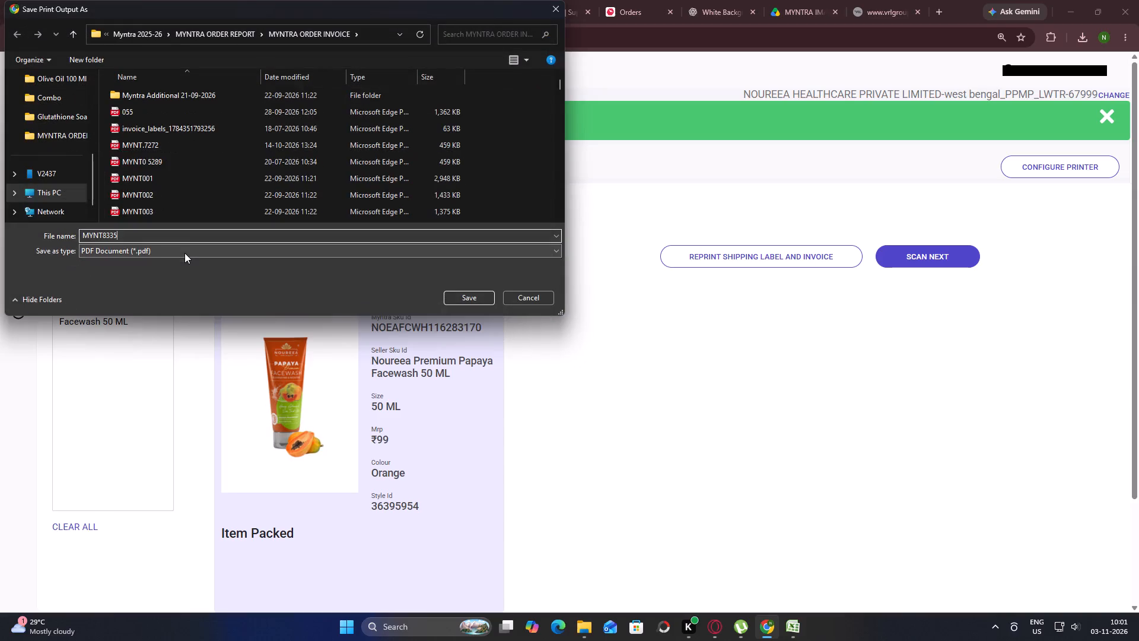
{"action": "key", "text": "Left"}
{"action": "key", "text": "Left"}
{"action": "key", "text": "Left"}
{"action": "key", "text": "Left"}
{"action": "key", "text": "0"}
{"action": "key", "text": "Return"}
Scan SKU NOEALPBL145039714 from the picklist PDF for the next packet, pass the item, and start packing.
{"action": "left_click", "coordinate": [929, 254]}
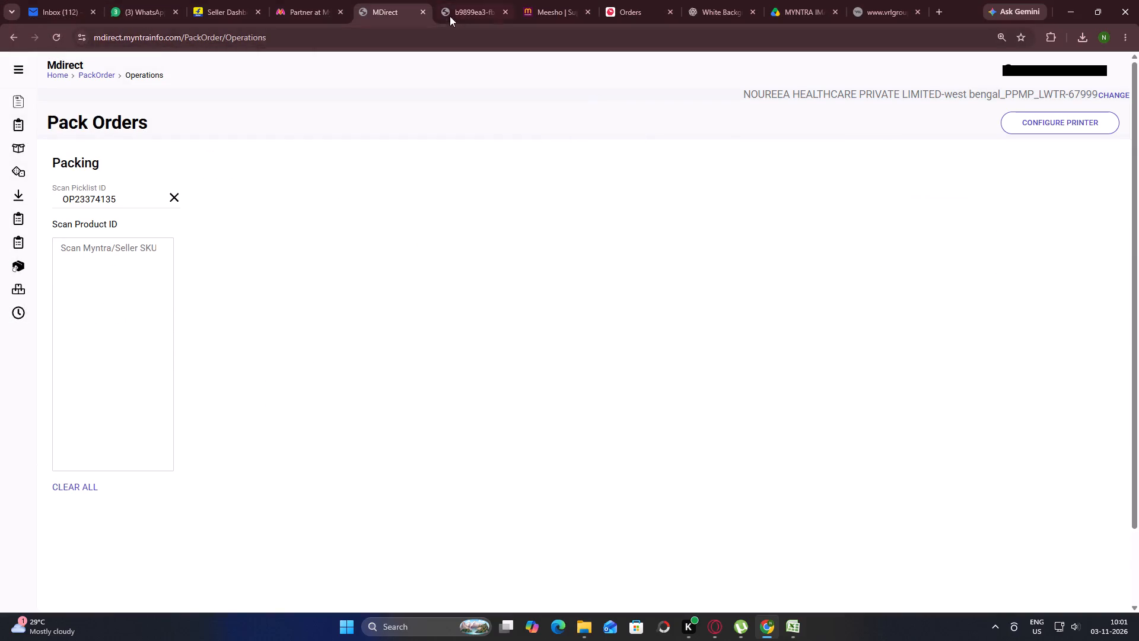
{"action": "left_click", "coordinate": [470, 3]}
{"action": "scroll", "coordinate": [561, 341], "scroll_direction": "down", "scroll_amount": 2}
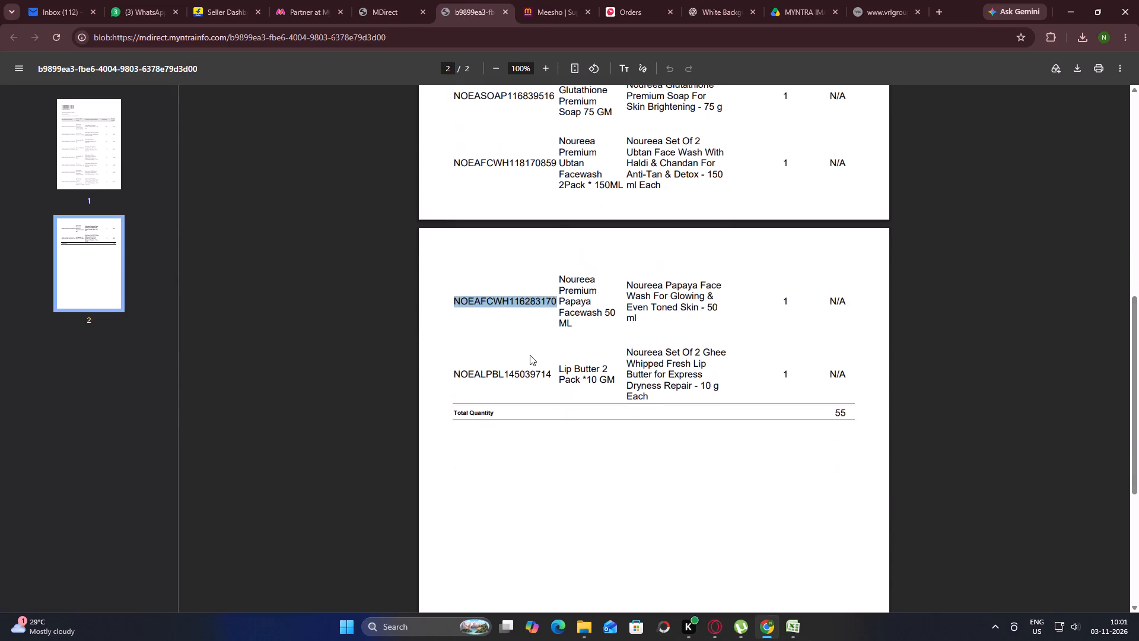
{"action": "double_click", "coordinate": [511, 378]}
{"action": "key", "text": "ctrl+c"}
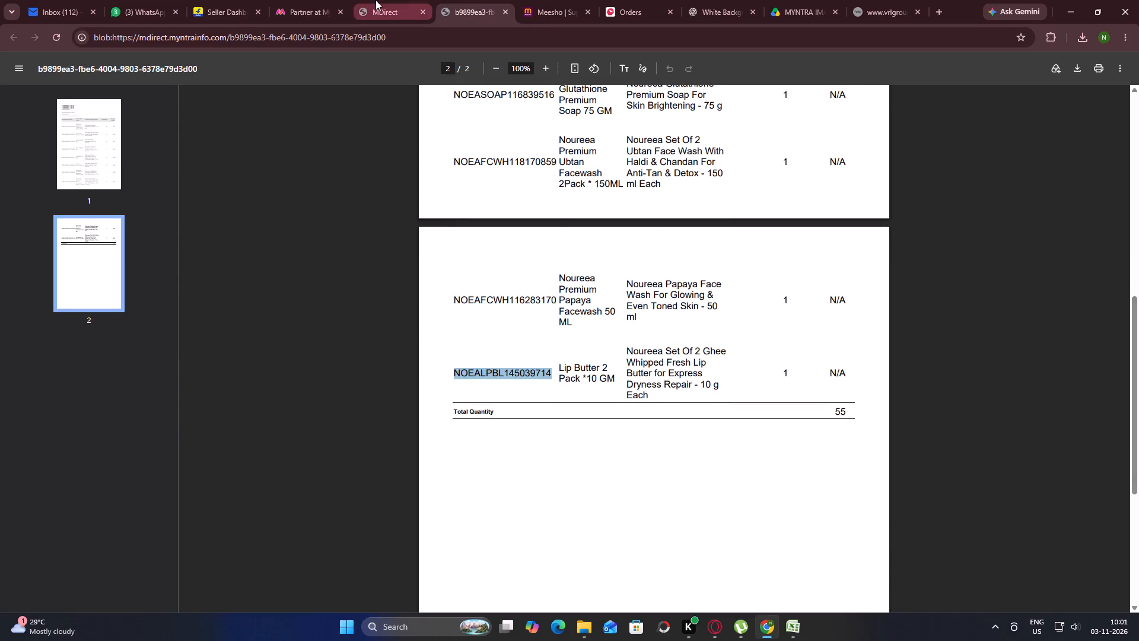
{"action": "left_click", "coordinate": [376, 0]}
{"action": "key", "text": "ctrl+v"}
{"action": "key", "text": "Return"}
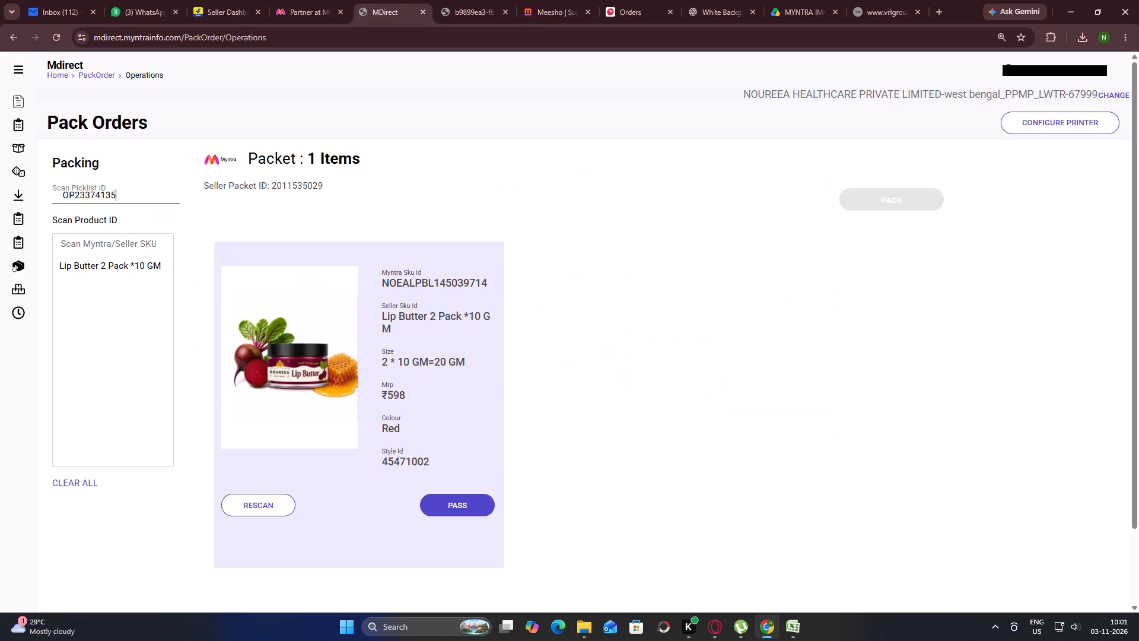
{"action": "left_click", "coordinate": [475, 512]}
{"action": "left_click", "coordinate": [893, 198]}
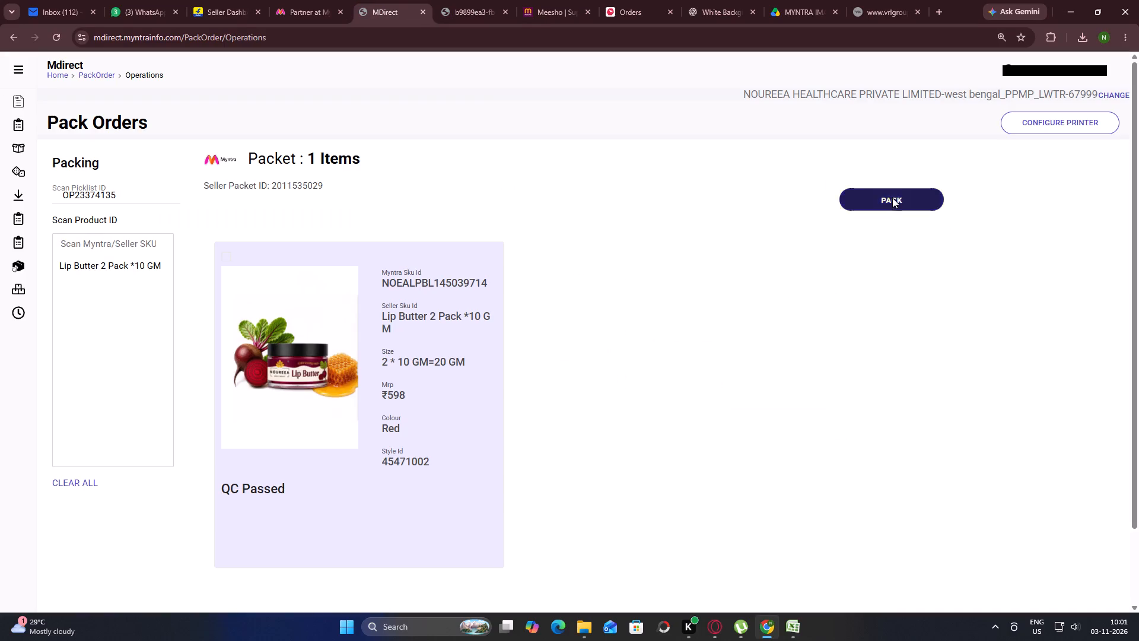
Copy package ID MYNT8336 from the PCKG ID column in Excel and submit it as the packet's cover ID in Mdirect.
{"action": "key", "text": "alt+Tab"}
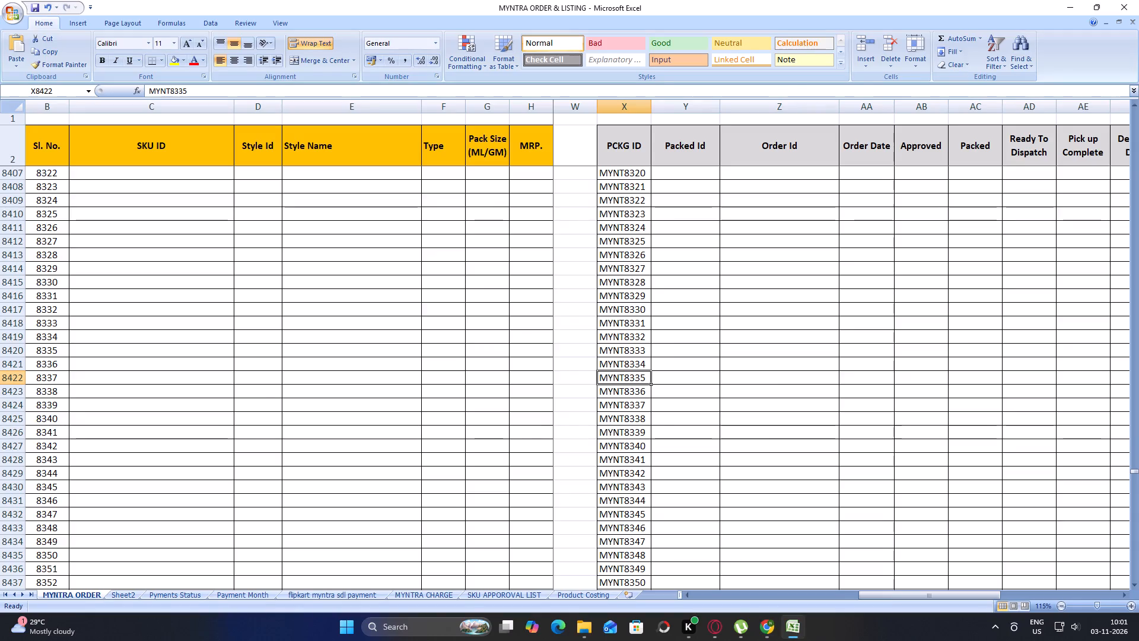
{"action": "left_click", "coordinate": [625, 395]}
{"action": "key", "text": "ctrl+c"}
{"action": "key", "text": "alt+Tab"}
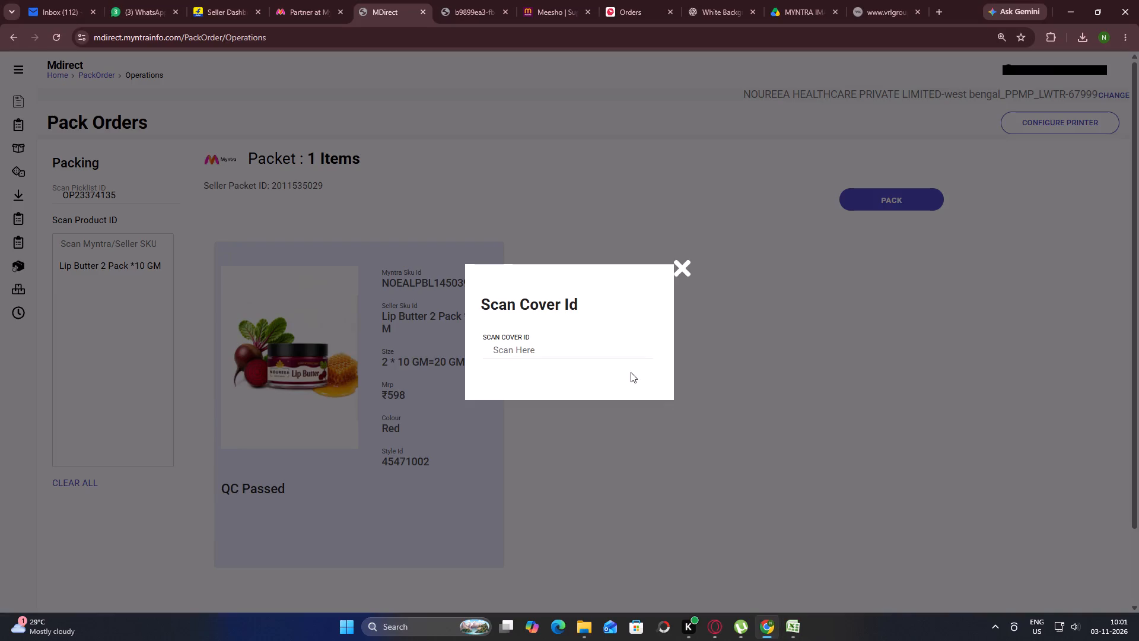
{"action": "left_click", "coordinate": [581, 354]}
{"action": "key", "text": "ctrl+v"}
{"action": "key", "text": "Return"}
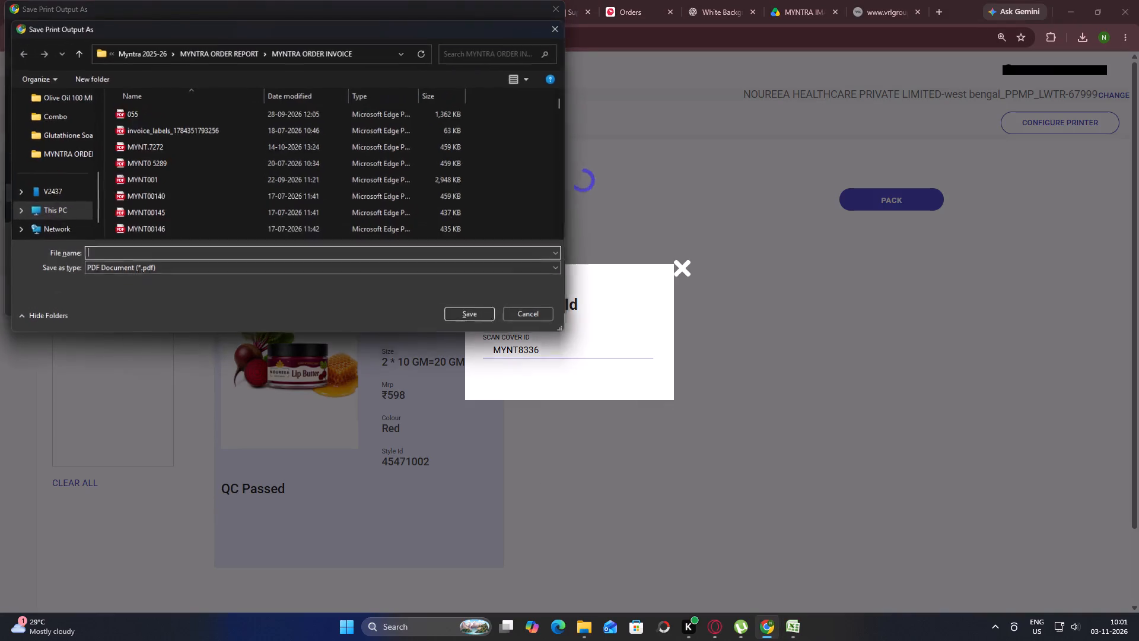
Save the Lip Butter packet's two print outputs as MYNT8336 and MYNT08336 in the MYNTRA ORDER INVOICE folder.
{"action": "key", "text": "ctrl+v"}
{"action": "key", "text": "Return"}
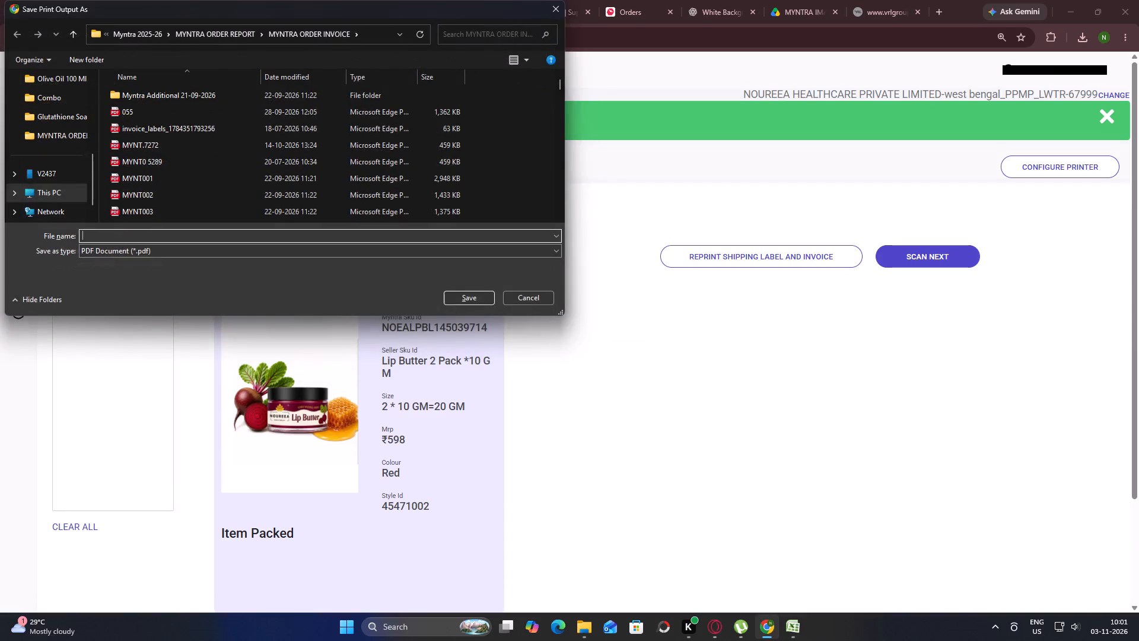
{"action": "key", "text": "ctrl+v"}
{"action": "key", "text": "Left"}
{"action": "key", "text": "Left"}
{"action": "key", "text": "Left"}
{"action": "key", "text": "Left"}
{"action": "key", "text": "0"}
{"action": "key", "text": "Return"}
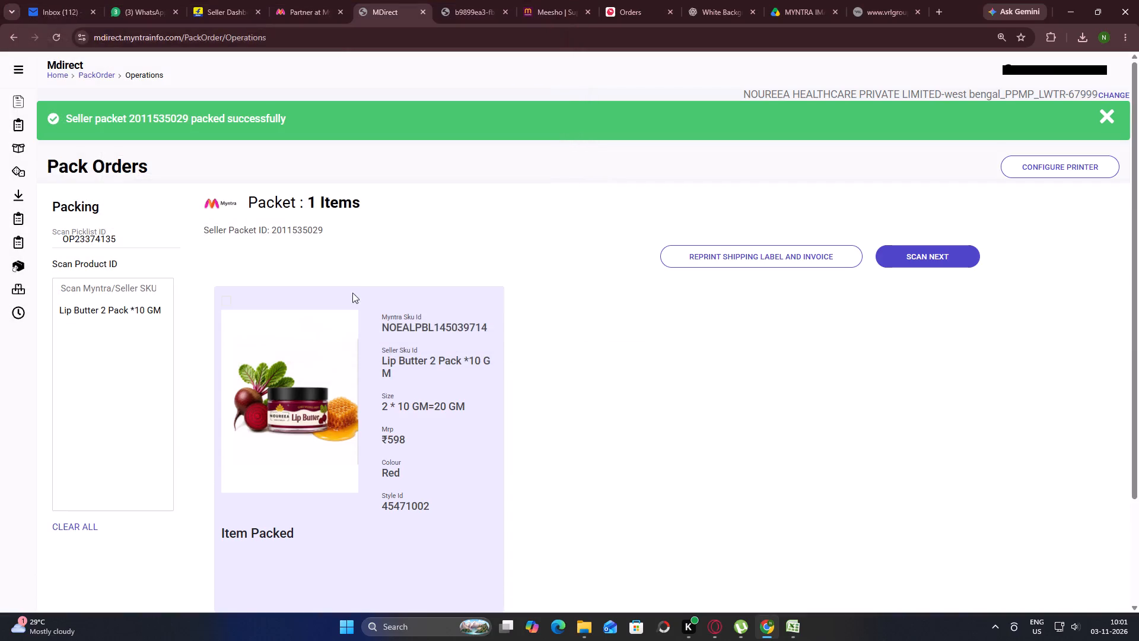
Check the picklist PDF for remaining SKUs, and review the In Picking and Open Orders lists in Mdirect.
{"action": "left_click", "coordinate": [945, 262]}
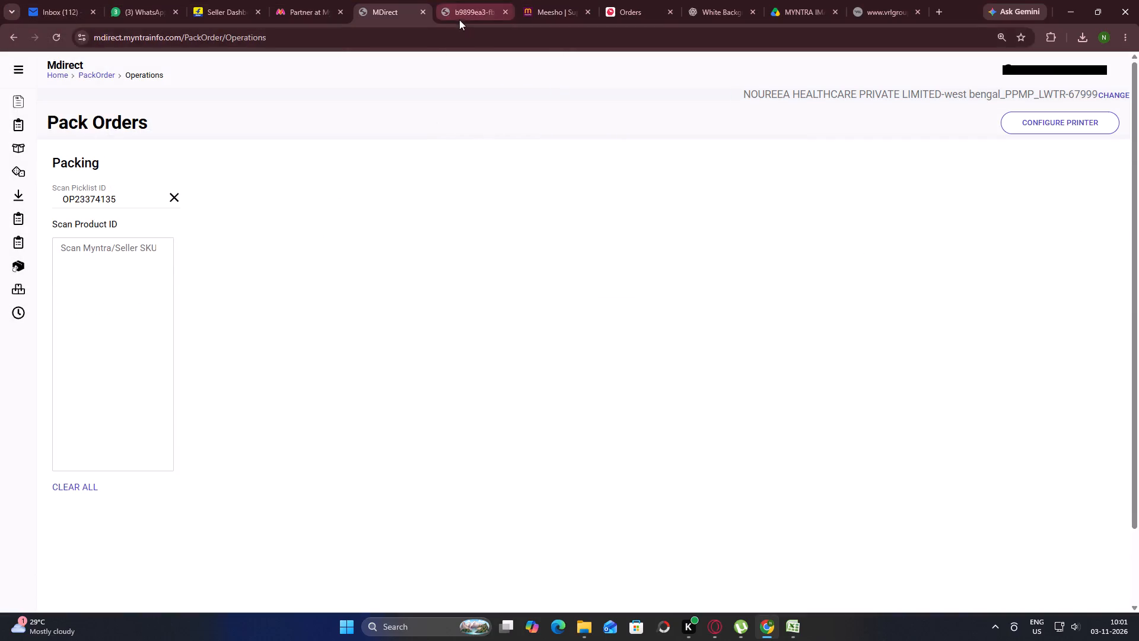
{"action": "left_click", "coordinate": [460, 19]}
{"action": "left_click", "coordinate": [378, 0]}
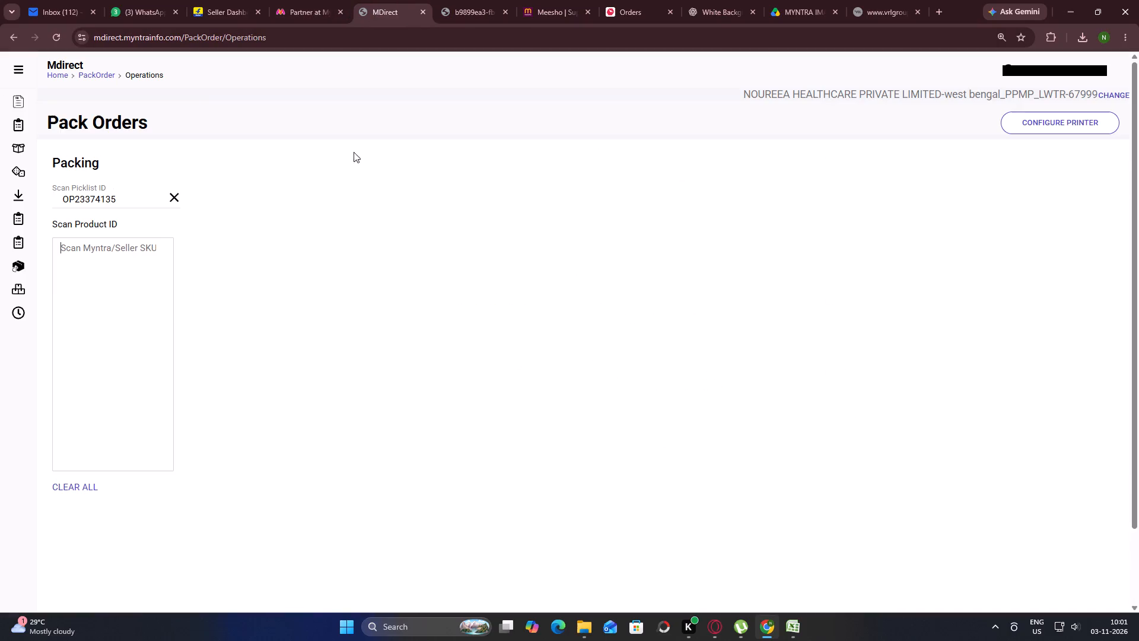
{"action": "left_click", "coordinate": [44, 149]}
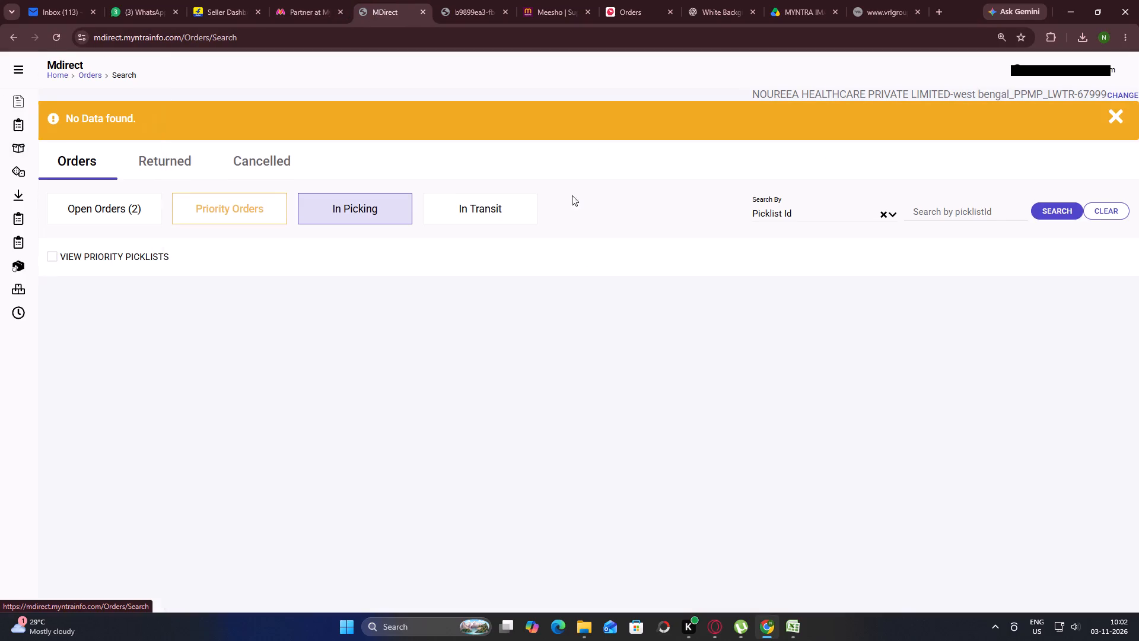
{"action": "left_click", "coordinate": [142, 213]}
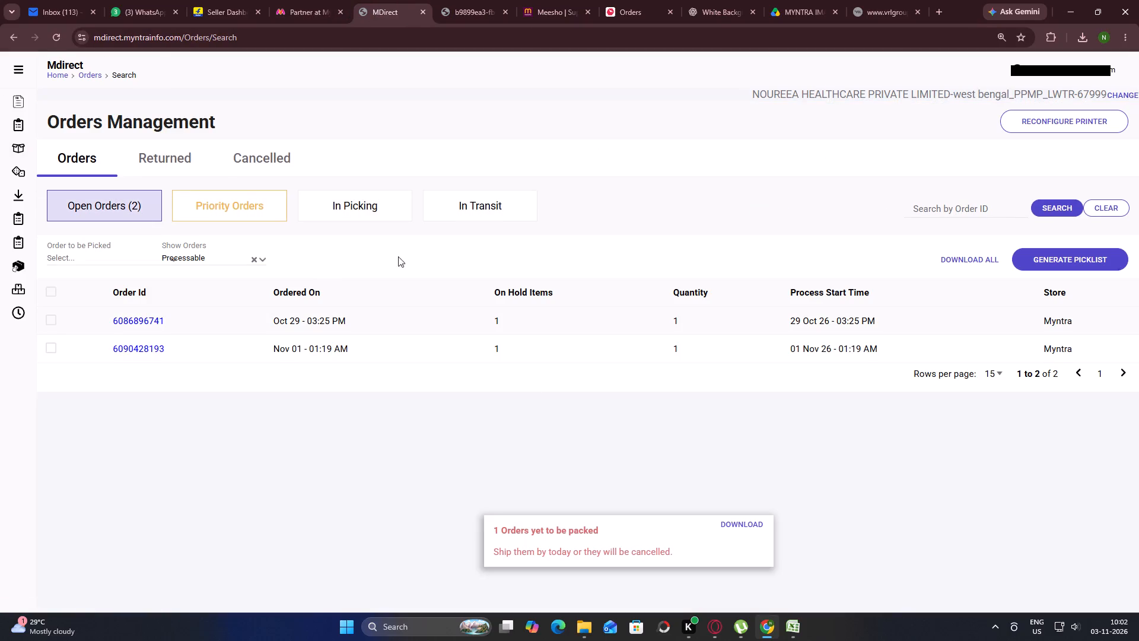
Review the packets in Mdirect's In Transit list at 50 rows per page, continuing onto the second page.
{"action": "left_click", "coordinate": [454, 193]}
{"action": "left_click", "coordinate": [374, 211]}
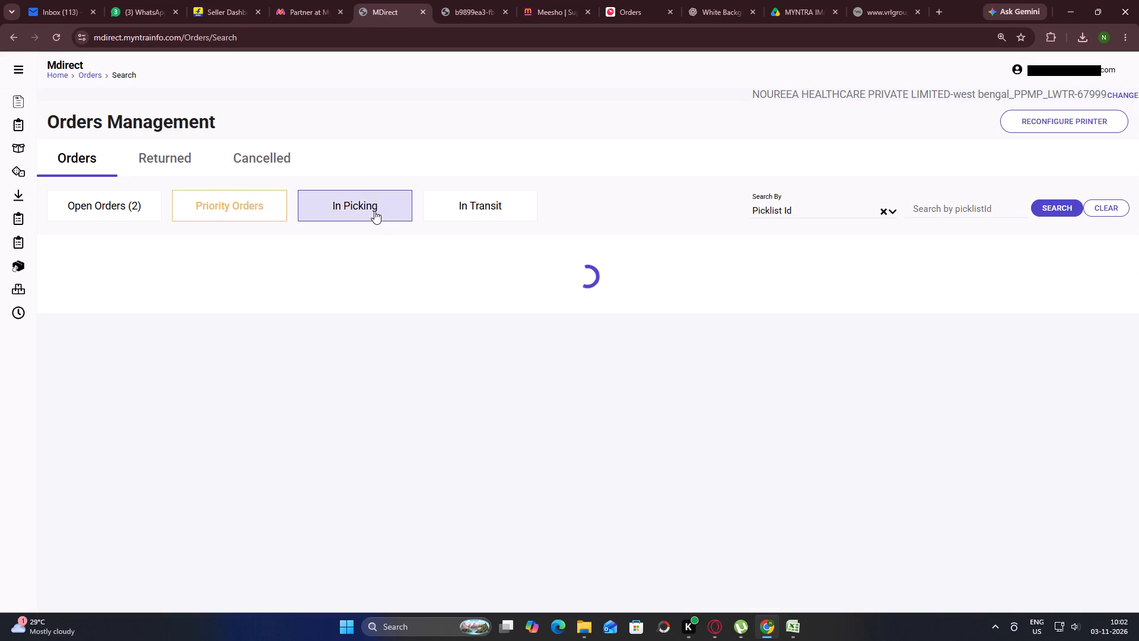
{"action": "left_click", "coordinate": [473, 223]}
{"action": "scroll", "coordinate": [572, 402], "scroll_direction": "down", "scroll_amount": 6}
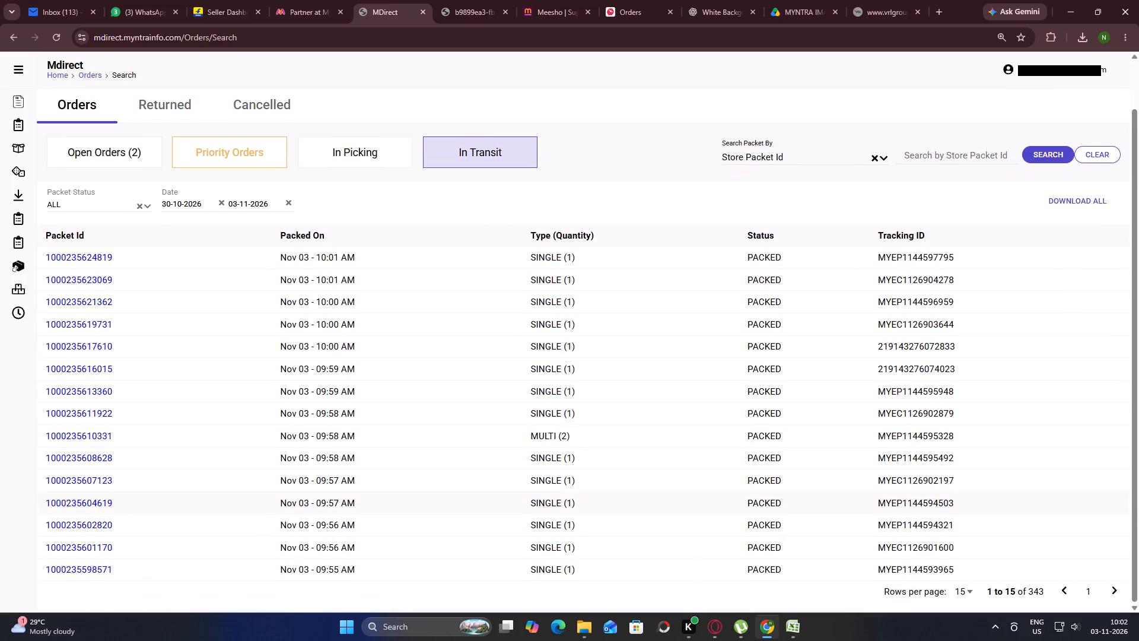
{"action": "scroll", "coordinate": [1036, 614], "scroll_direction": "down", "scroll_amount": 1}
{"action": "left_click", "coordinate": [963, 591]}
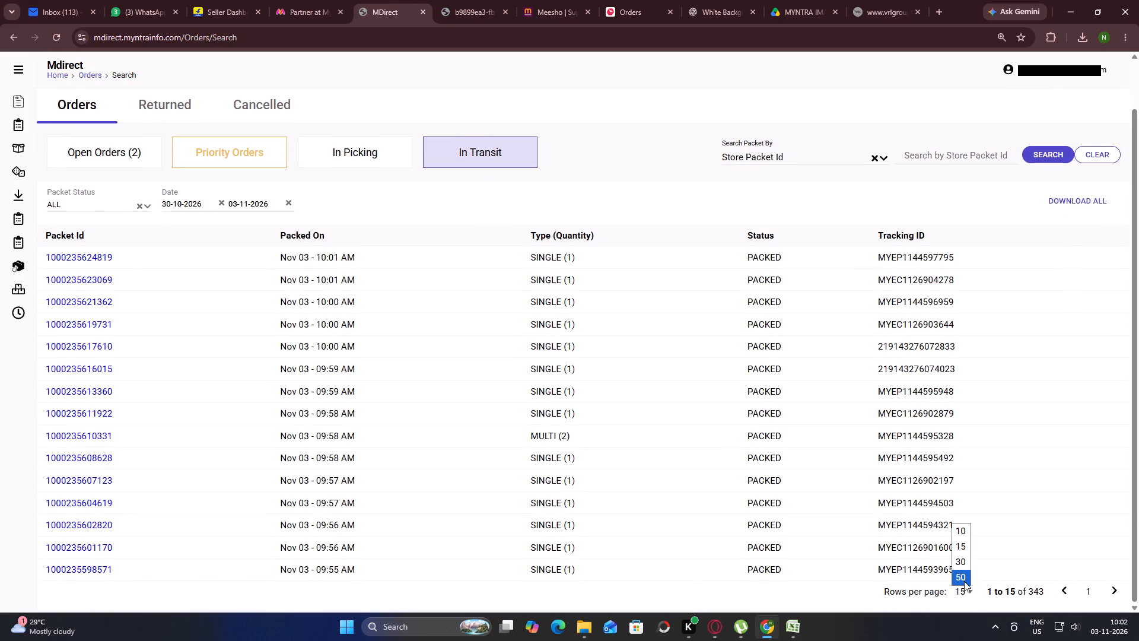
{"action": "left_click", "coordinate": [964, 581]}
{"action": "scroll", "coordinate": [714, 543], "scroll_direction": "down", "scroll_amount": 17}
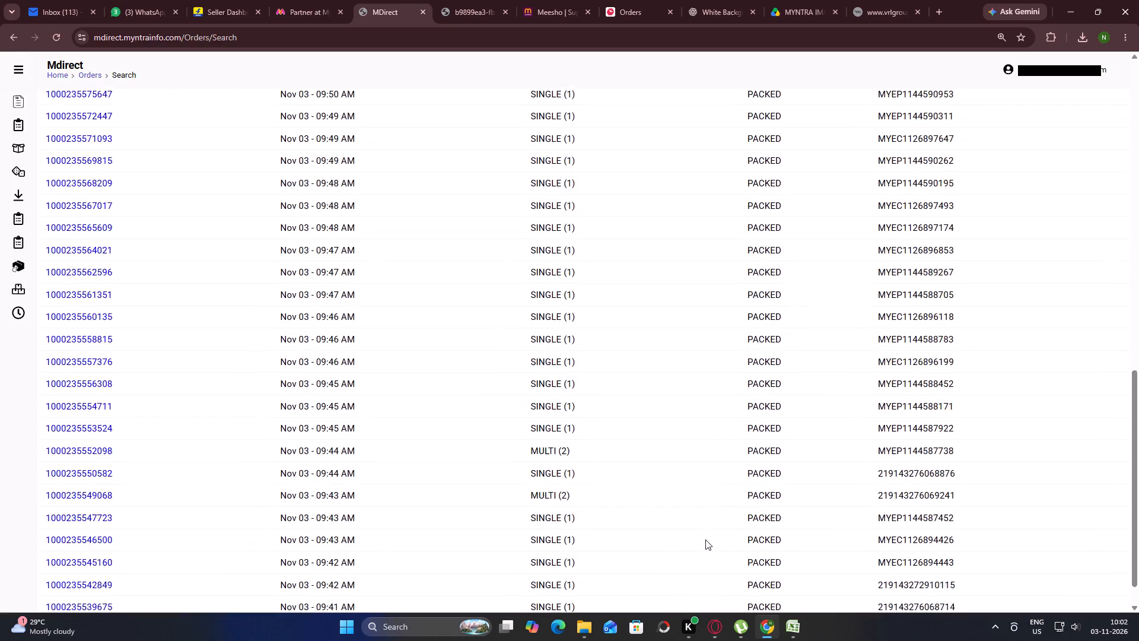
{"action": "scroll", "coordinate": [705, 540], "scroll_direction": "down", "scroll_amount": 5}
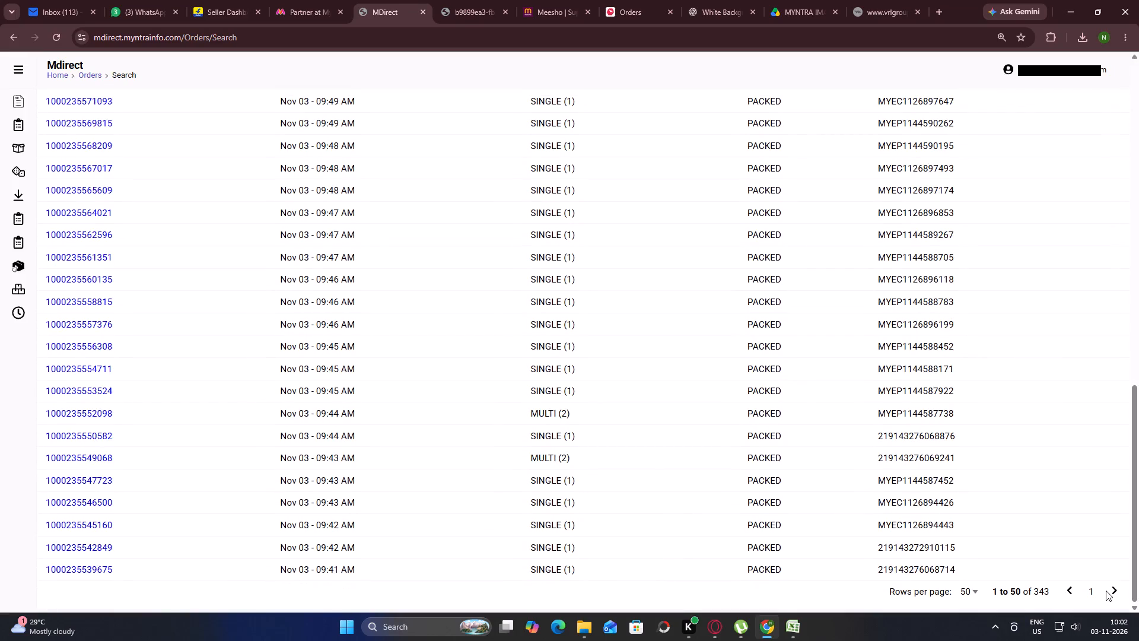
{"action": "left_click", "coordinate": [1114, 593]}
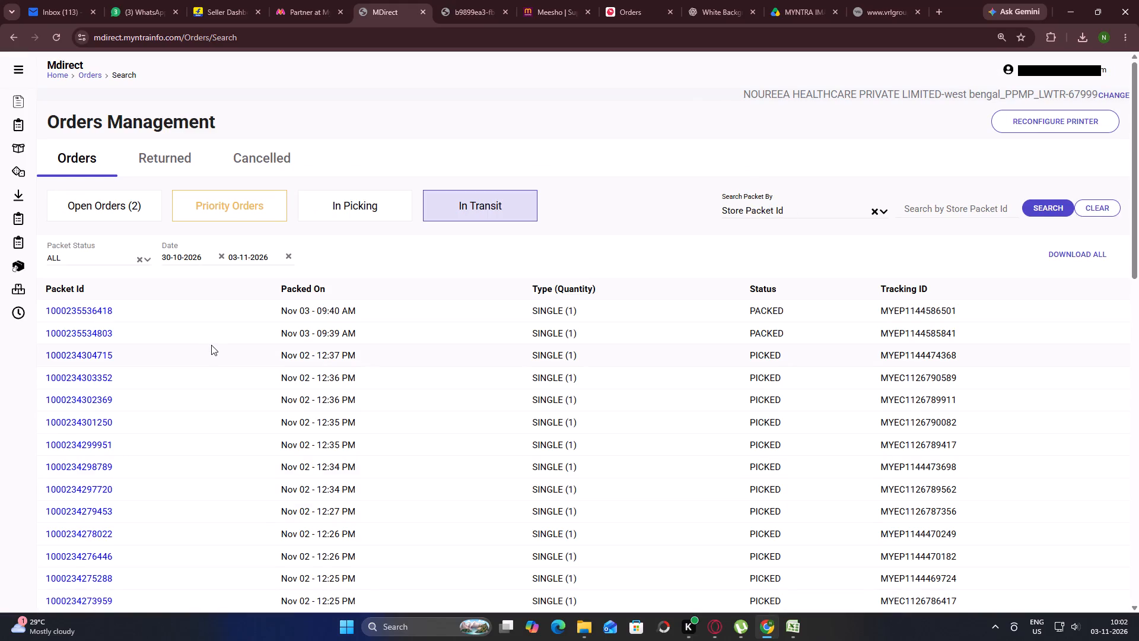
{"action": "scroll", "coordinate": [360, 423], "scroll_direction": "down", "scroll_amount": 1}
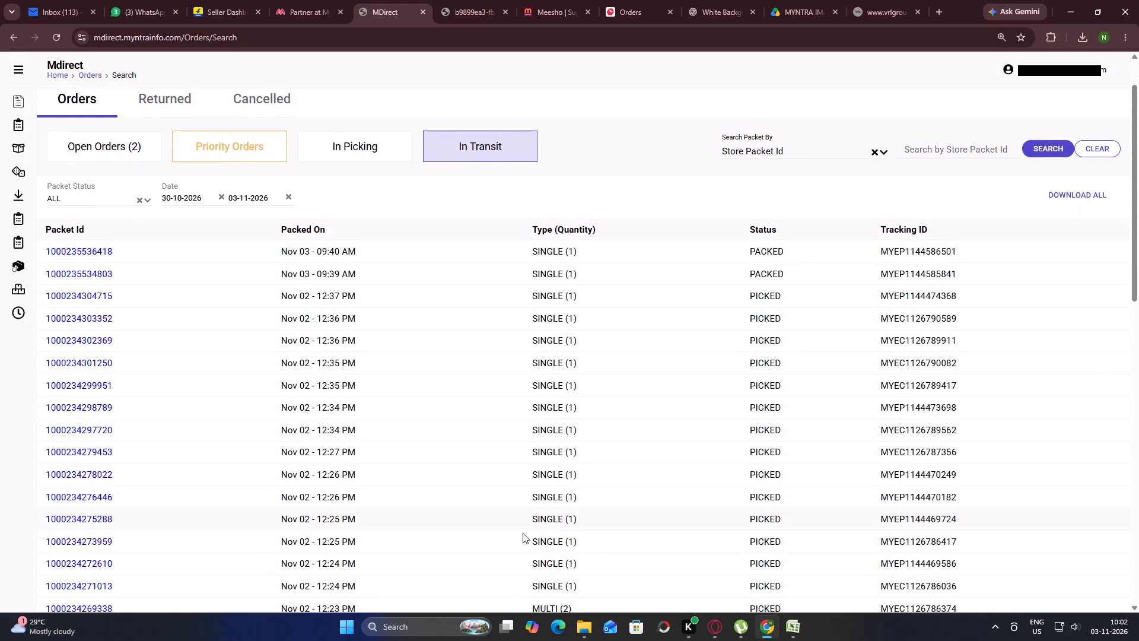